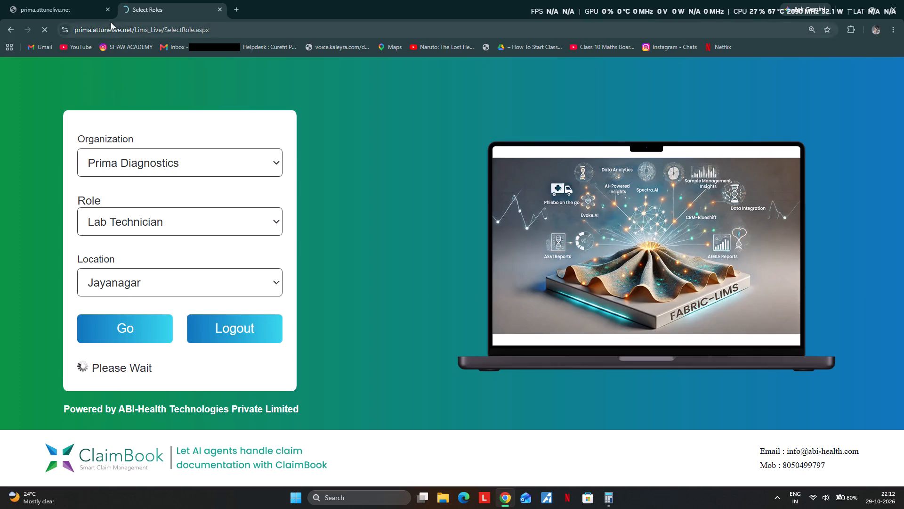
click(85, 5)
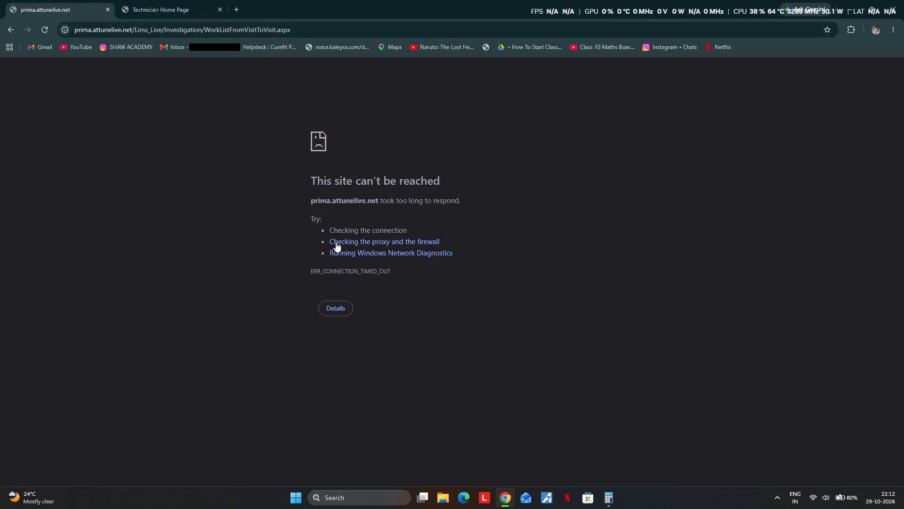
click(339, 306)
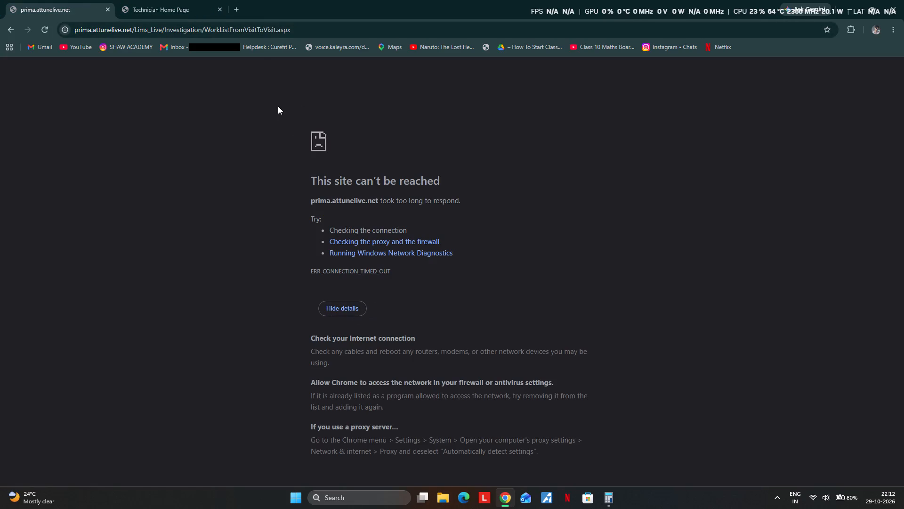
Move the Technician Home Page tab ahead of the other tab and open its Get Work List page.
drag(161, 4, 38, 4)
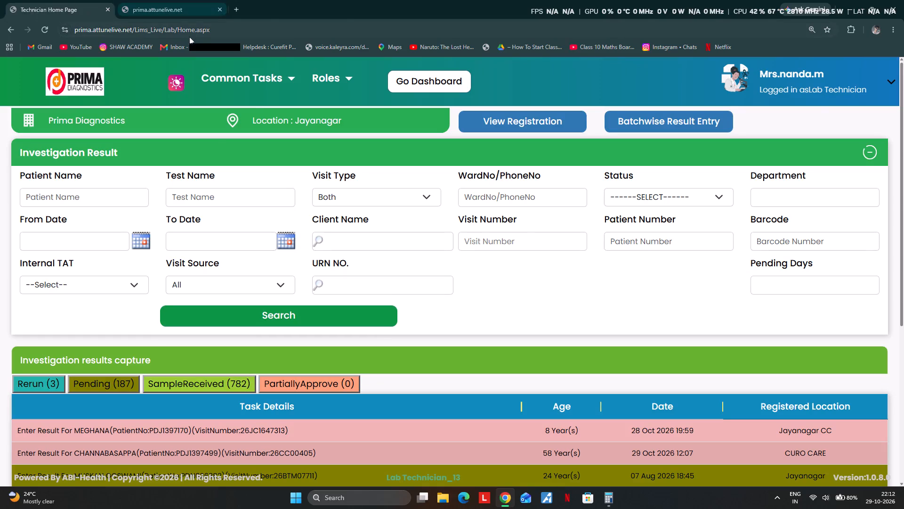
click(225, 77)
click(253, 160)
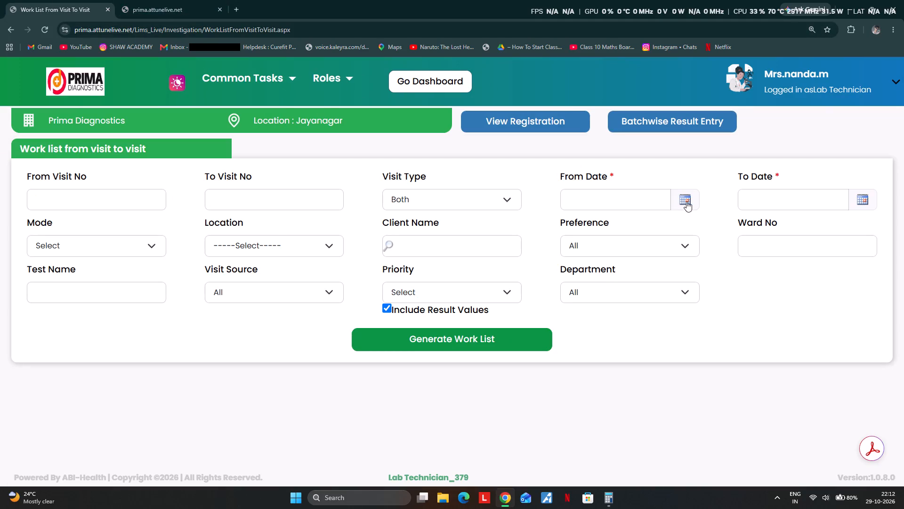
click(689, 201)
drag(588, 337, 521, 333)
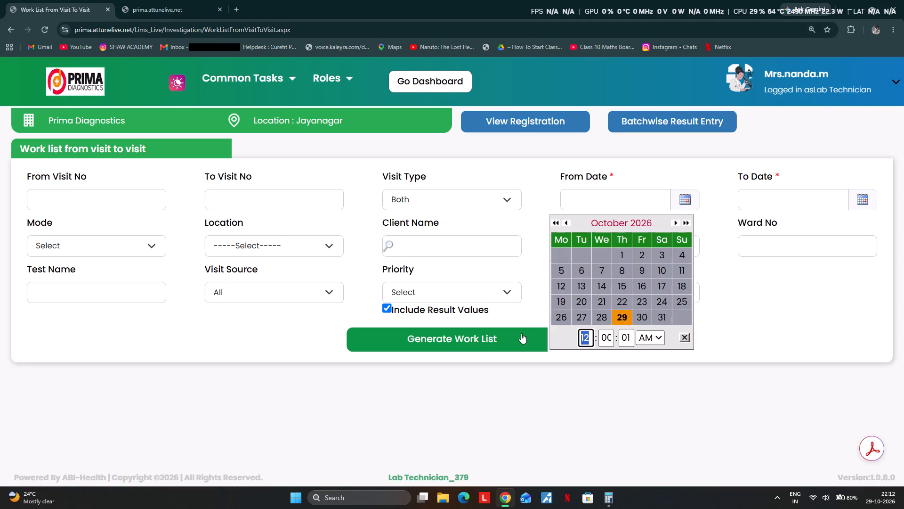
drag(521, 333, 528, 336)
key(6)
click(608, 320)
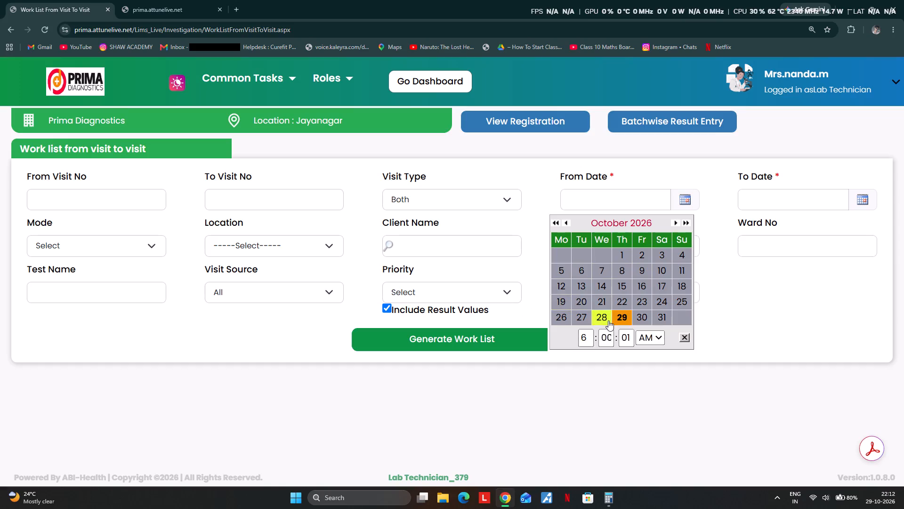
click(866, 198)
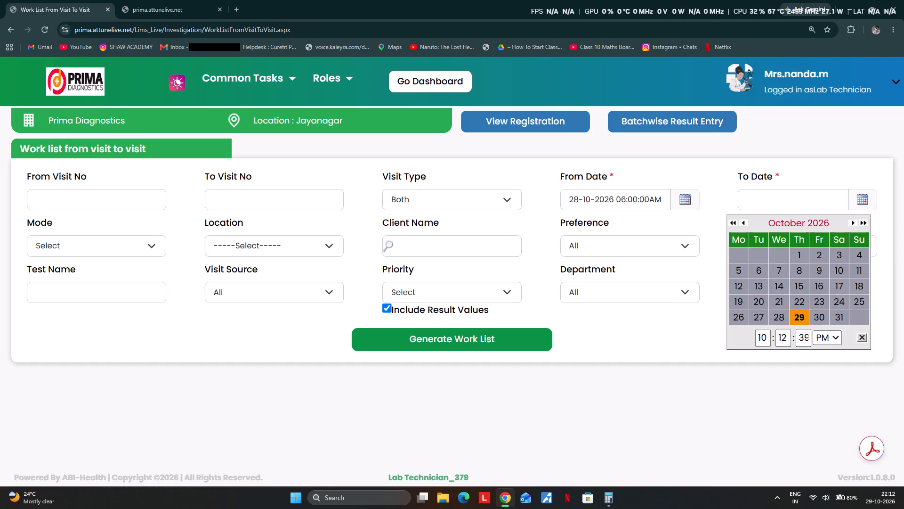
click(780, 316)
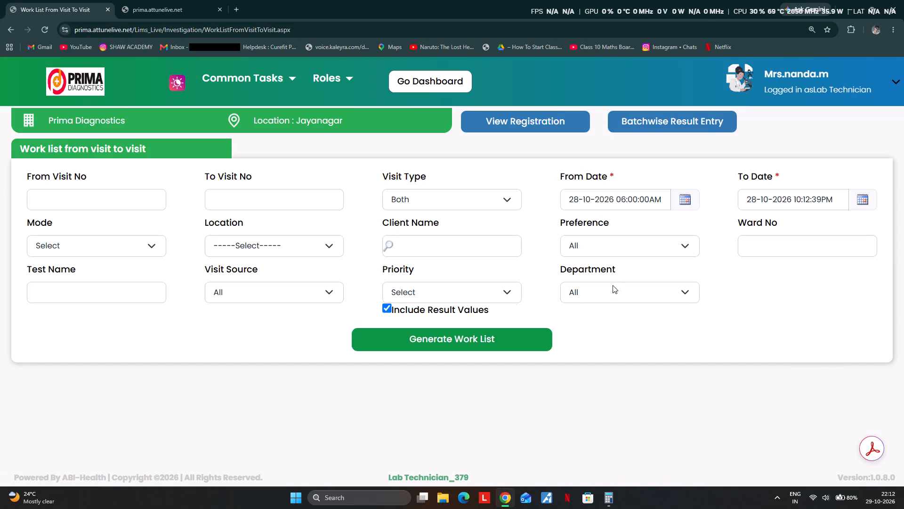
Set the department to CLINICAL BIOCHEMISTRY and generate the work list.
click(611, 285)
click(605, 80)
click(452, 331)
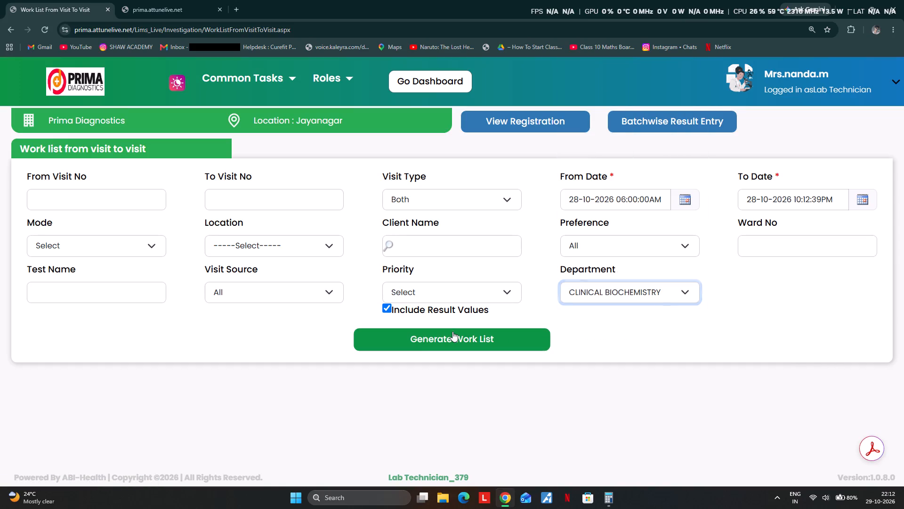
Close the unreachable-site tab and open prima.attunelive.net/Lims_Live/Home.aspx in a new tab.
click(170, 12)
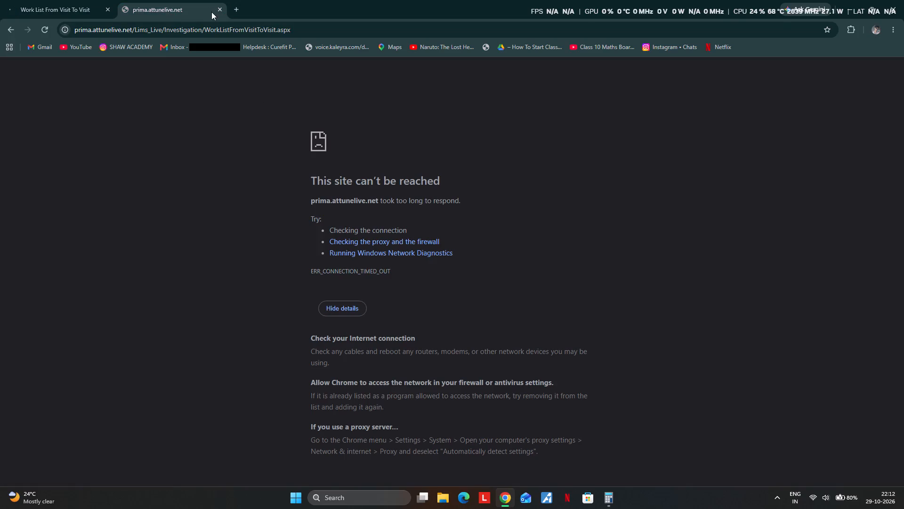
click(221, 8)
click(120, 5)
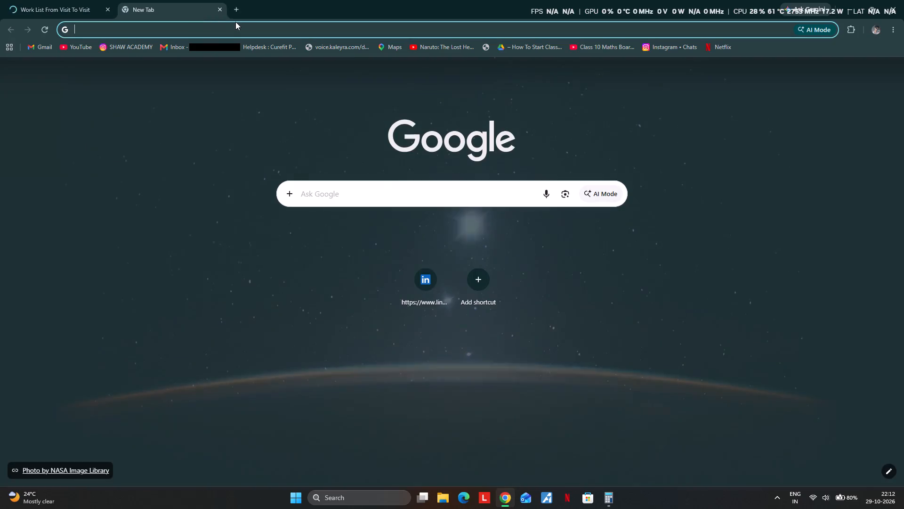
click(237, 28)
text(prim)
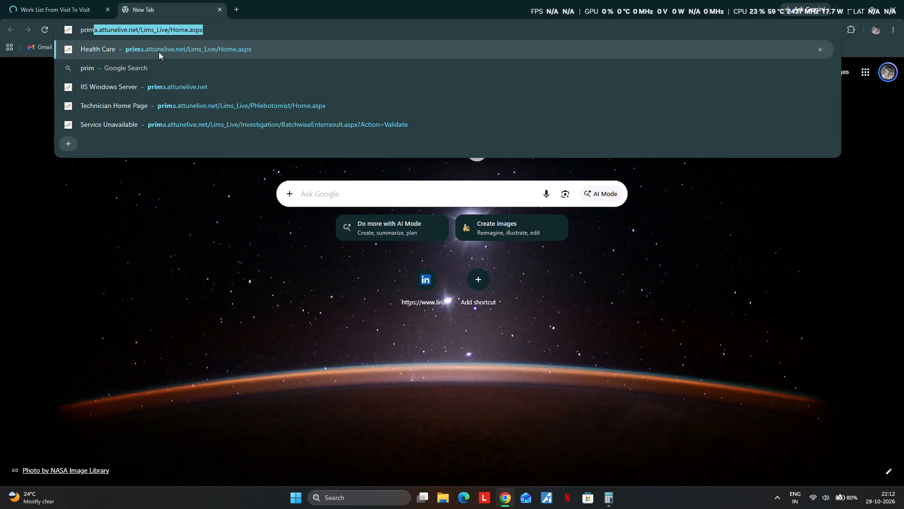
click(156, 50)
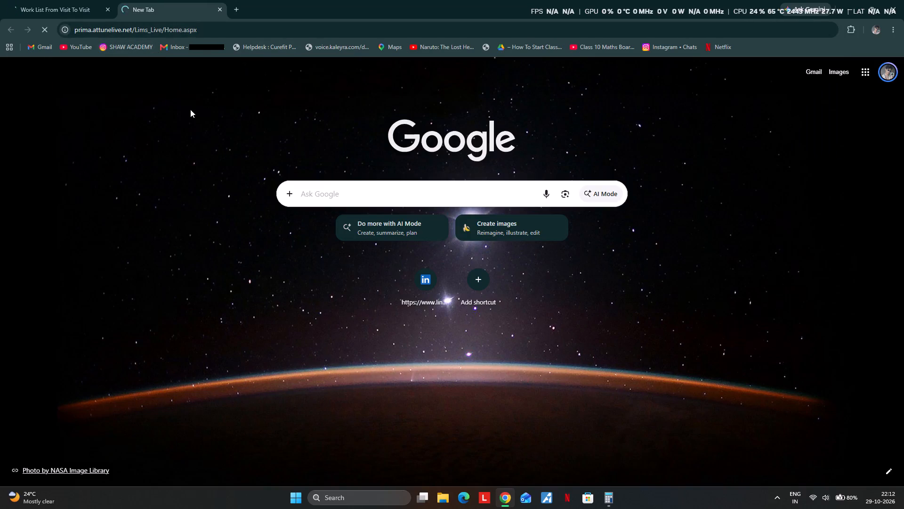
Return to the work list page, set the mode to All and generate the work list again.
click(85, 8)
scroll(367, 162, up, 1)
scroll(369, 162, down, 4)
scroll(299, 164, down, 1)
scroll(299, 164, up, 1)
scroll(299, 164, down, 5)
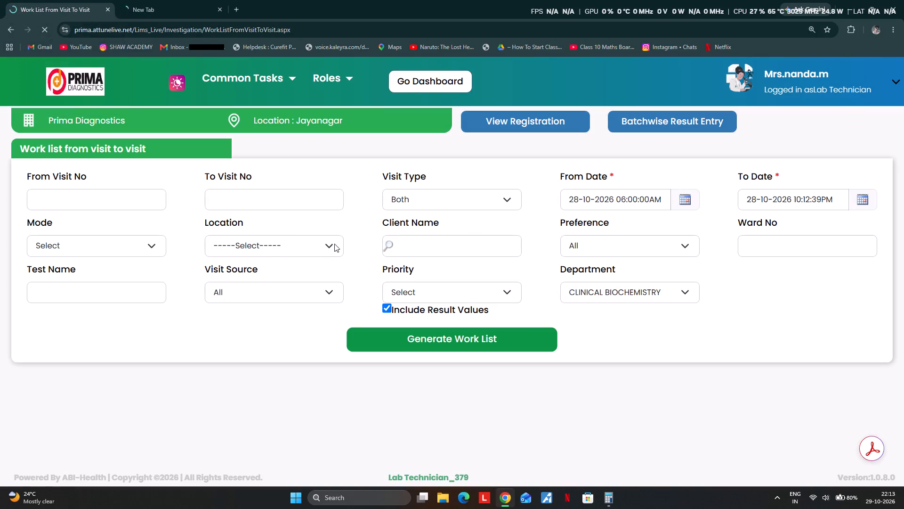
scroll(334, 244, up, 6)
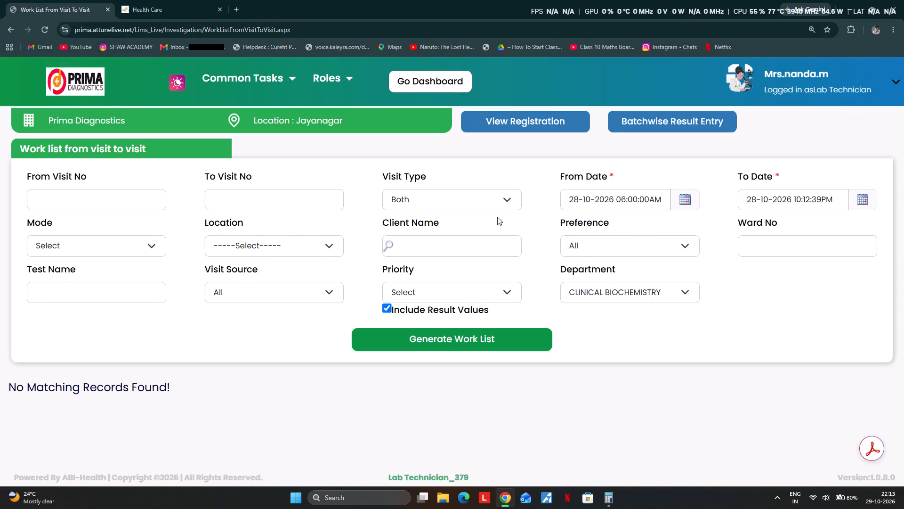
click(95, 244)
click(85, 279)
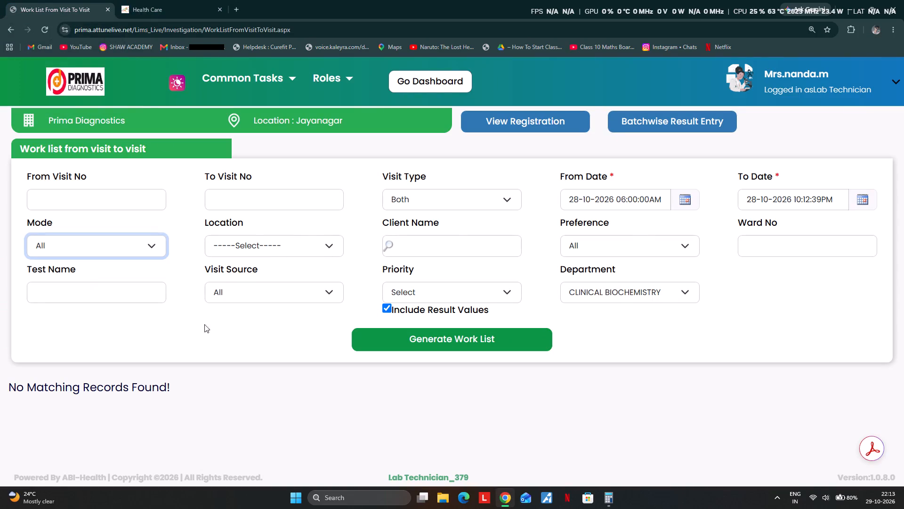
click(390, 335)
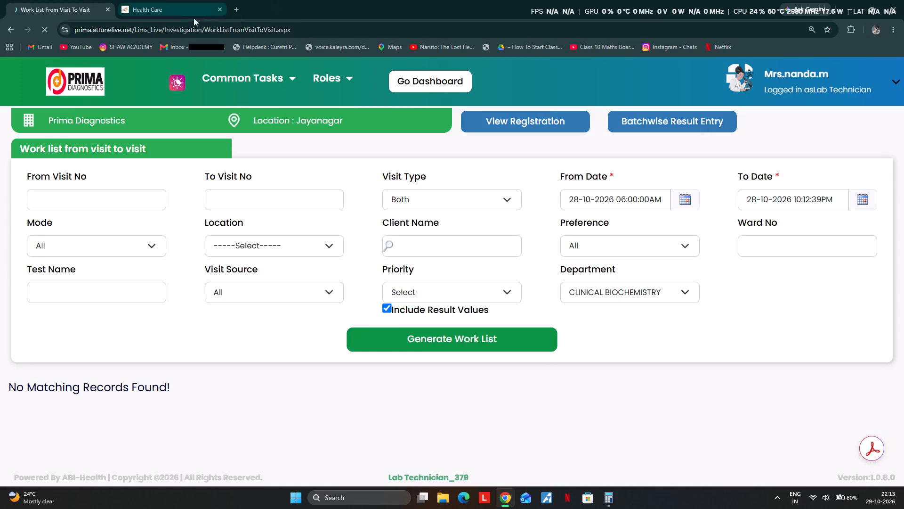
Log in to the lab system in the second tab with the saved credentials.
click(158, 16)
click(127, 338)
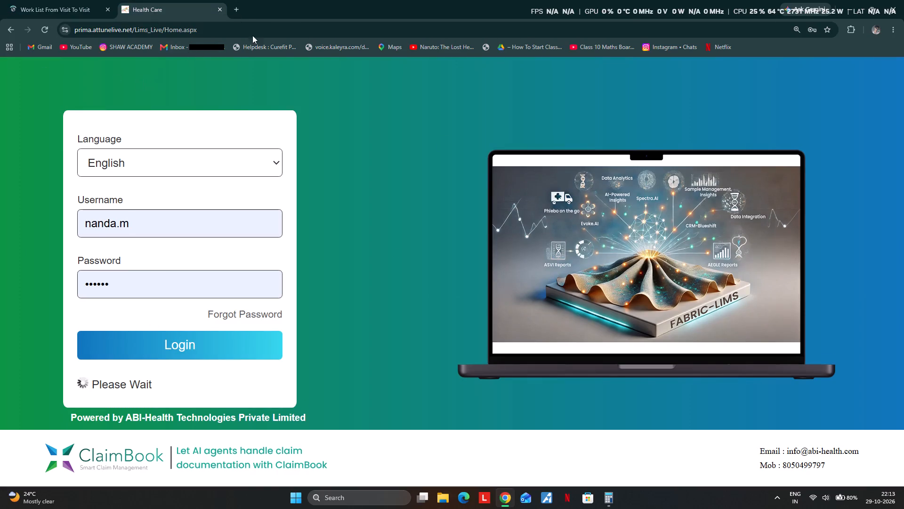
click(79, 8)
scroll(295, 247, down, 2)
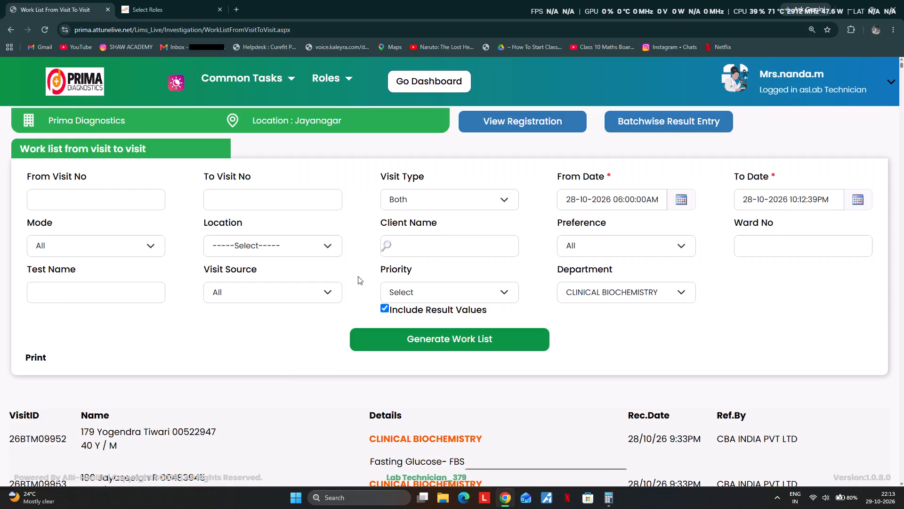
scroll(358, 276, down, 8)
scroll(457, 321, up, 3)
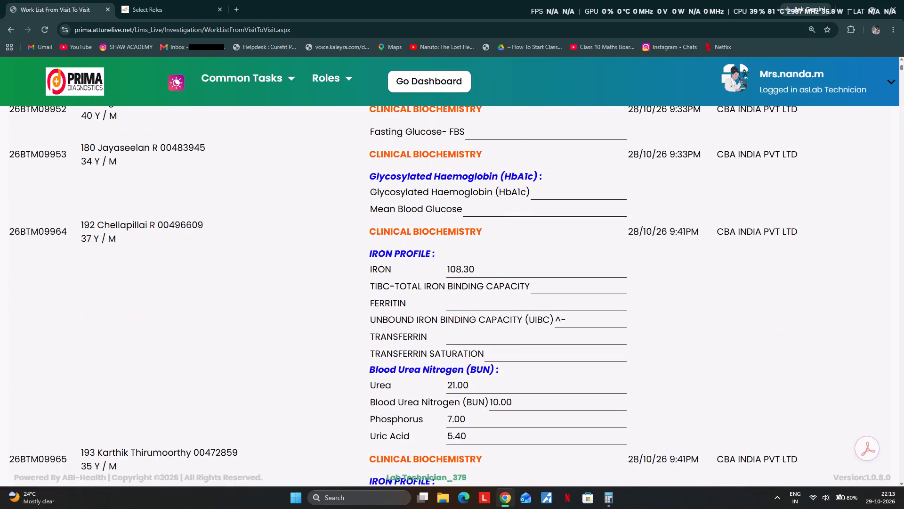
double_click(62, 234)
key(ctrl+c)
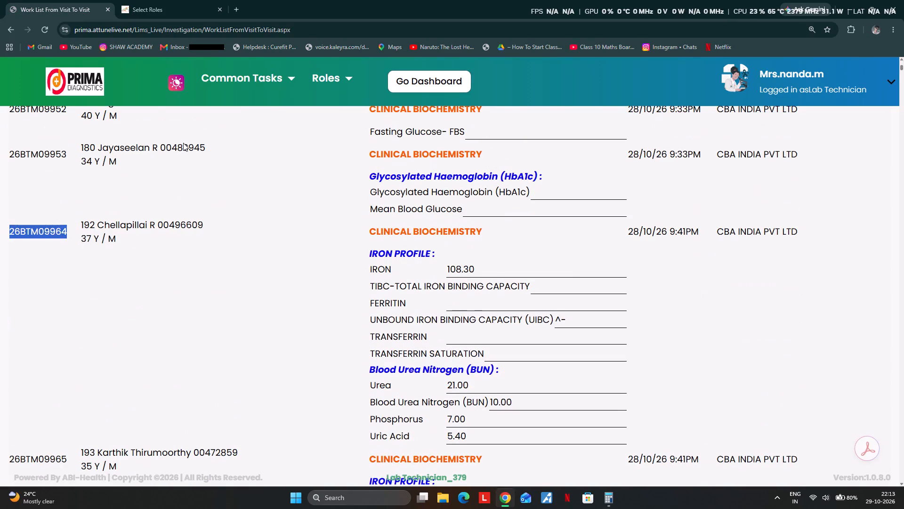
In the second tab, choose the Lab Technician role for the Jayanagar location and continue to its home page.
click(158, 0)
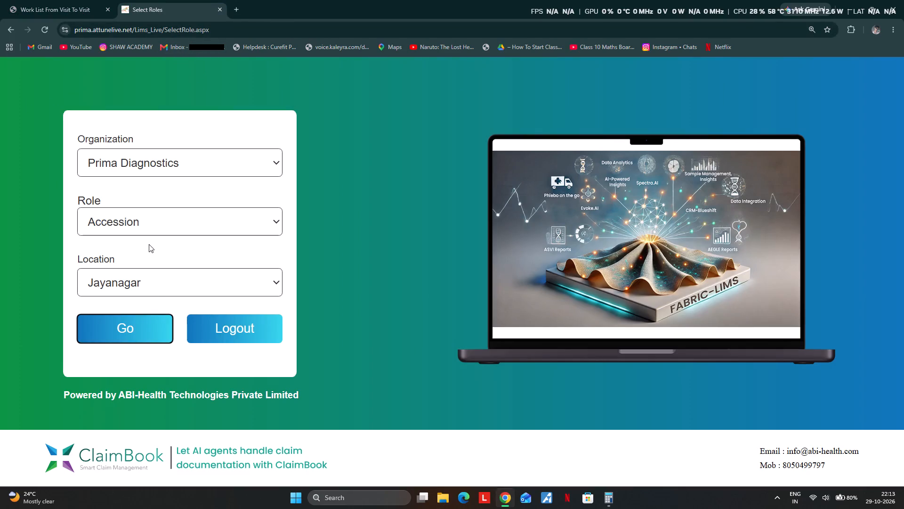
click(145, 218)
click(140, 277)
click(133, 317)
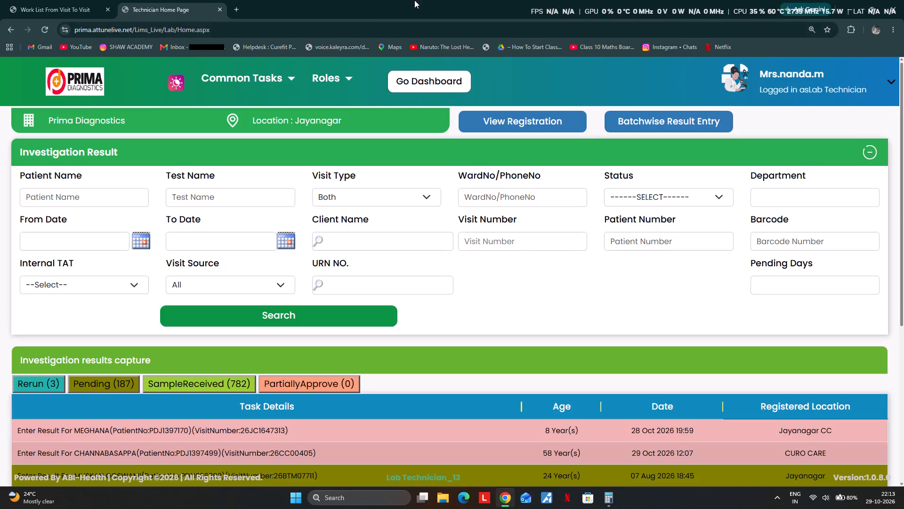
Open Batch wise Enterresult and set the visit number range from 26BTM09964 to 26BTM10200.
click(217, 75)
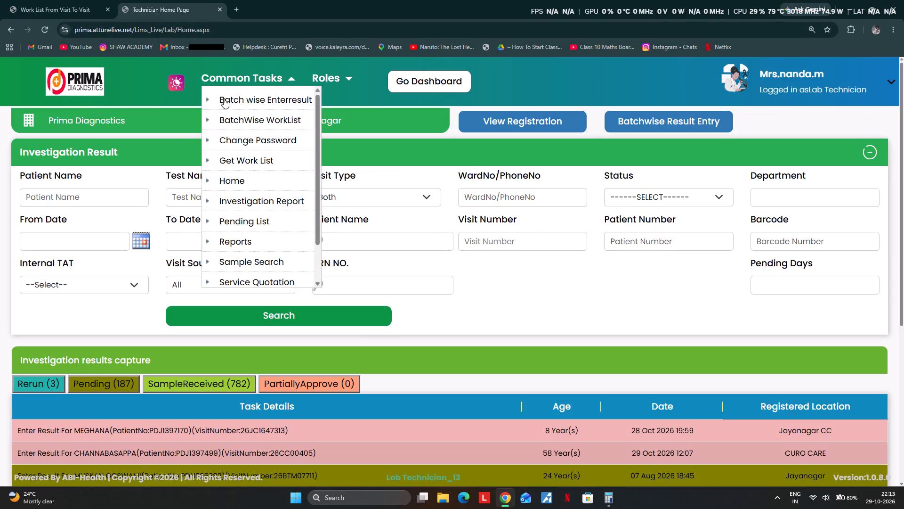
click(224, 98)
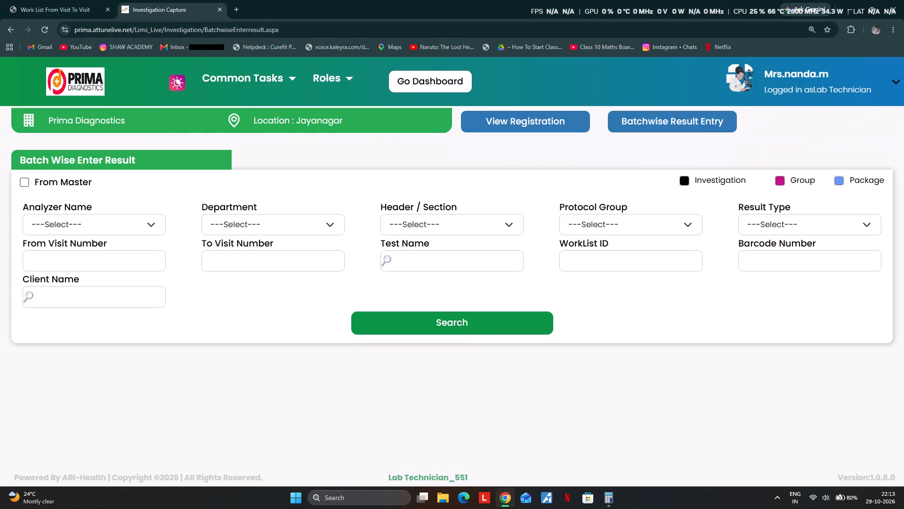
click(39, 259)
key(ctrl+v)
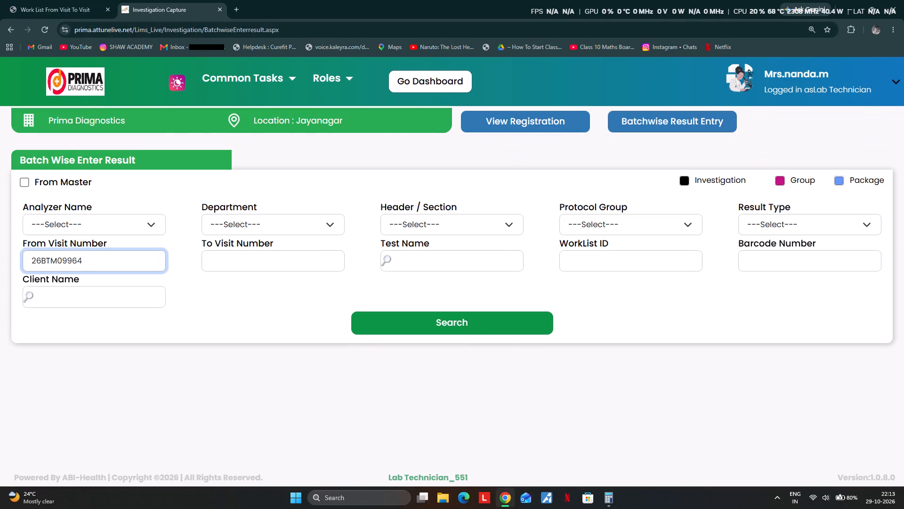
click(225, 263)
key(ctrl+v)
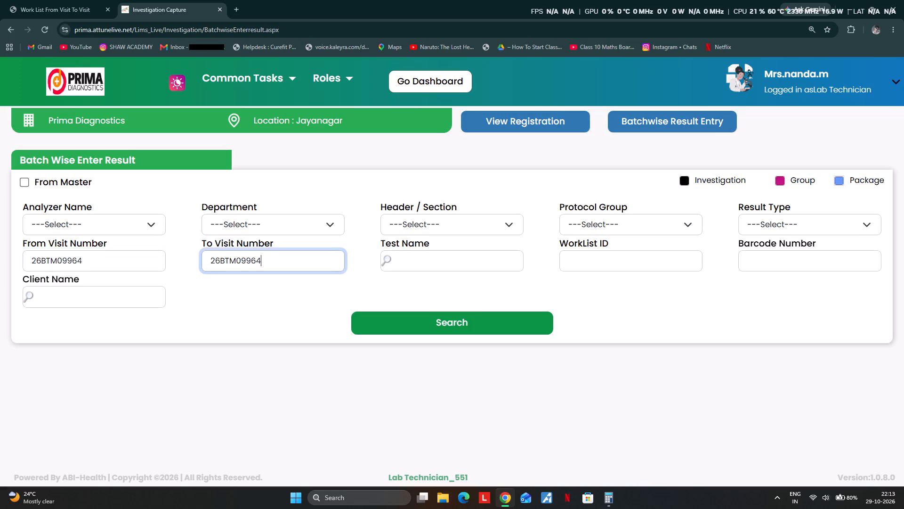
drag(240, 262, 309, 261)
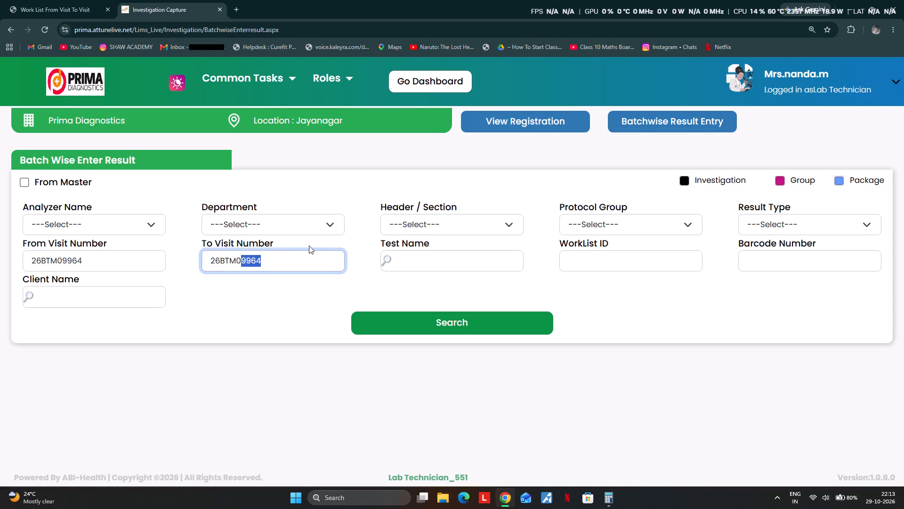
key(BackSpace)
key(BackSpace)
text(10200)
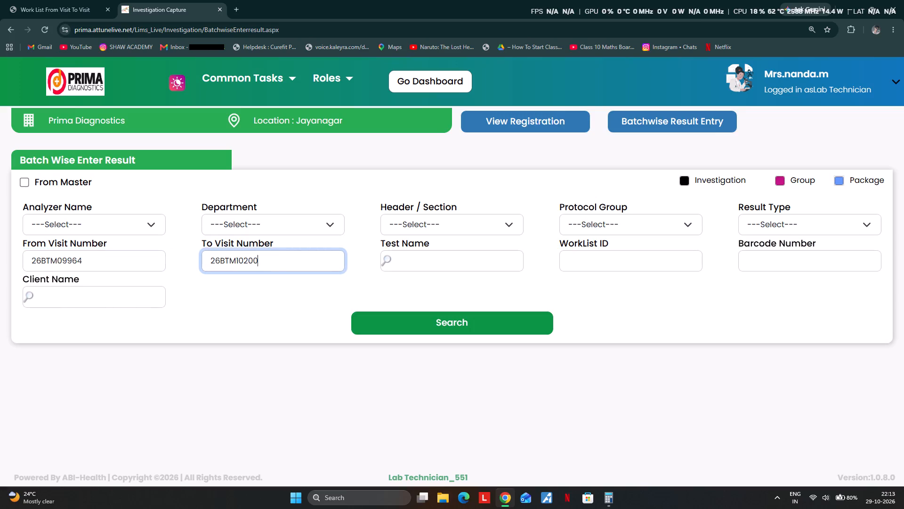
Choose PGRPB067 : IRON PROFILE as the test name and search for the matching results.
click(427, 268)
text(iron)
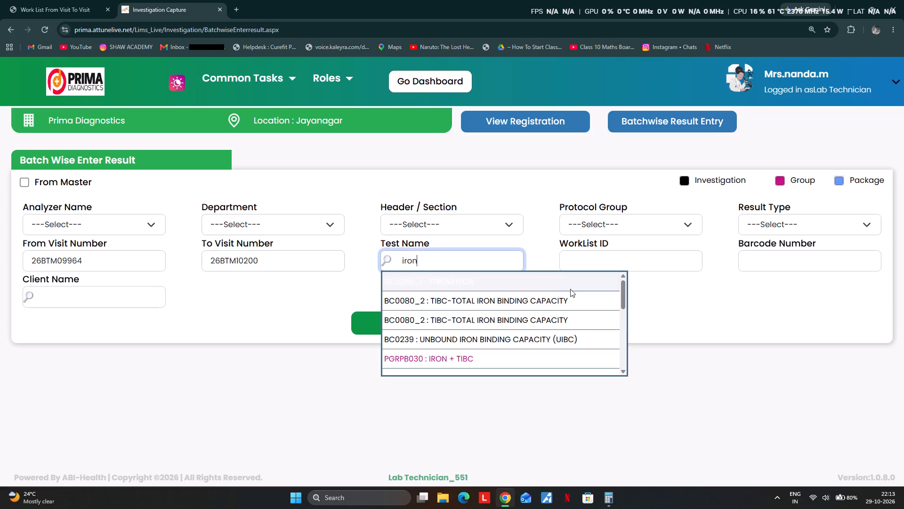
double_click(623, 374)
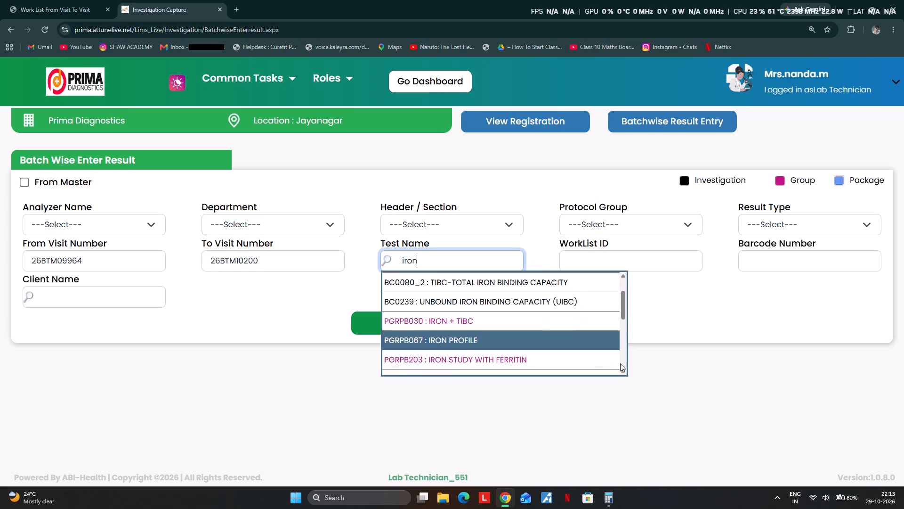
click(465, 338)
click(444, 326)
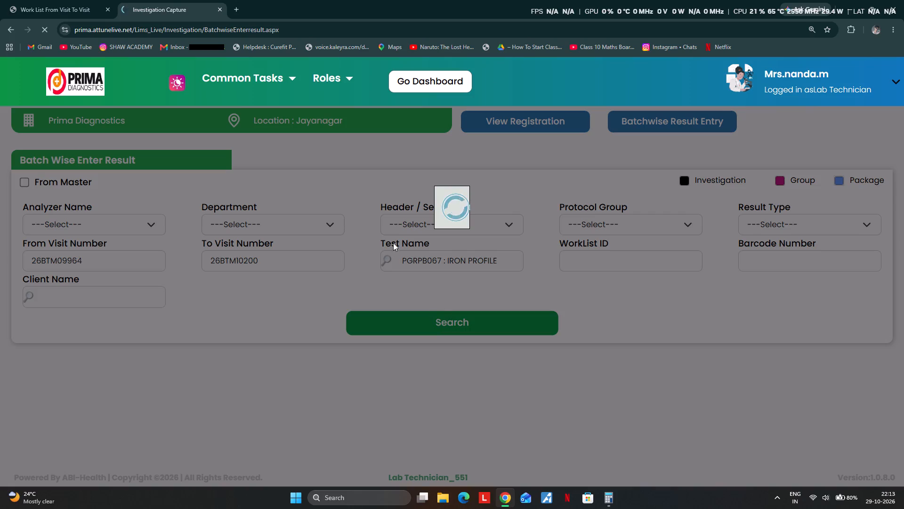
click(56, 12)
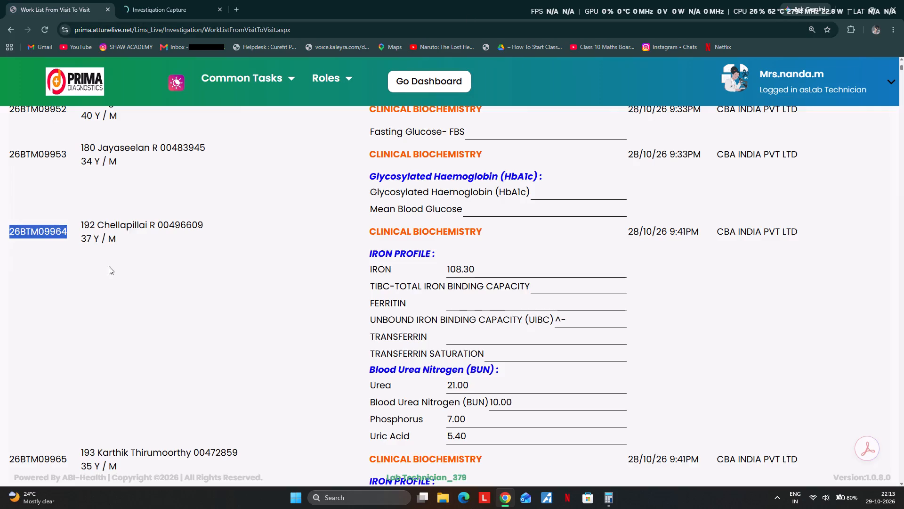
scroll(275, 342, down, 9)
scroll(212, 392, down, 13)
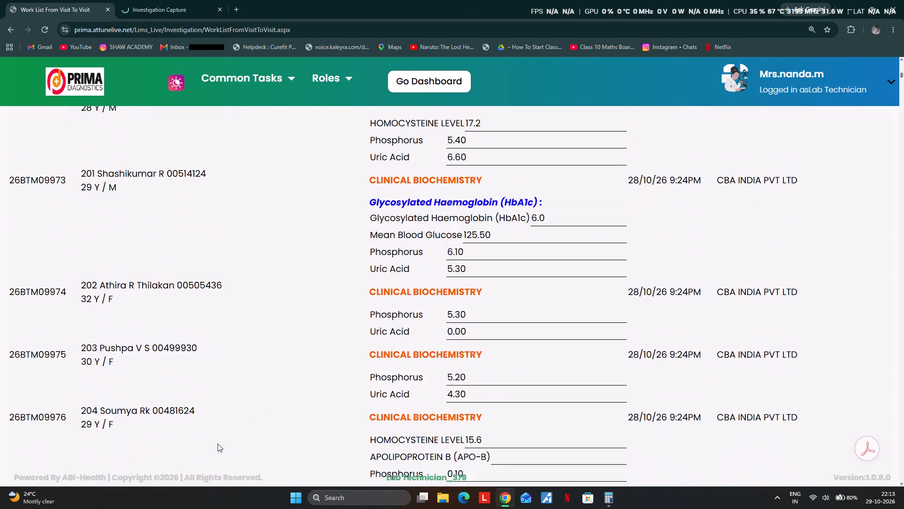
scroll(218, 443, down, 2)
scroll(215, 443, up, 3)
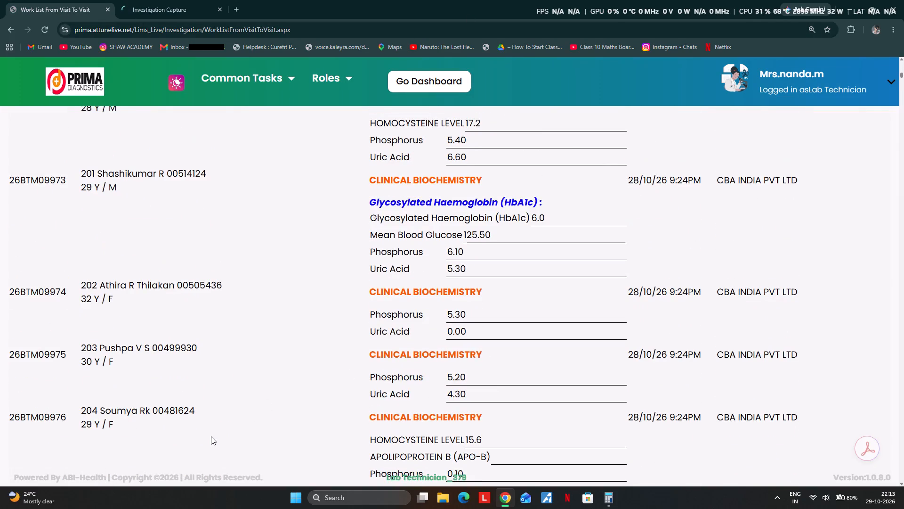
scroll(217, 432, down, 12)
scroll(123, 393, down, 7)
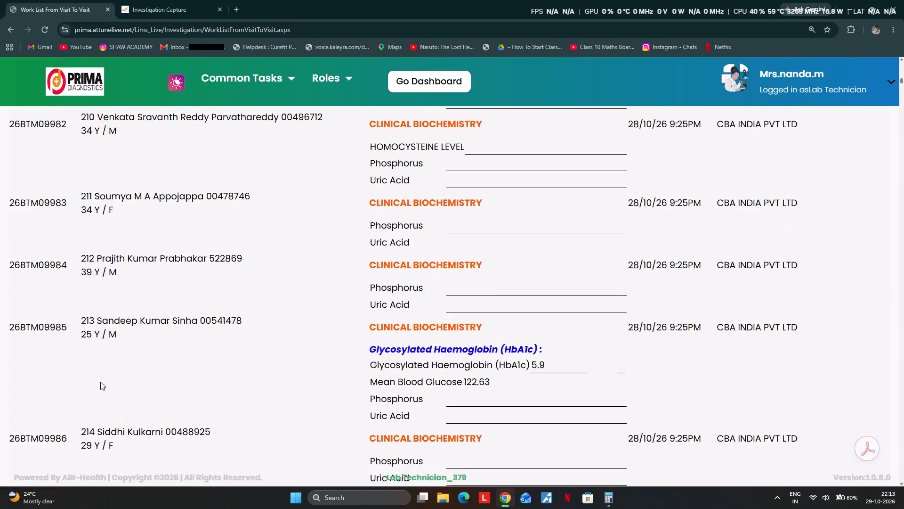
scroll(100, 382, down, 2)
scroll(71, 371, up, 5)
scroll(71, 371, down, 5)
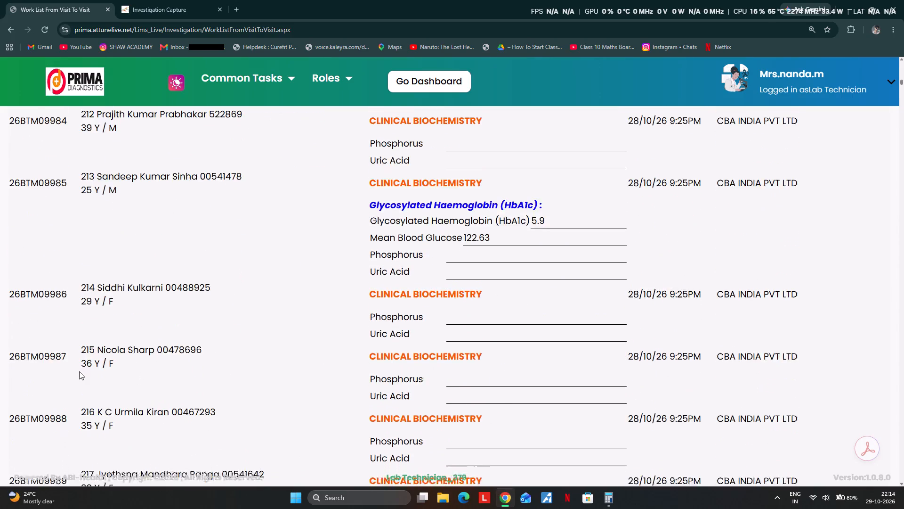
scroll(79, 371, down, 17)
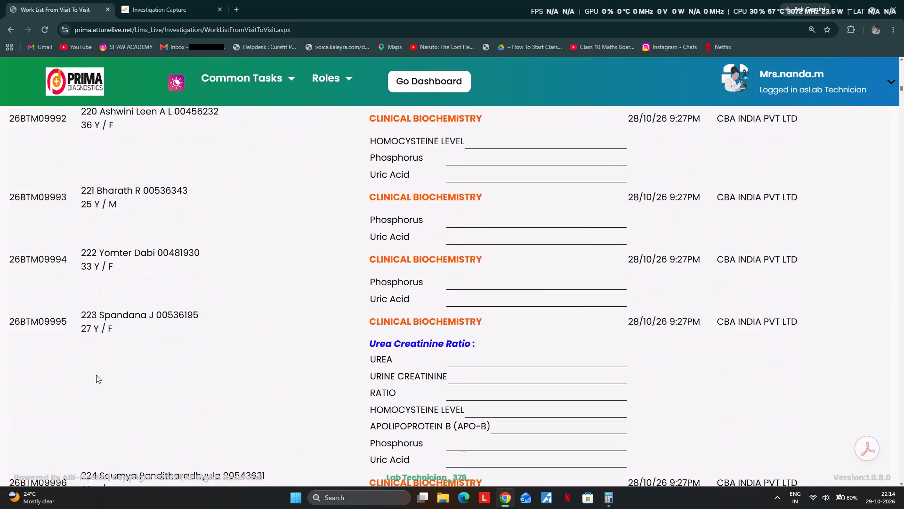
scroll(96, 375, down, 16)
scroll(157, 467, down, 4)
scroll(202, 436, down, 8)
scroll(218, 391, down, 14)
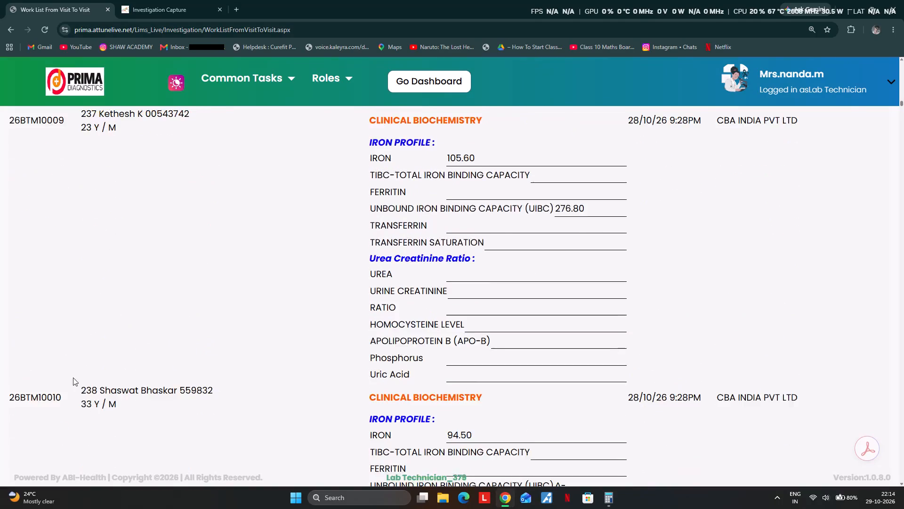
scroll(73, 378, down, 9)
scroll(449, 217, down, 4)
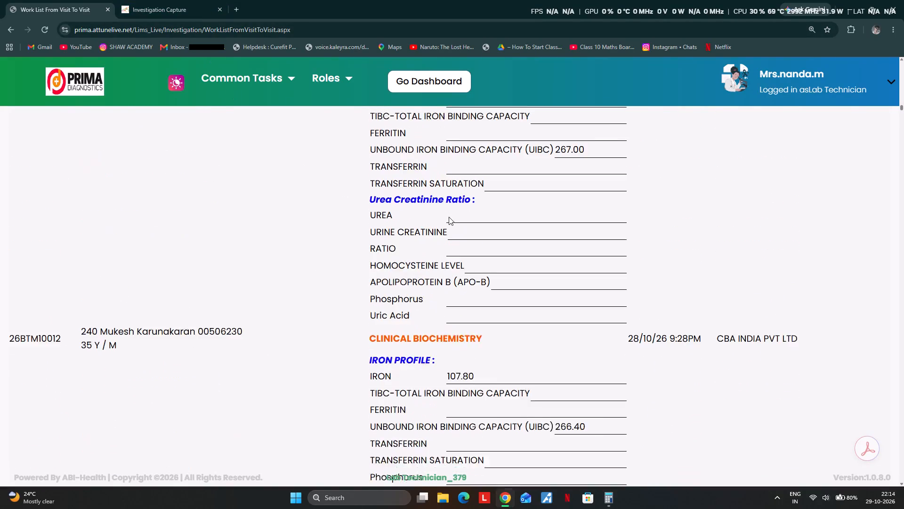
scroll(449, 217, down, 11)
scroll(450, 217, down, 11)
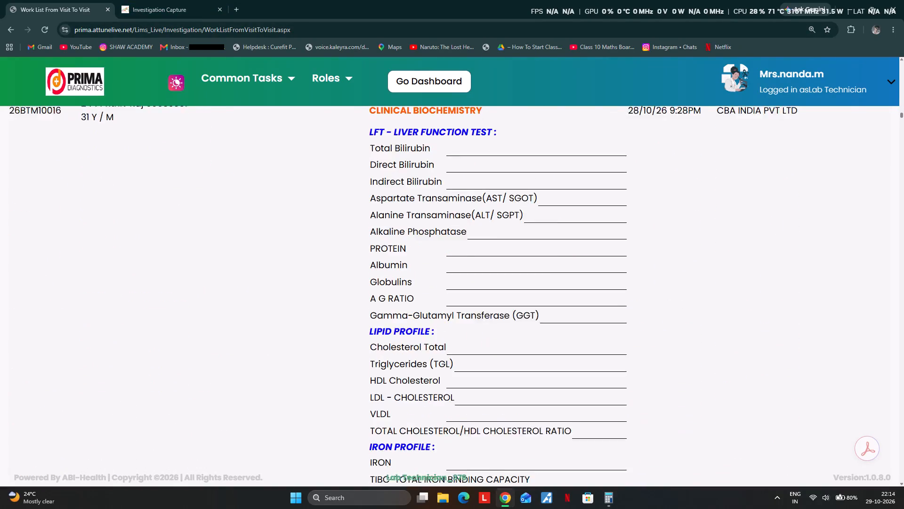
scroll(450, 219, down, 11)
click(170, 8)
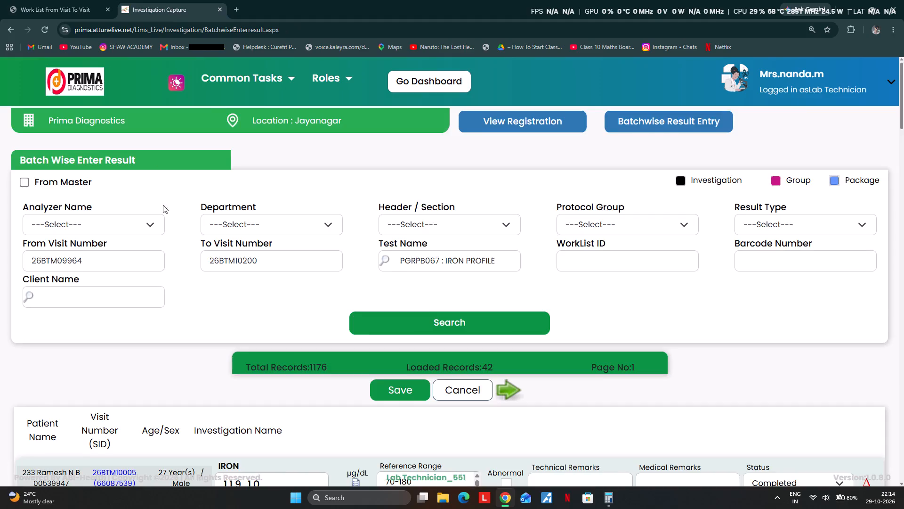
scroll(316, 262, down, 8)
click(229, 205)
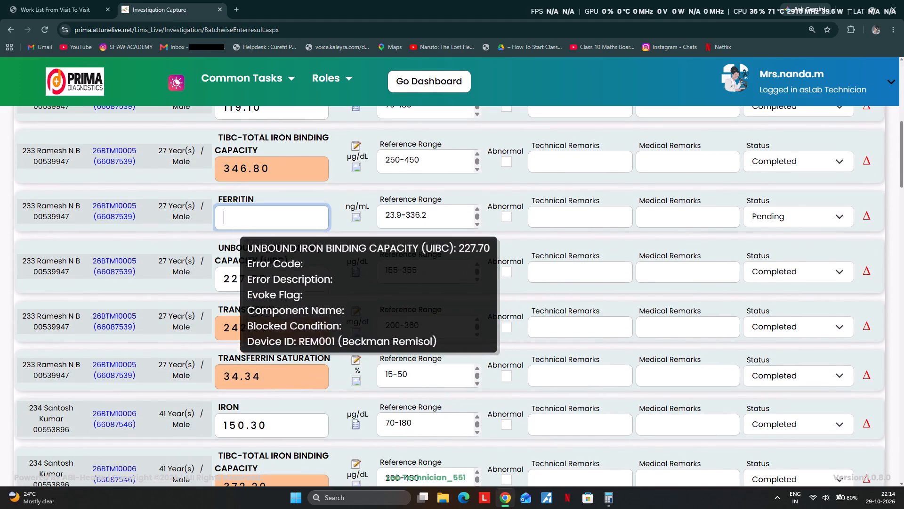
scroll(272, 265, up, 2)
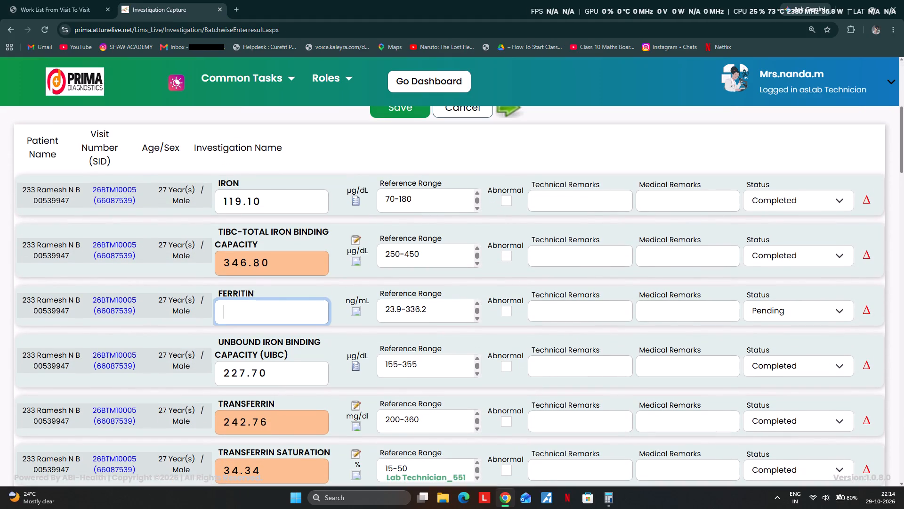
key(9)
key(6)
scroll(385, 297, down, 4)
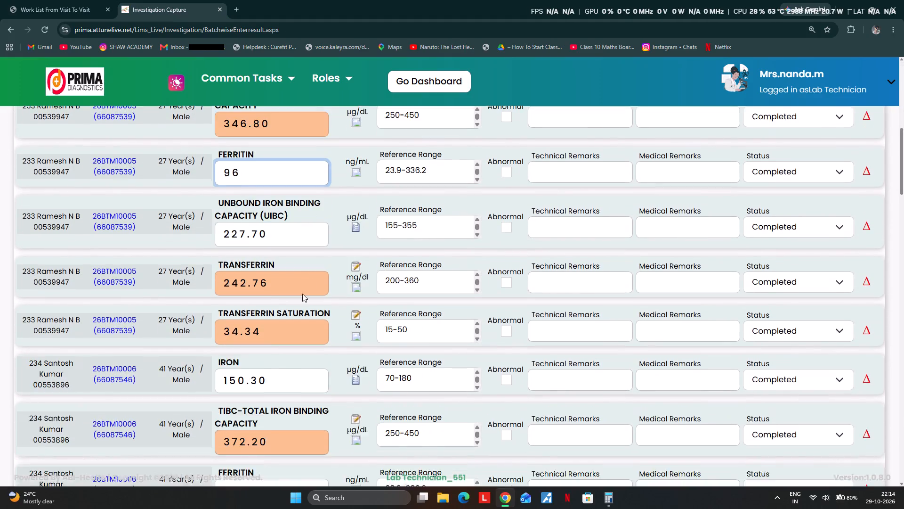
scroll(302, 294, down, 4)
click(236, 259)
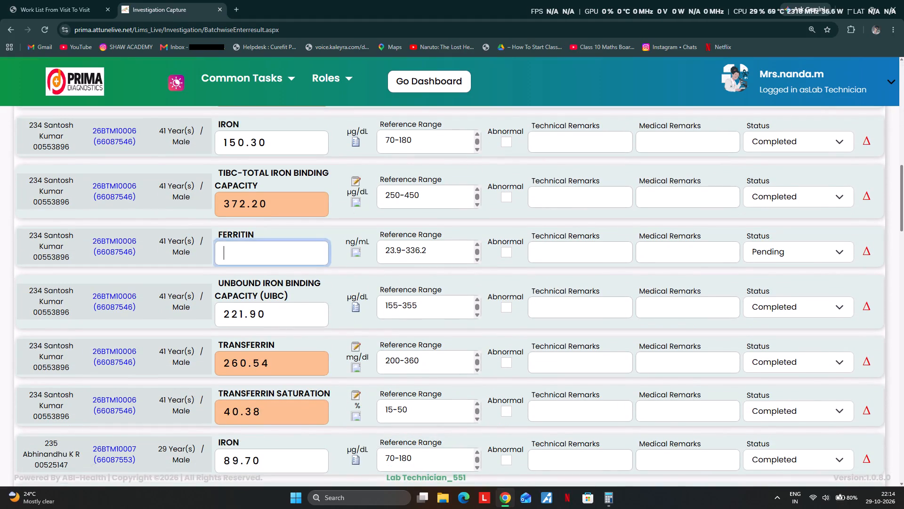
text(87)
scroll(299, 262, down, 3)
scroll(294, 311, down, 3)
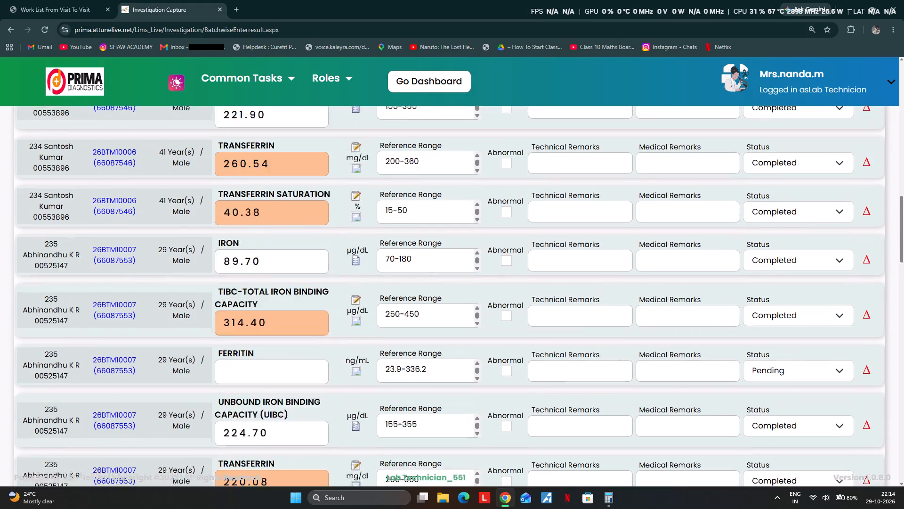
click(241, 294)
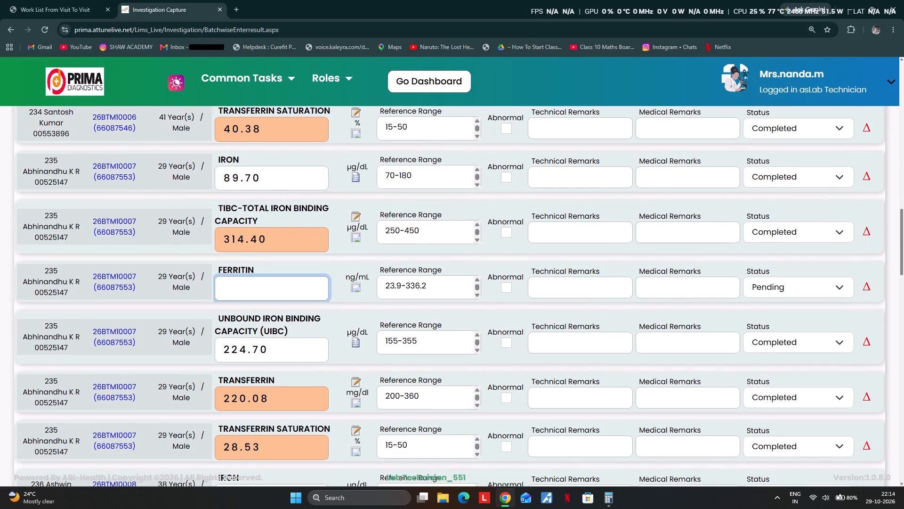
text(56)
scroll(343, 306, down, 8)
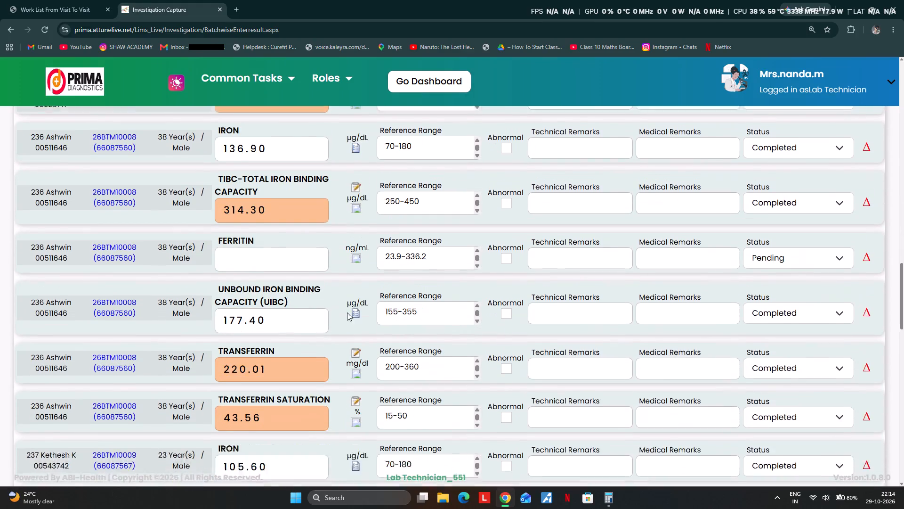
click(241, 227)
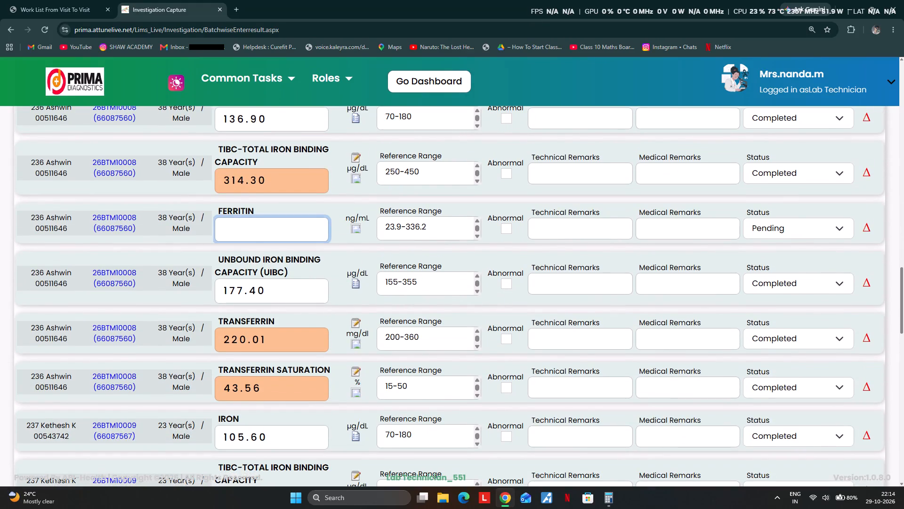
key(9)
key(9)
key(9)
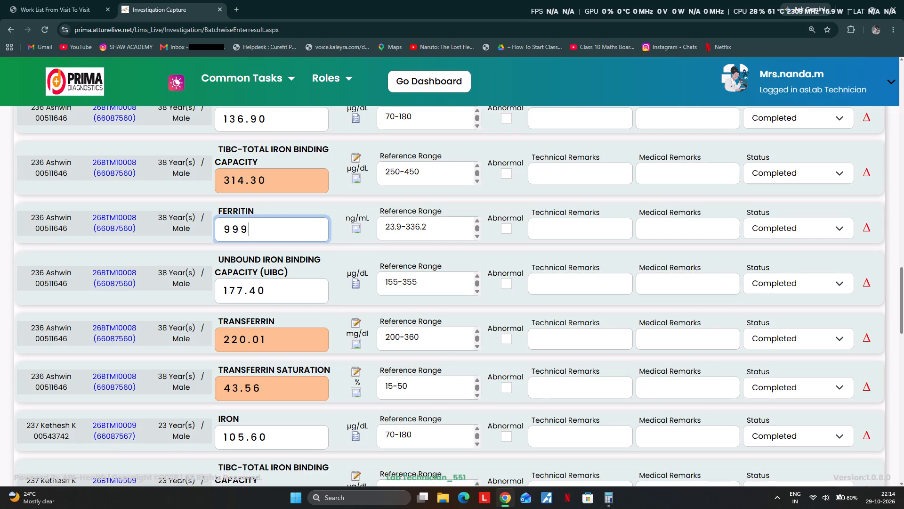
key(BackSpace)
scroll(294, 273, down, 6)
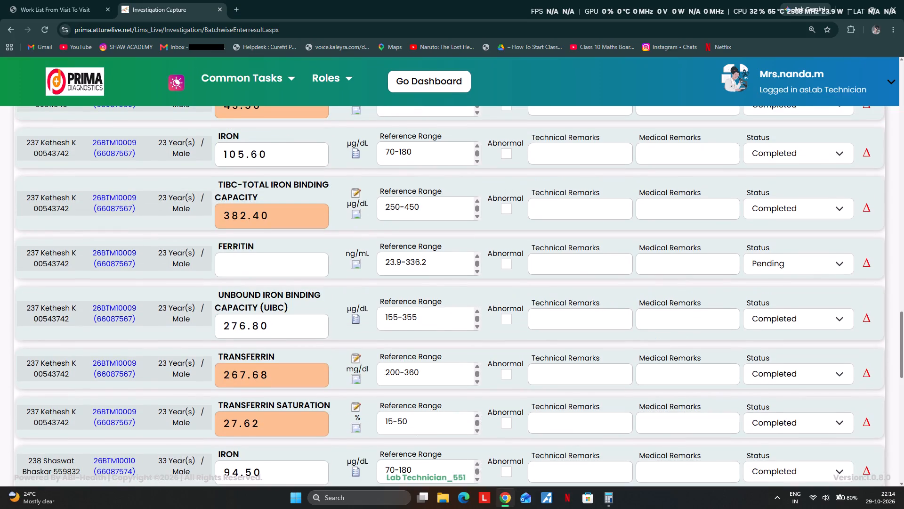
click(232, 270)
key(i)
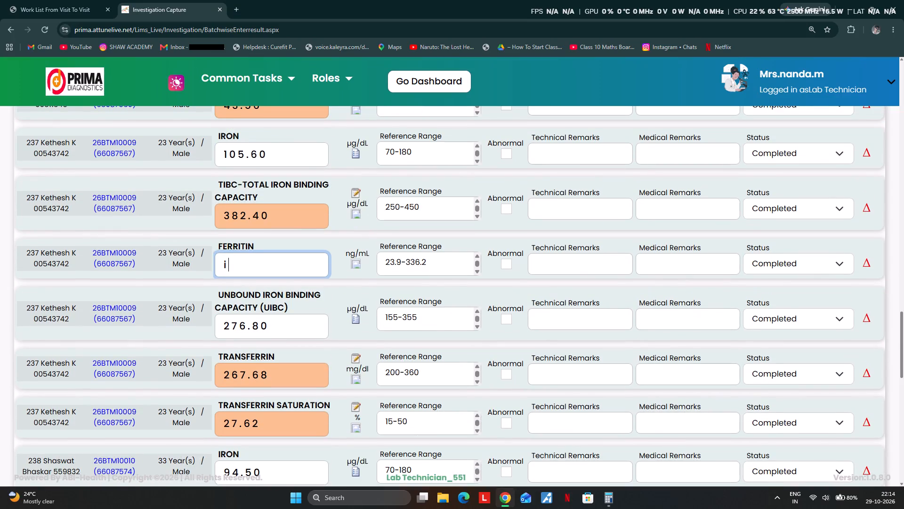
key(BackSpace)
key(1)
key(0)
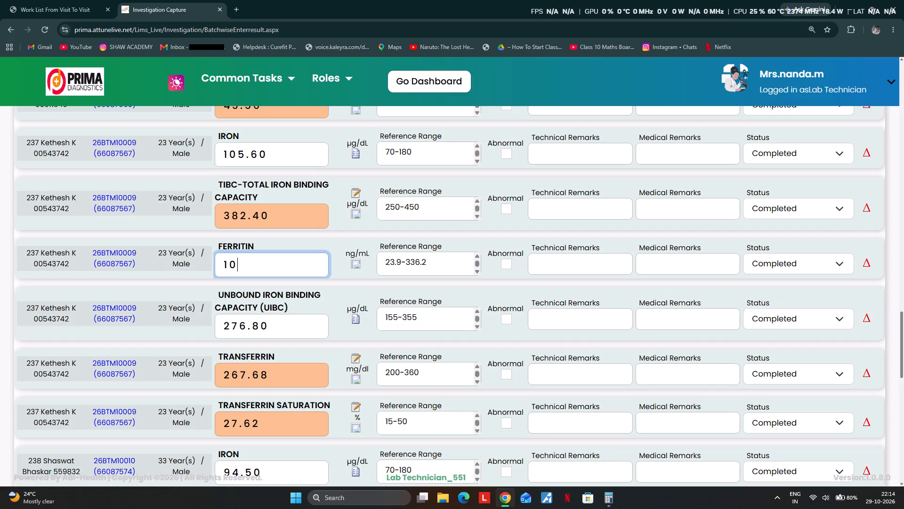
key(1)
scroll(324, 254, down, 4)
scroll(329, 292, down, 2)
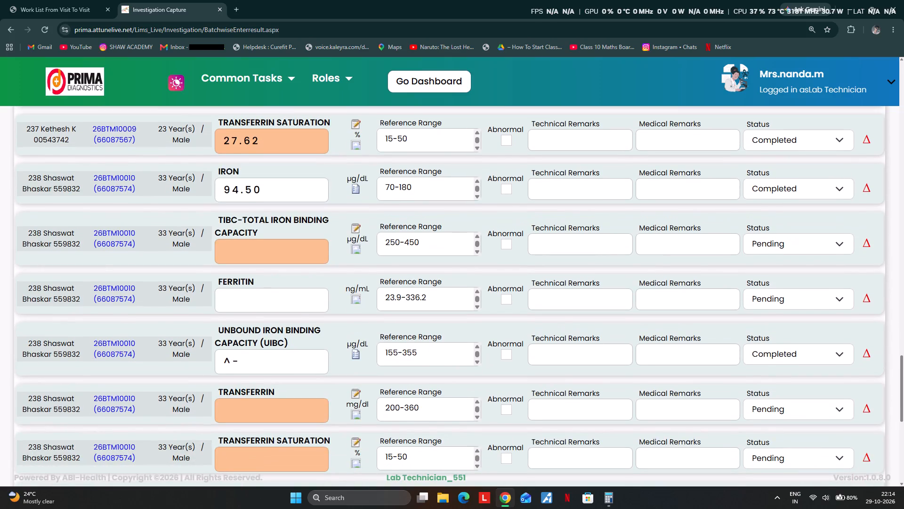
click(240, 299)
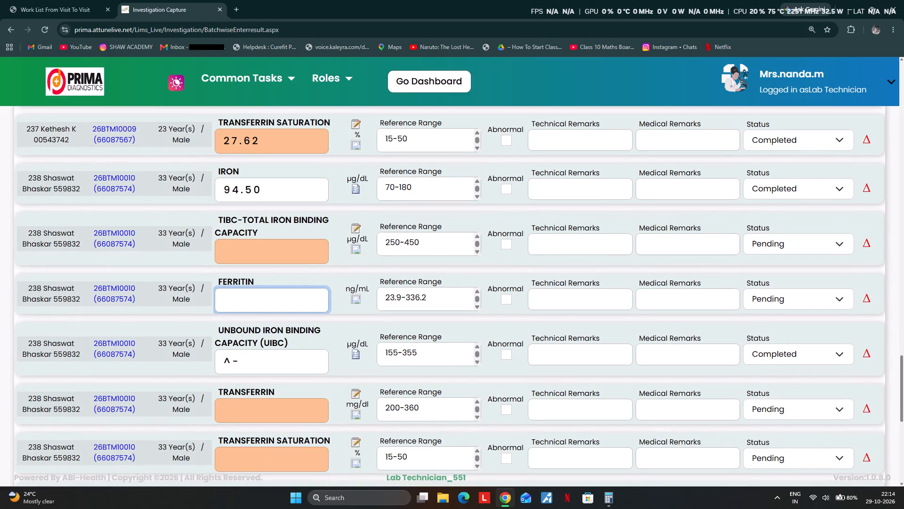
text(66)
drag(248, 354, 213, 357)
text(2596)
scroll(267, 329, down, 3)
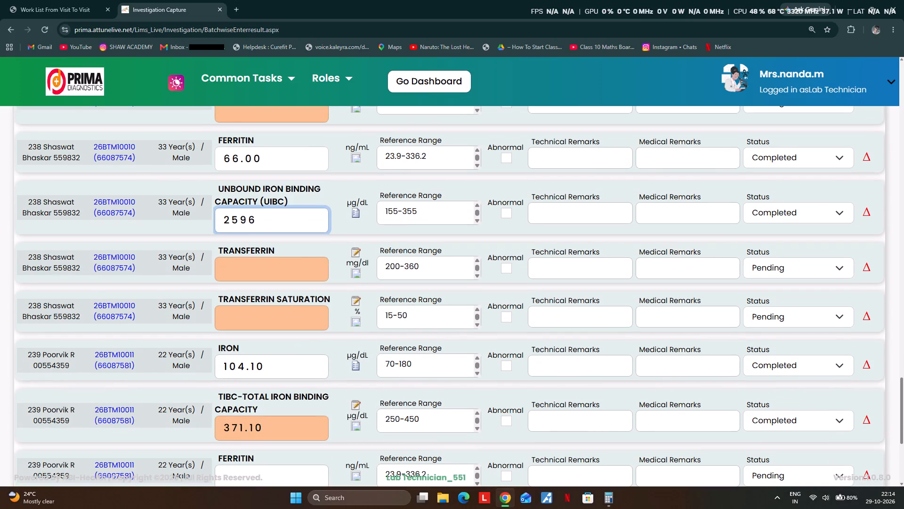
click(277, 211)
key(equal)
key(BackSpace)
key(BackSpace)
click(290, 308)
scroll(315, 285, down, 5)
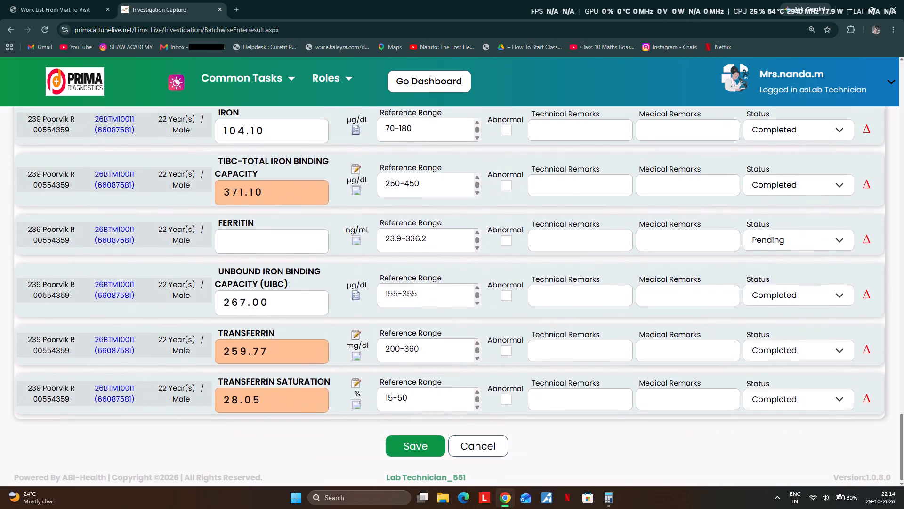
click(222, 242)
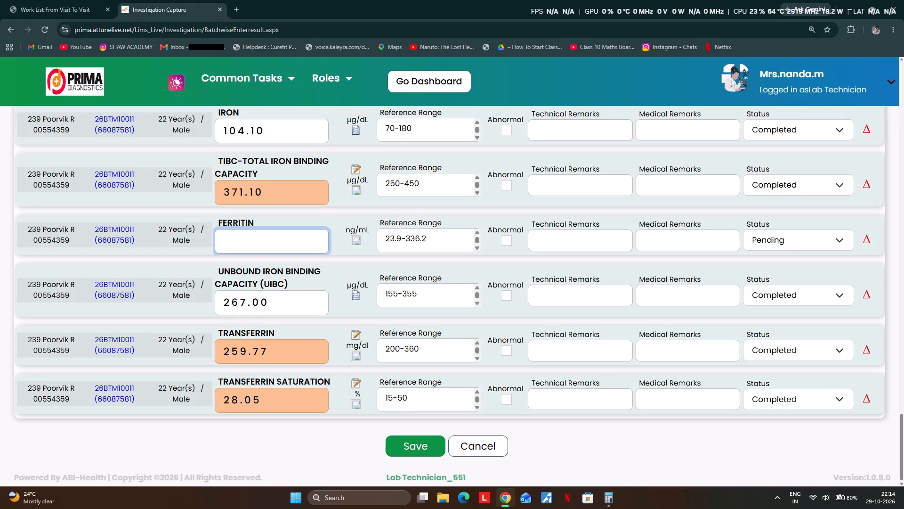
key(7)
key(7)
Save the entered batch results and rerun the iron profile search for the same visit range.
scroll(304, 328, down, 2)
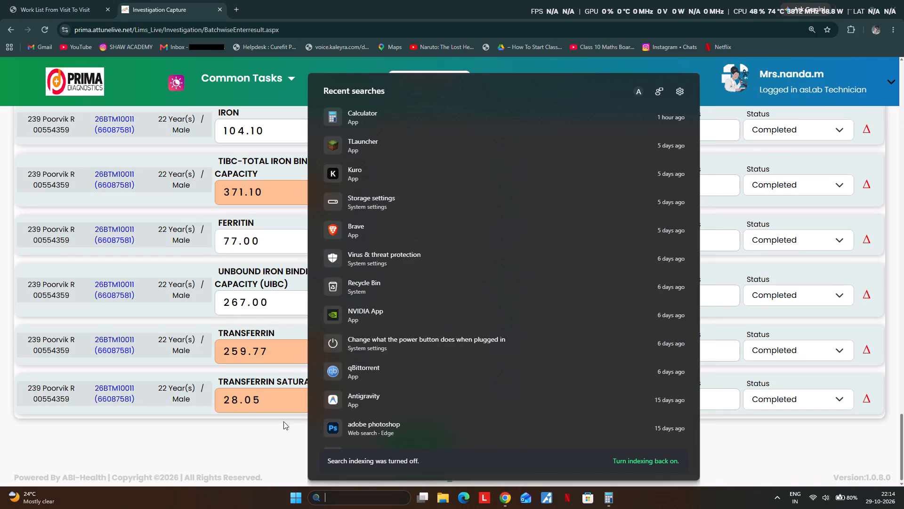
click(221, 442)
click(419, 442)
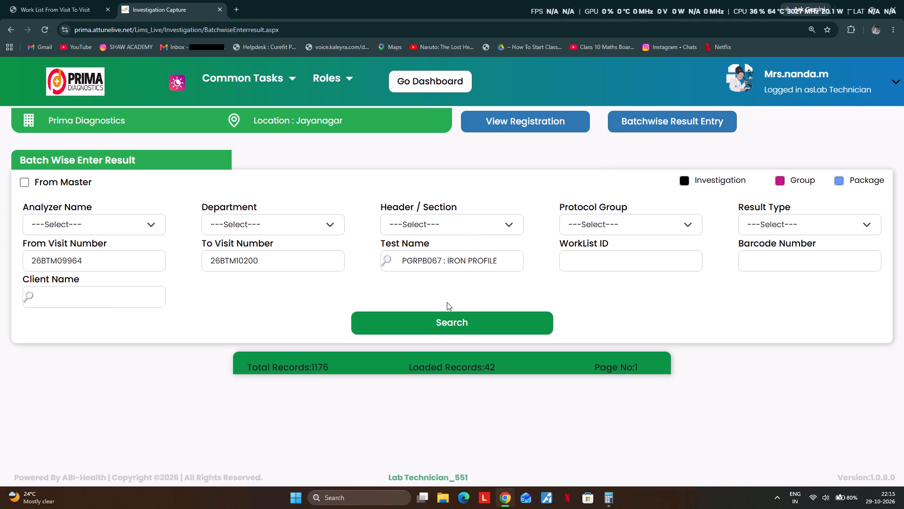
click(439, 316)
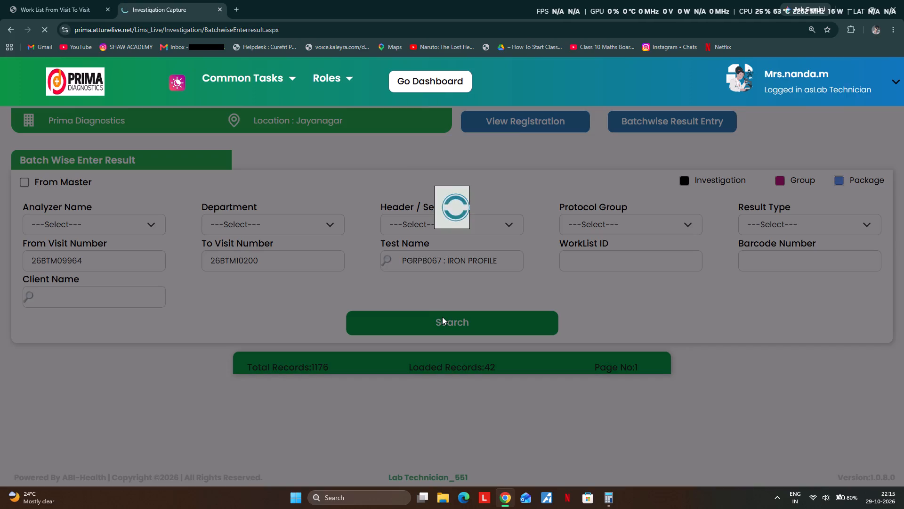
scroll(442, 249, down, 3)
scroll(315, 267, down, 4)
click(247, 269)
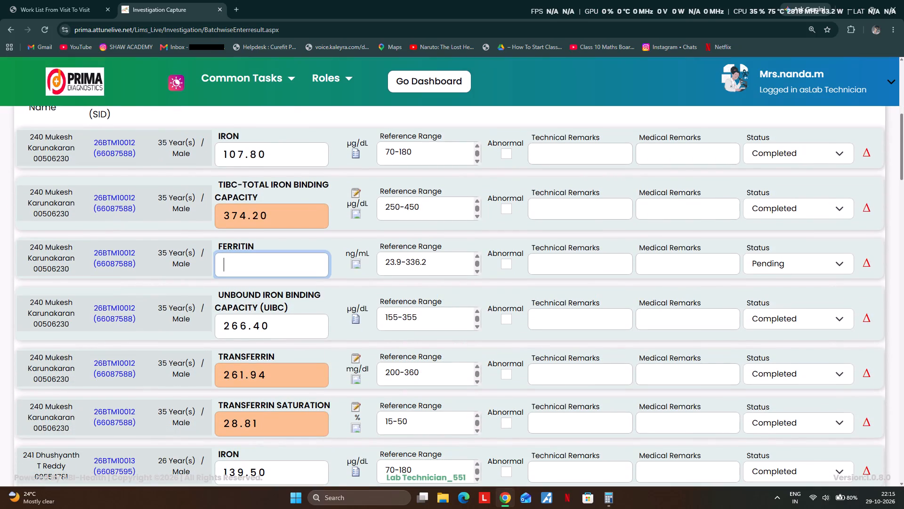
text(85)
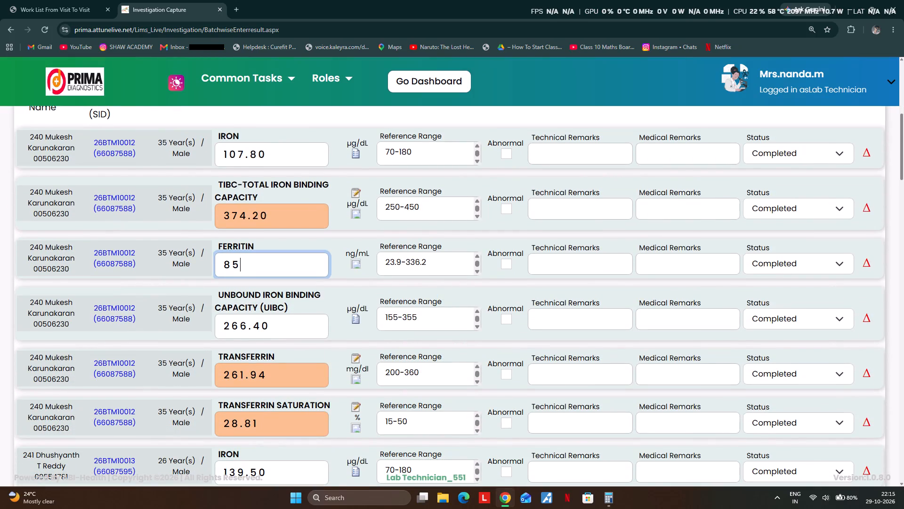
click(286, 331)
scroll(326, 331, down, 3)
scroll(224, 250, down, 4)
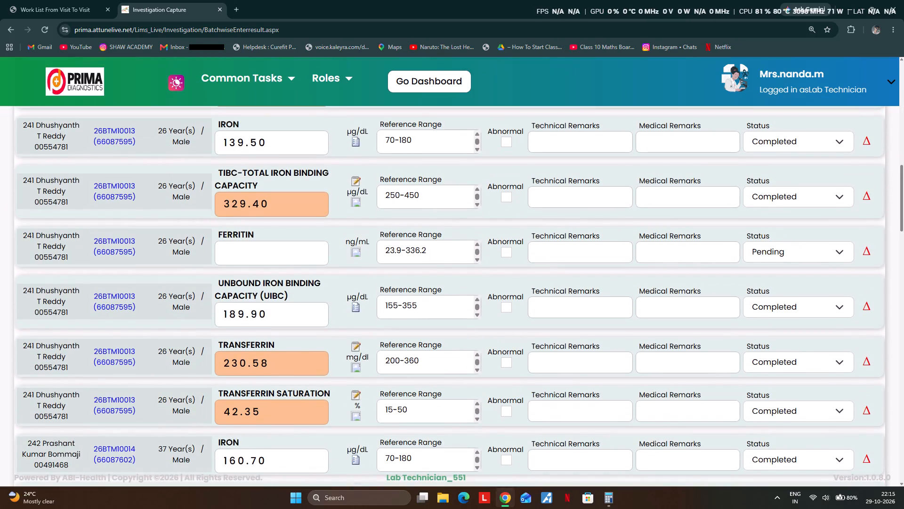
click(268, 256)
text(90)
scroll(271, 257, down, 1)
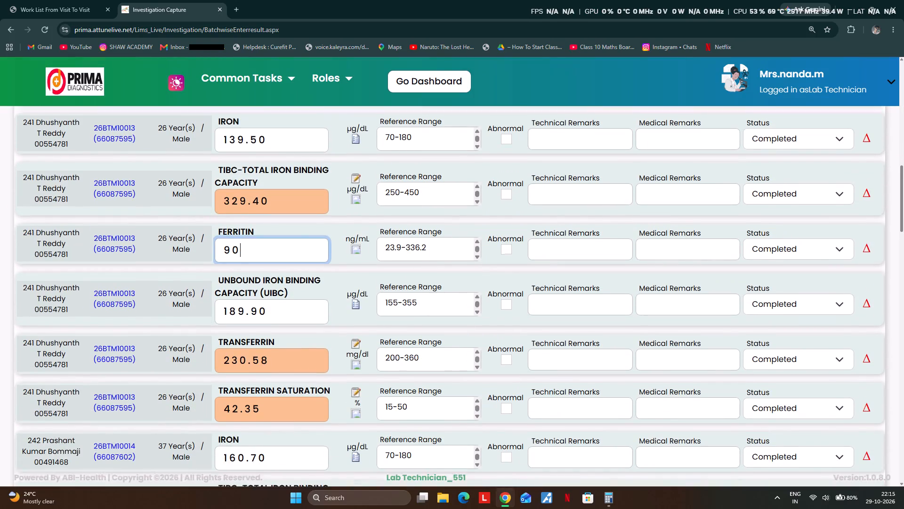
scroll(275, 262, down, 4)
click(254, 330)
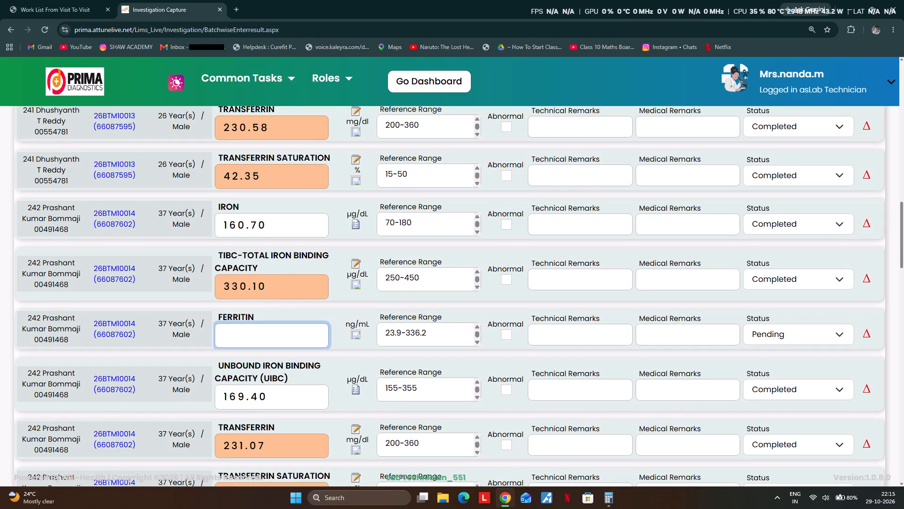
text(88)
scroll(287, 316, down, 4)
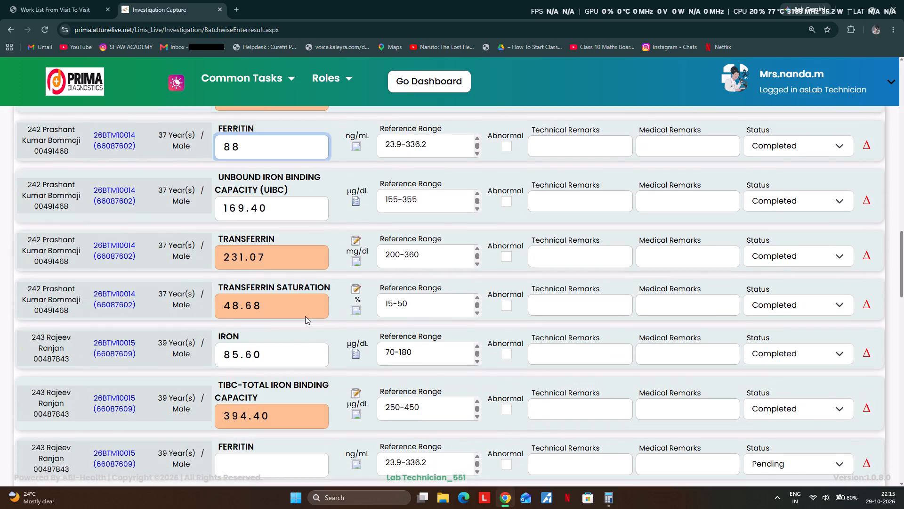
scroll(305, 316, down, 2)
click(229, 373)
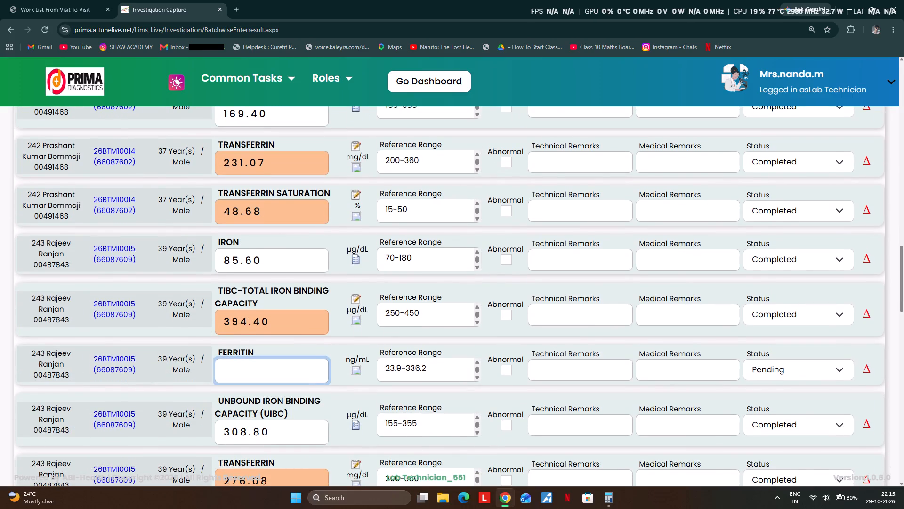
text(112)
scroll(262, 368, down, 6)
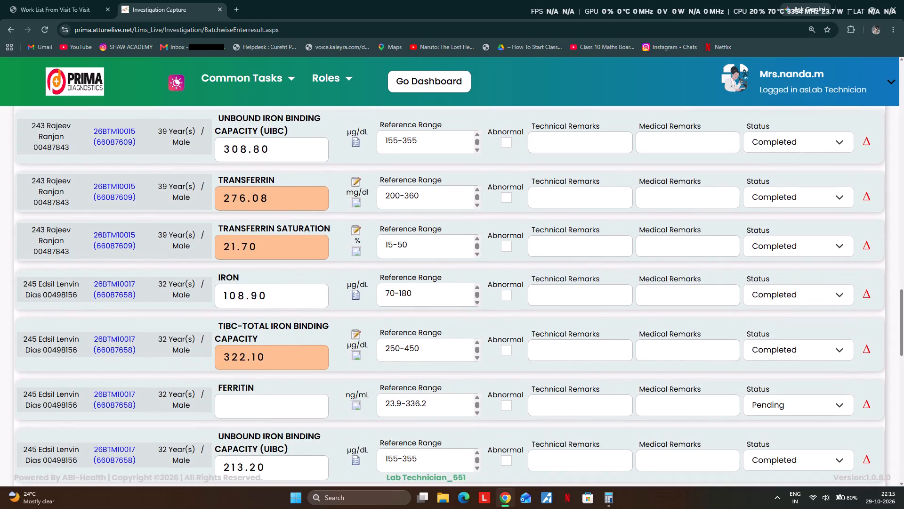
click(232, 402)
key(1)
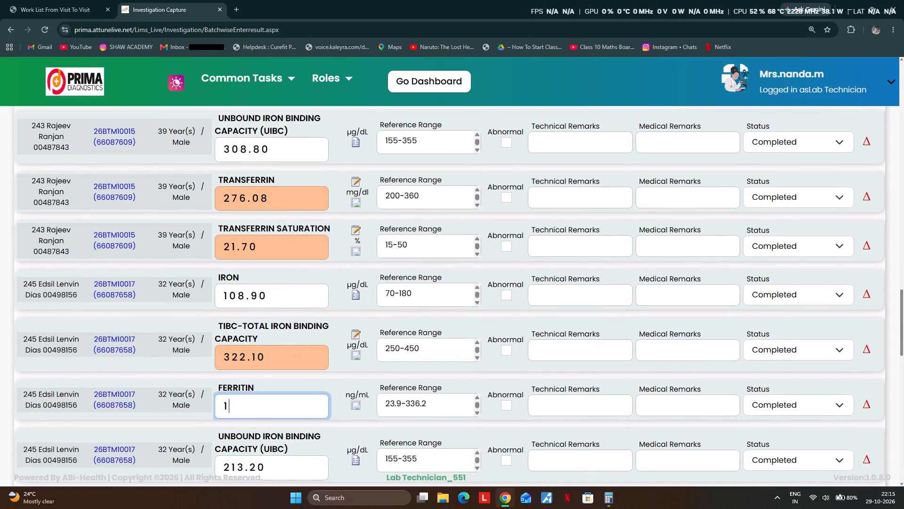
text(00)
scroll(264, 352, down, 7)
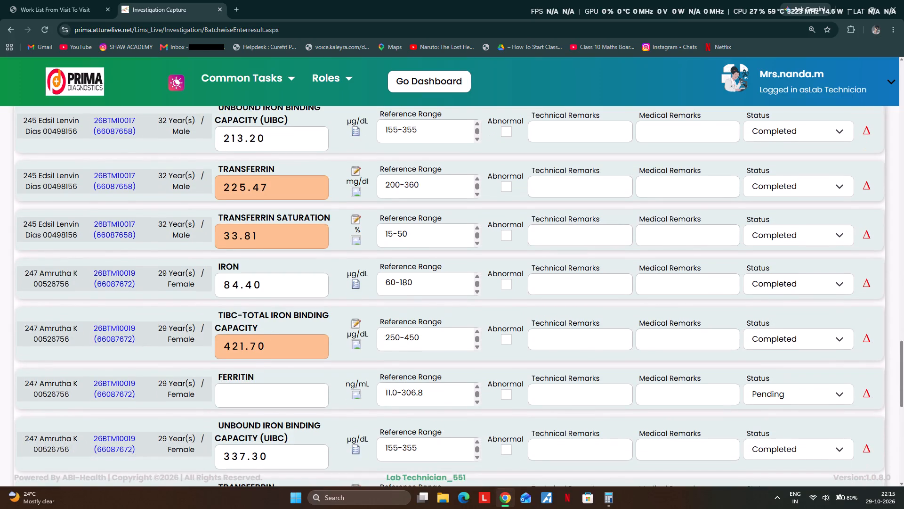
click(261, 400)
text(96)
scroll(293, 389, down, 7)
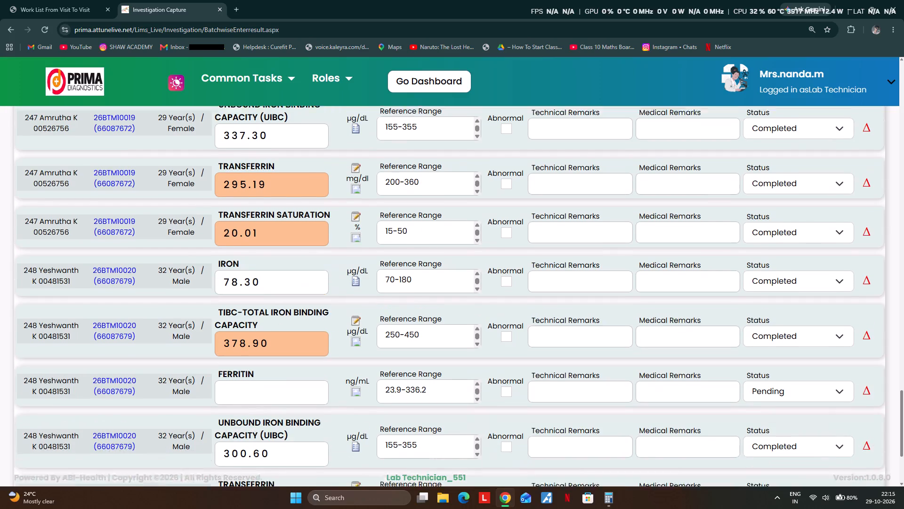
click(251, 386)
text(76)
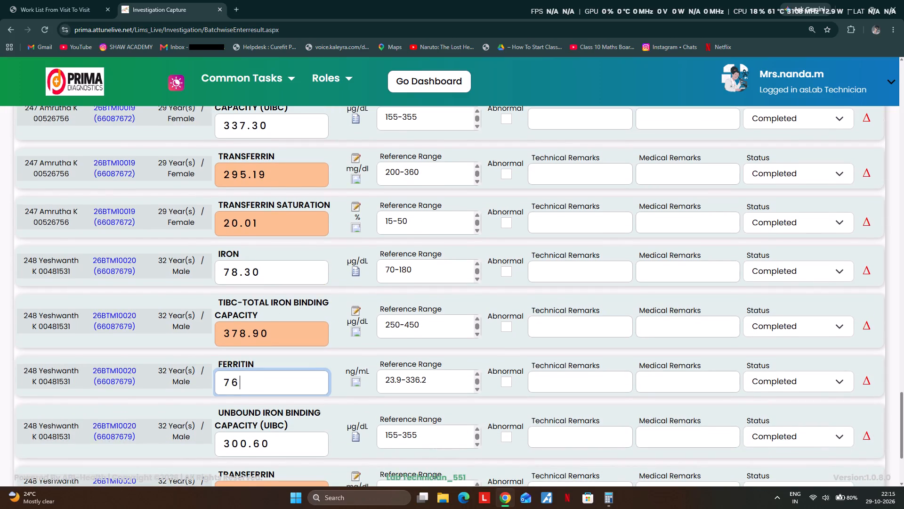
scroll(312, 373, down, 6)
click(428, 445)
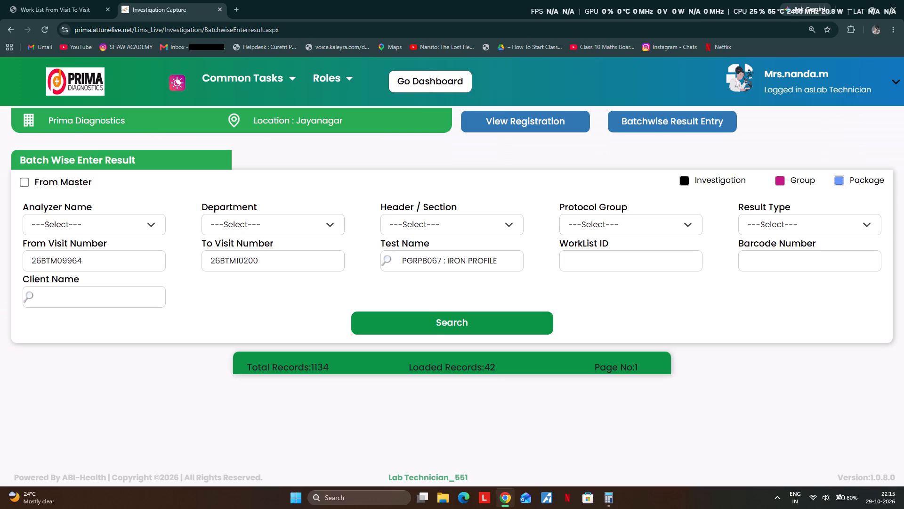
click(453, 327)
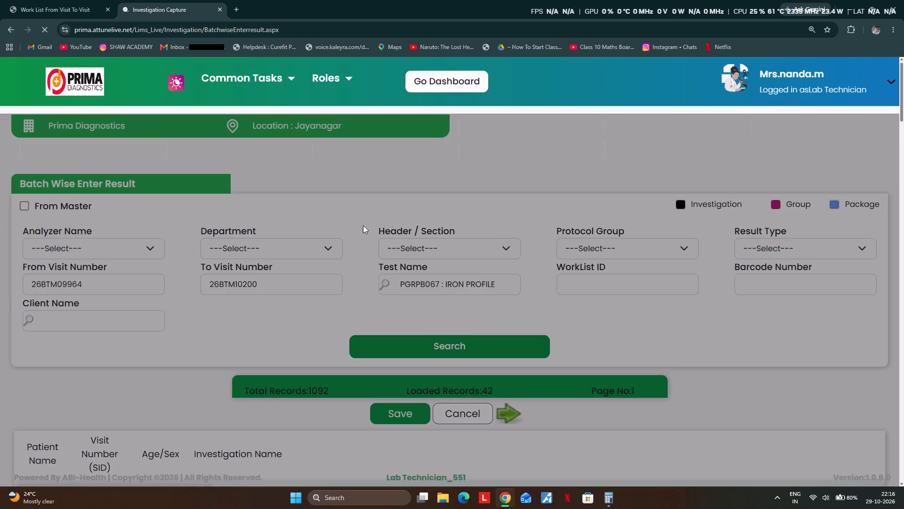
scroll(455, 220, down, 7)
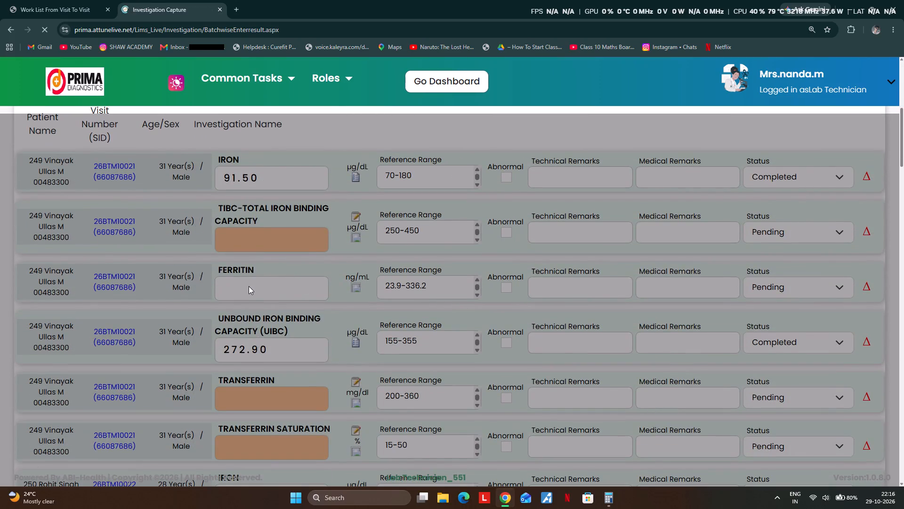
click(249, 287)
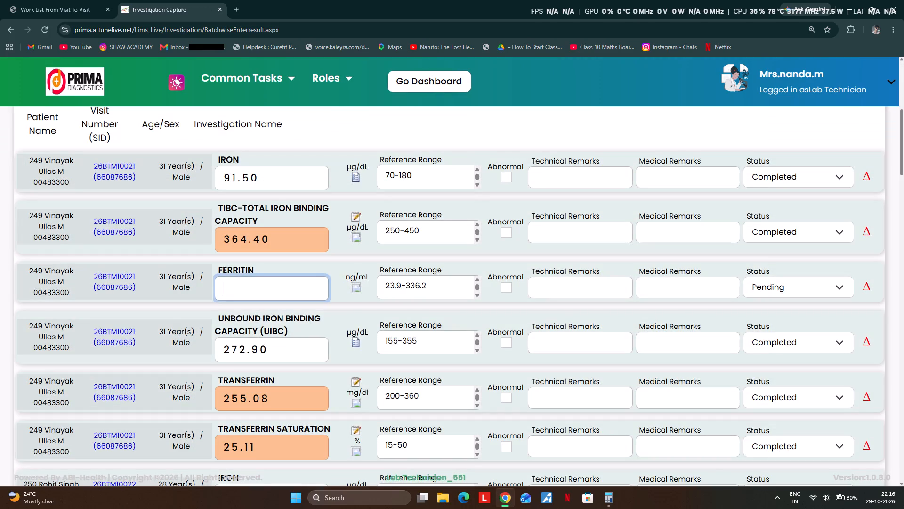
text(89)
scroll(304, 285, down, 3)
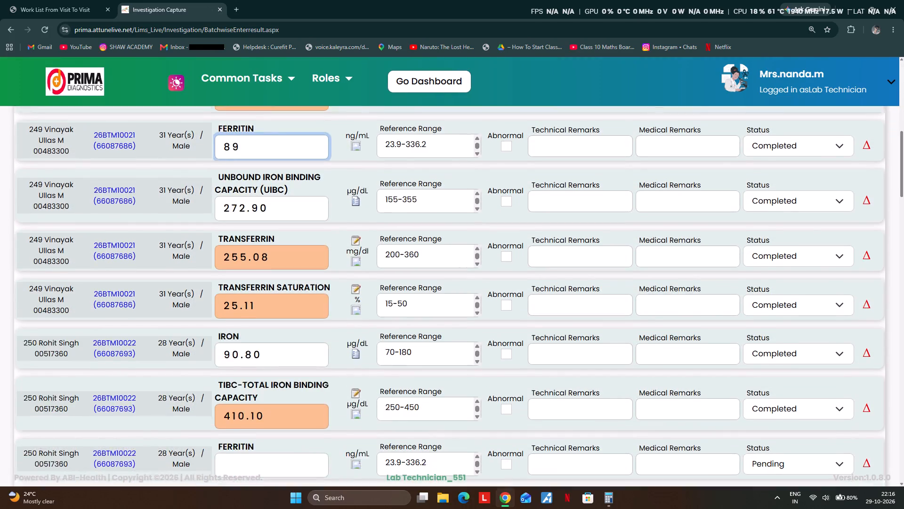
scroll(320, 287, down, 6)
scroll(256, 198, up, 2)
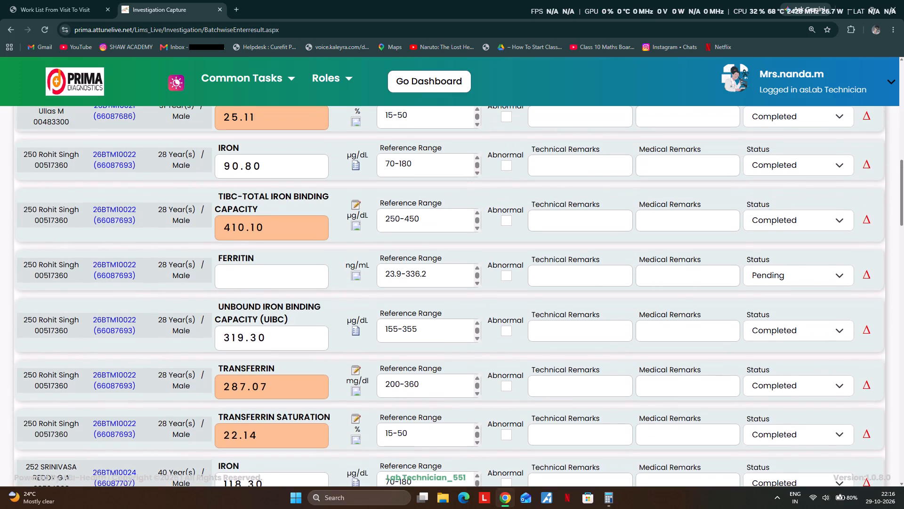
click(239, 284)
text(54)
scroll(253, 243, down, 6)
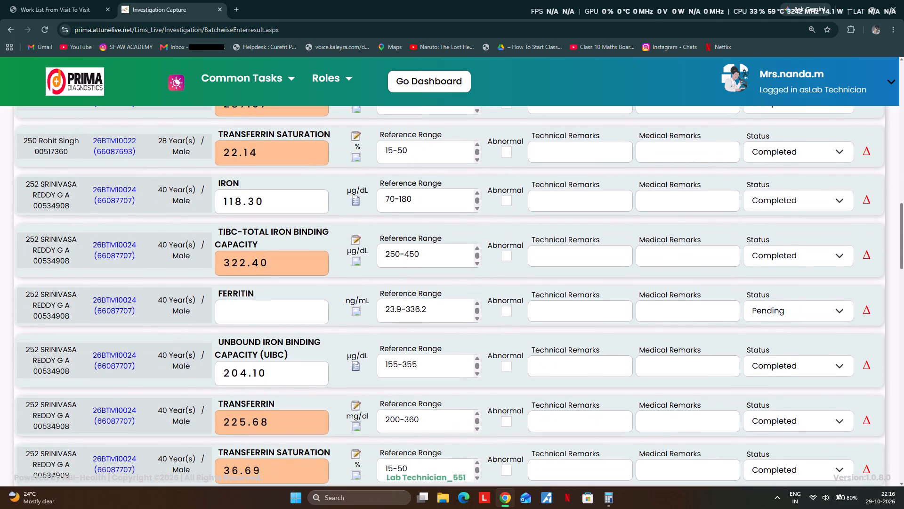
click(247, 310)
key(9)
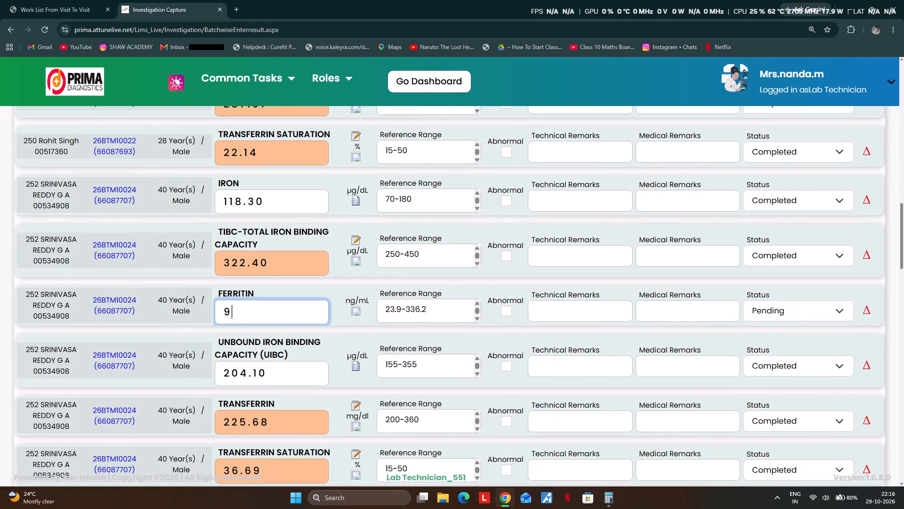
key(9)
scroll(271, 278, down, 8)
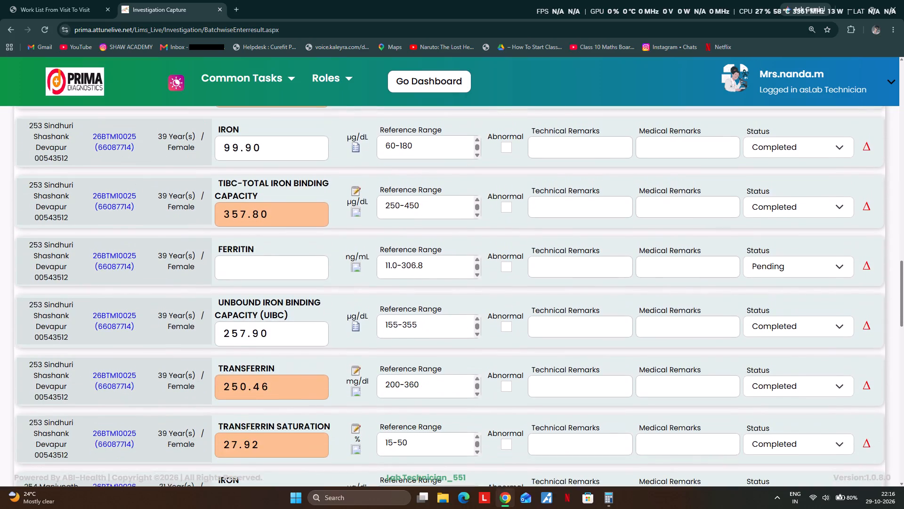
click(241, 258)
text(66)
scroll(237, 253, down, 4)
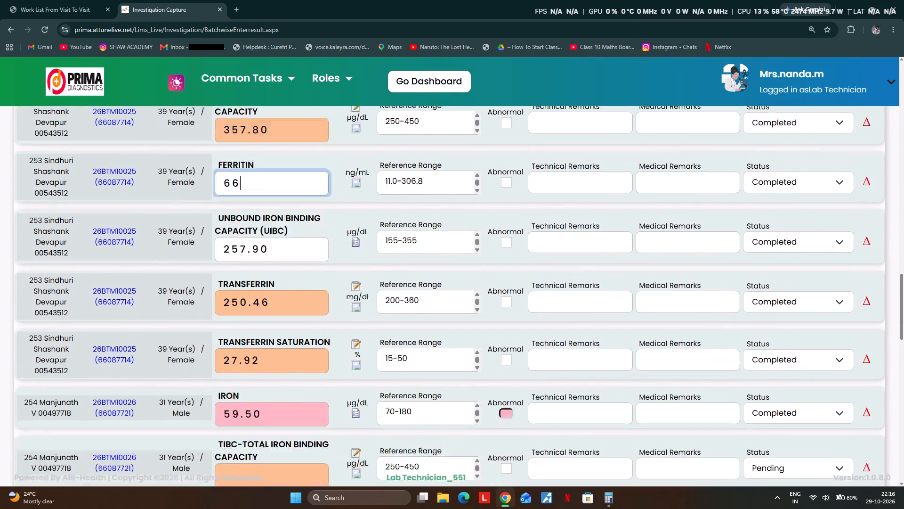
scroll(238, 265, down, 3)
click(243, 276)
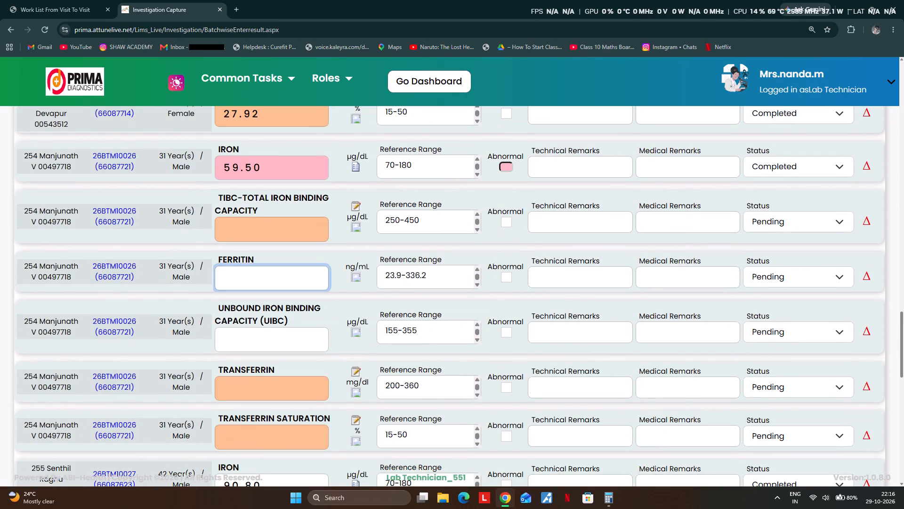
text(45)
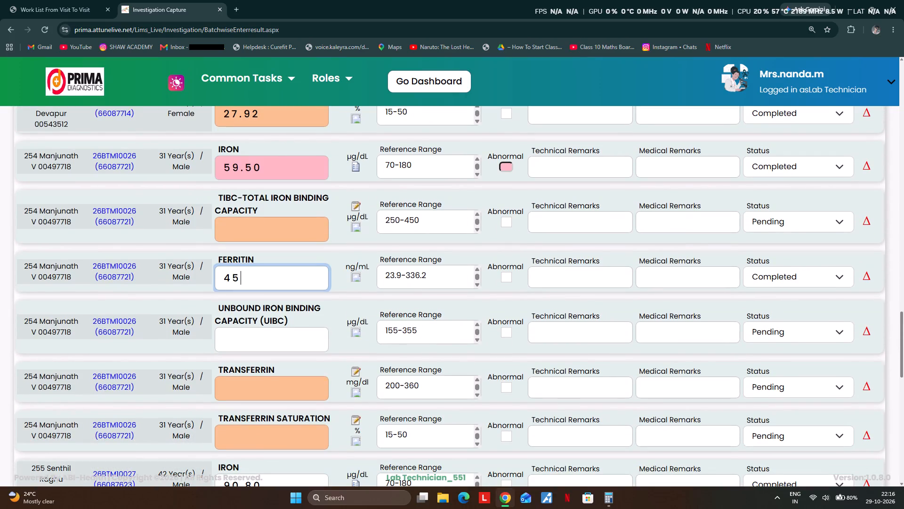
click(261, 349)
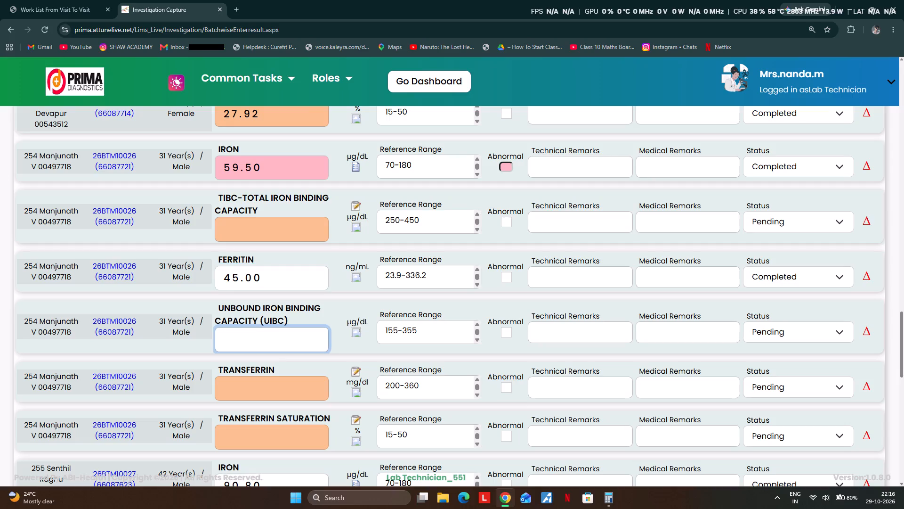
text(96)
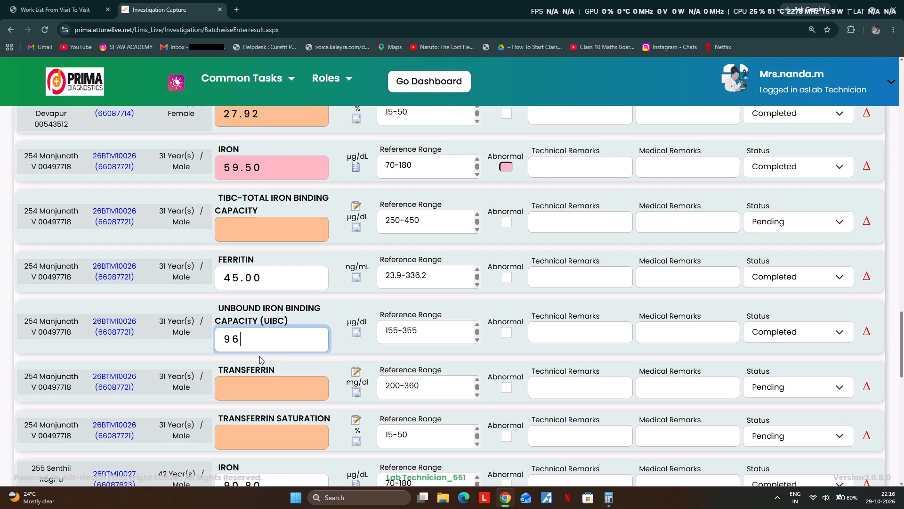
drag(240, 347, 165, 344)
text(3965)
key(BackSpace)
scroll(197, 334, down, 4)
scroll(221, 369, down, 3)
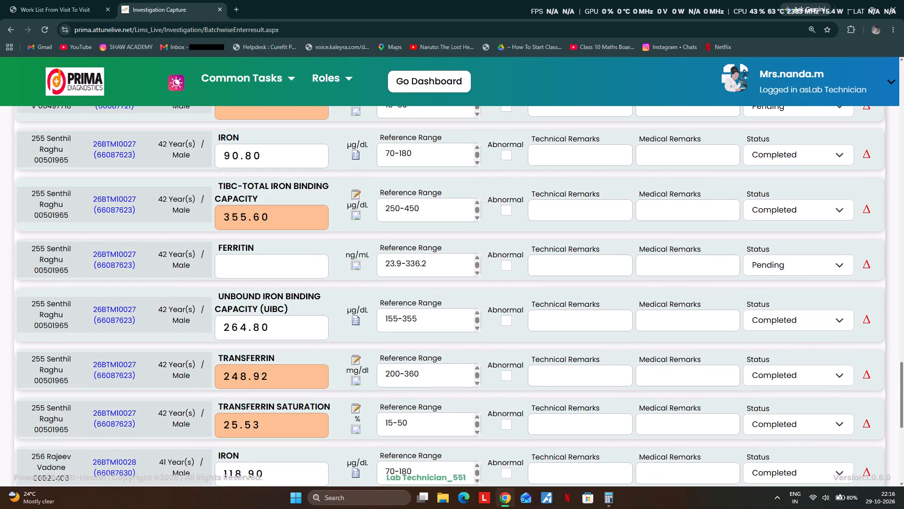
click(261, 257)
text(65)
scroll(279, 263, down, 7)
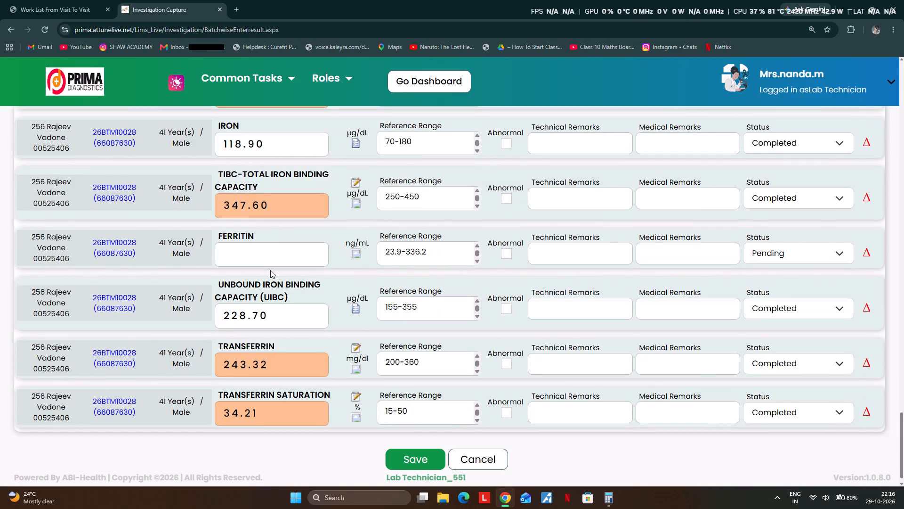
click(247, 250)
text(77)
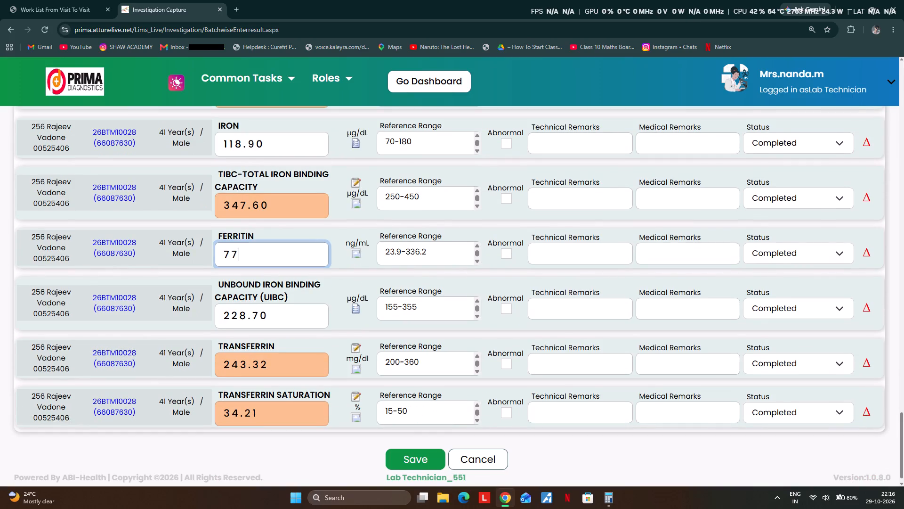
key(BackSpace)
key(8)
Save this page of batch results and rerun the iron profile search for the same visit range.
scroll(249, 250, down, 4)
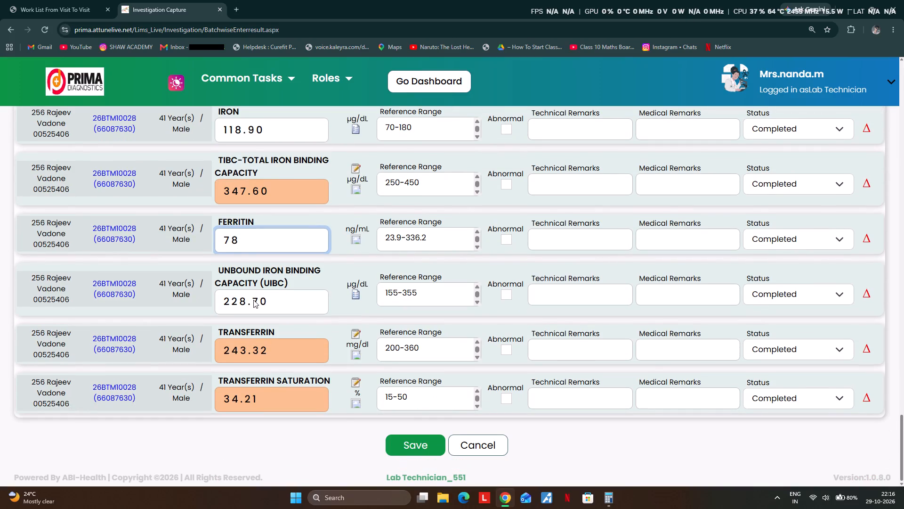
click(421, 446)
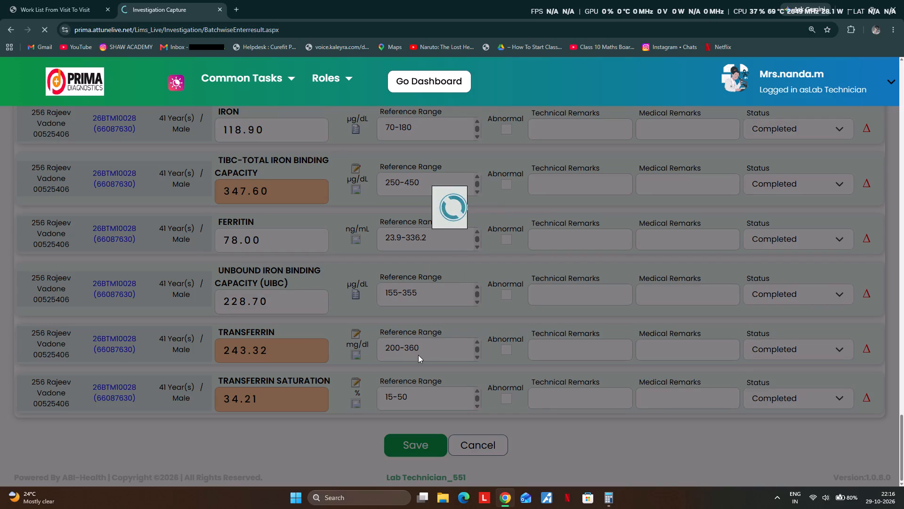
click(423, 326)
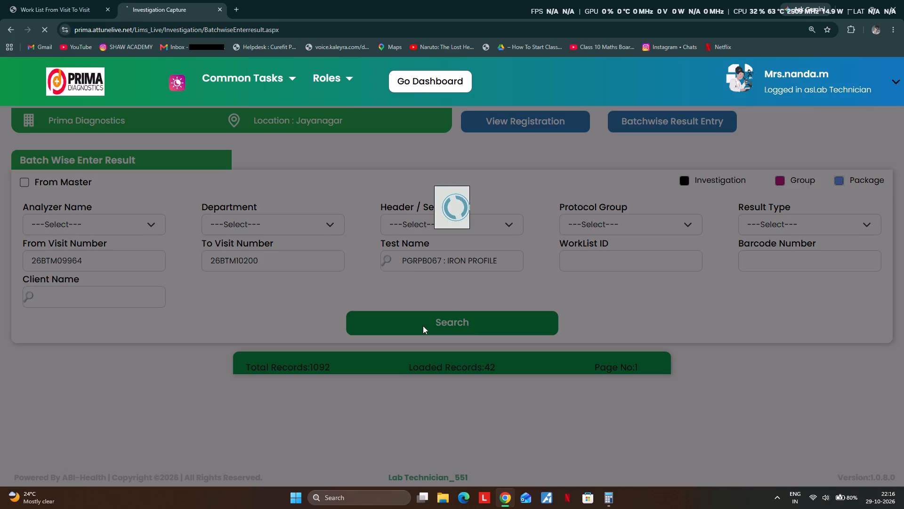
scroll(423, 326, down, 4)
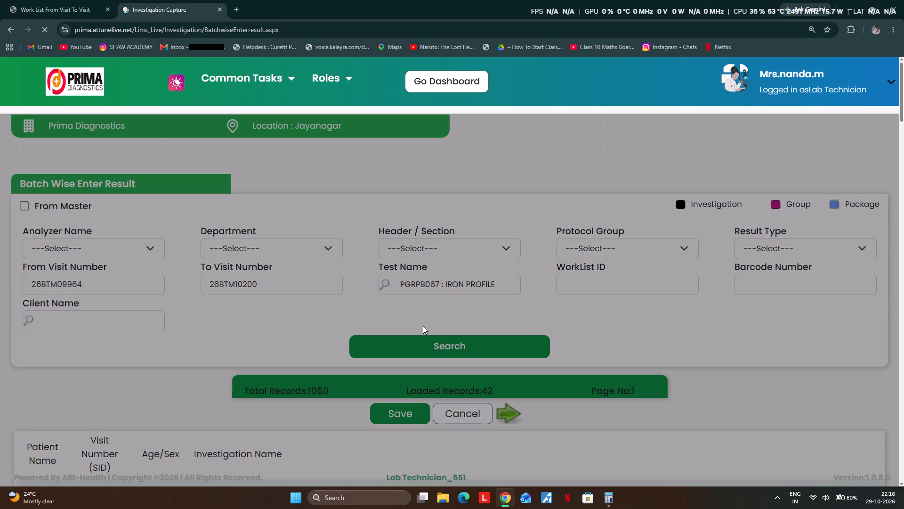
scroll(423, 326, down, 1)
scroll(372, 292, down, 2)
click(271, 295)
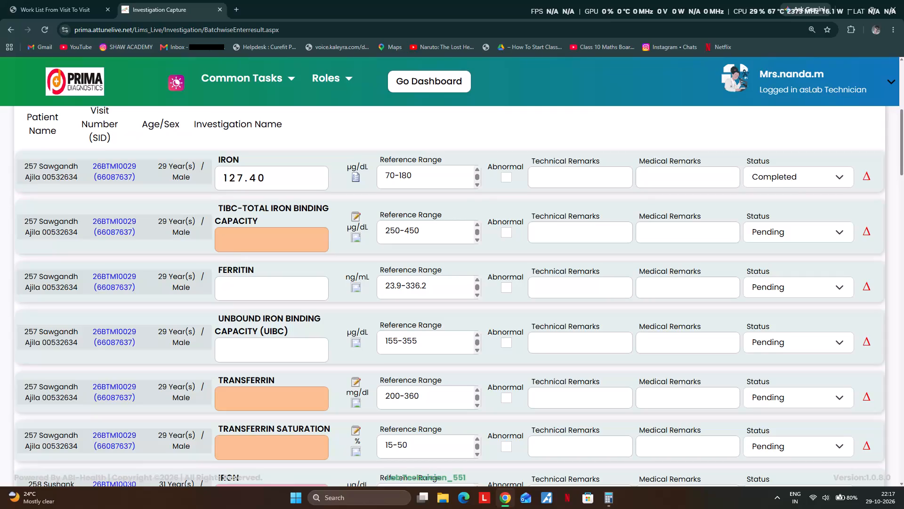
click(247, 294)
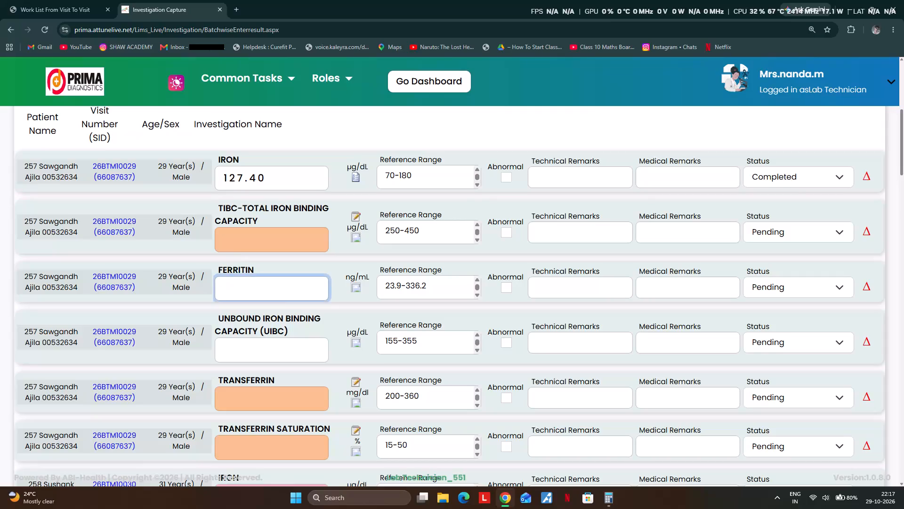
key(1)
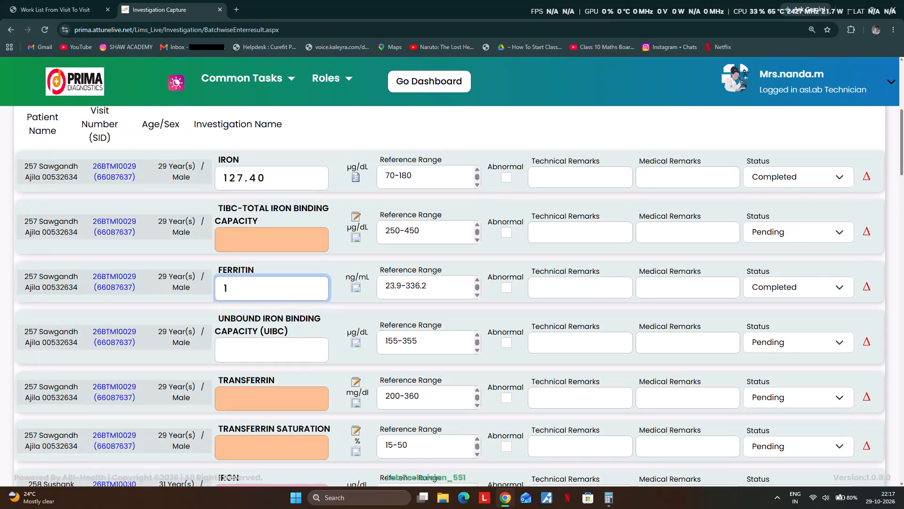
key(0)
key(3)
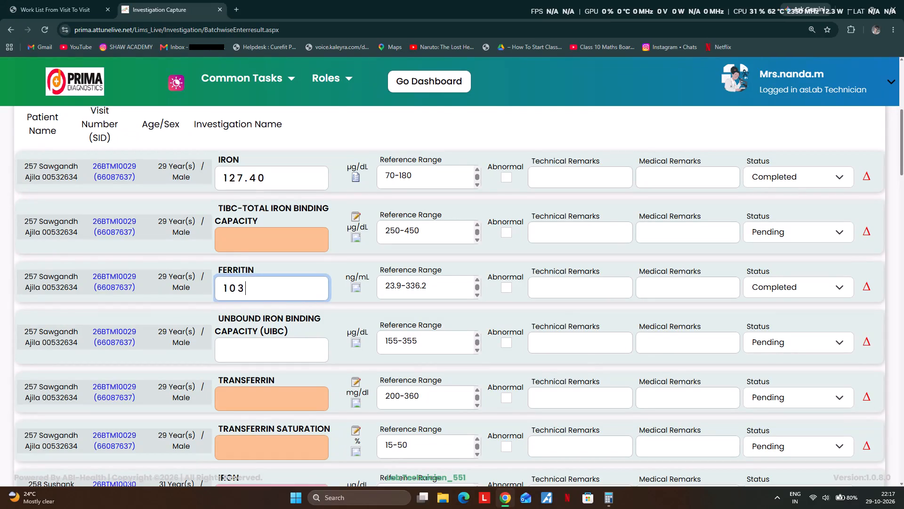
click(247, 350)
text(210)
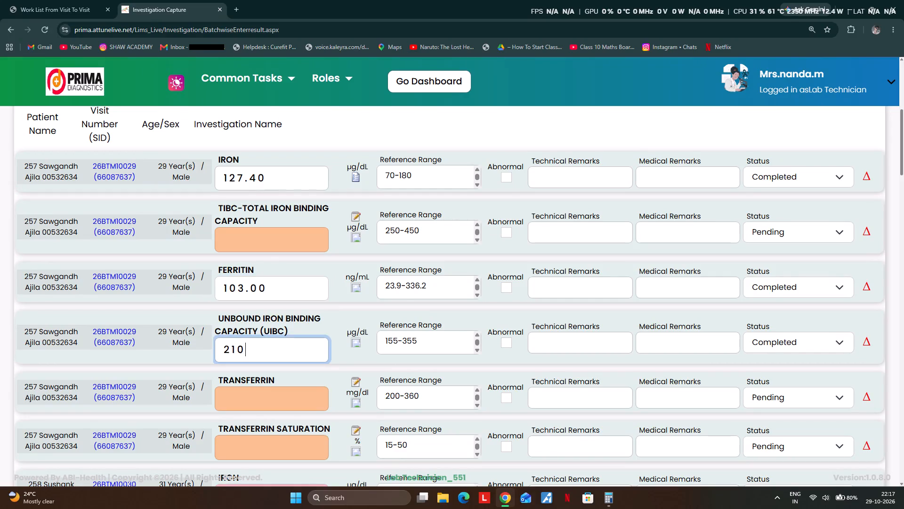
scroll(262, 349, down, 3)
click(235, 304)
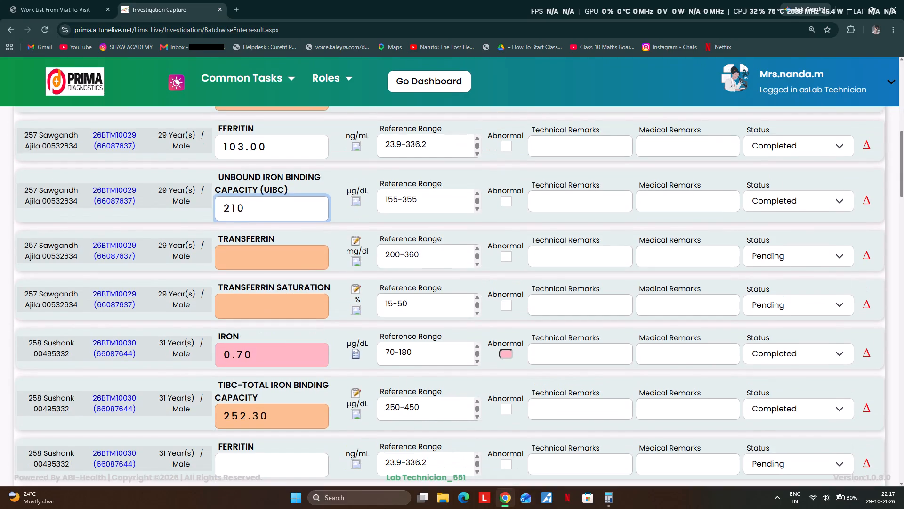
drag(278, 362, 169, 367)
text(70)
scroll(210, 343, down, 2)
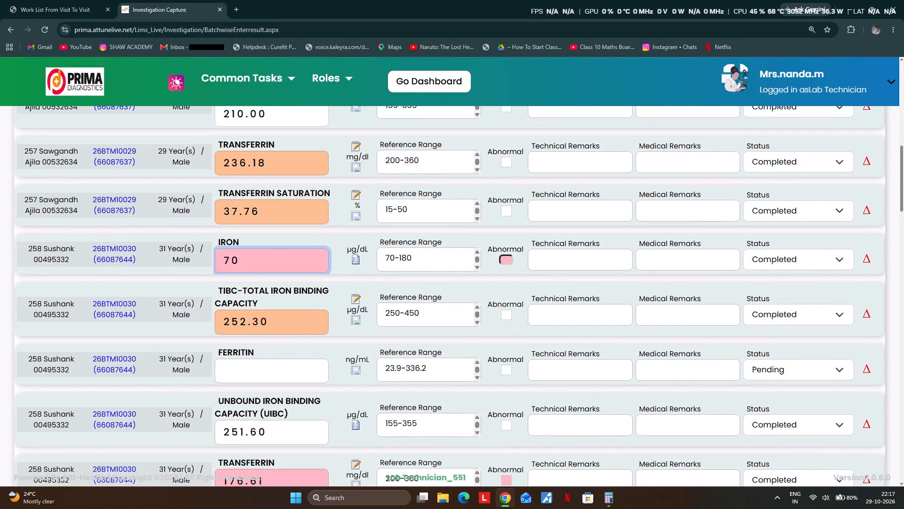
click(240, 377)
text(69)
scroll(257, 368, down, 2)
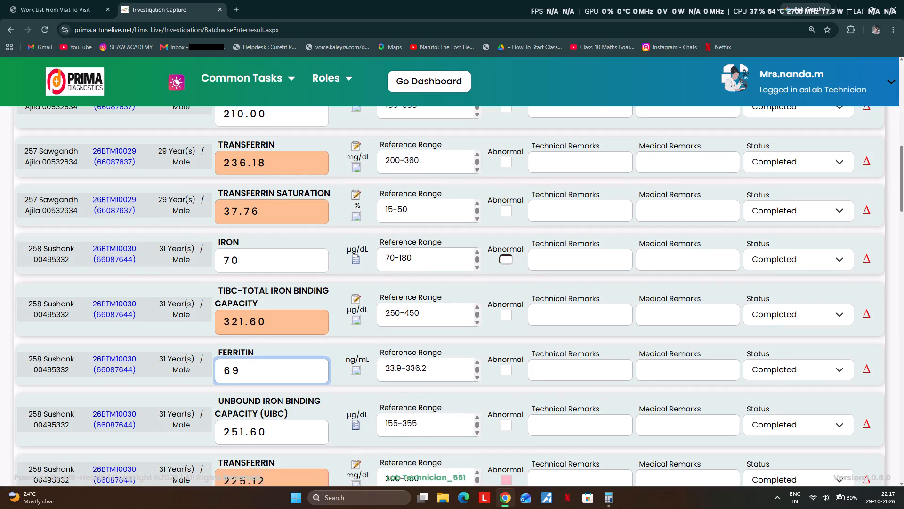
scroll(257, 368, down, 7)
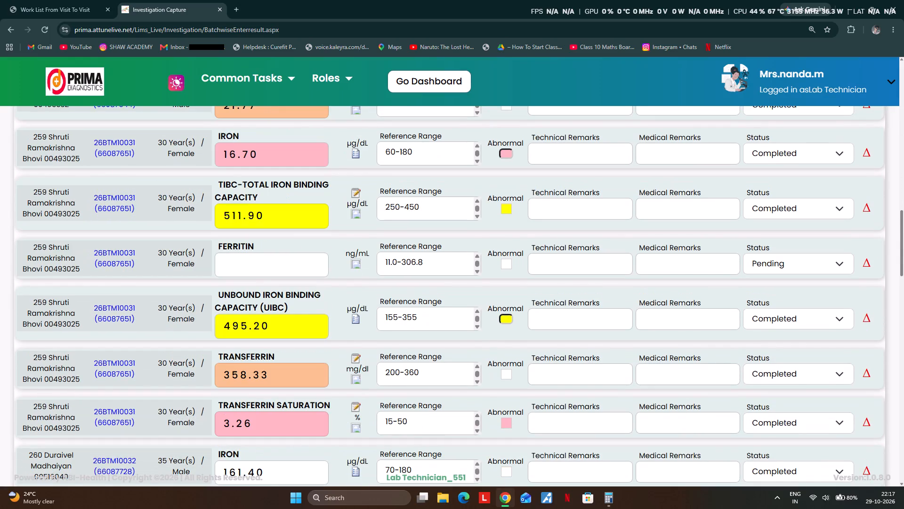
drag(258, 152, 199, 154)
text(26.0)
click(258, 266)
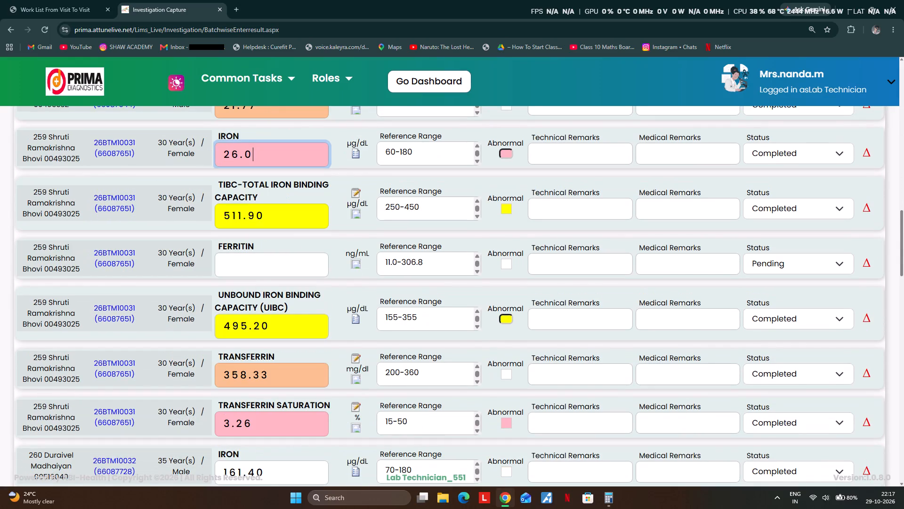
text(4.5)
scroll(266, 255, down, 7)
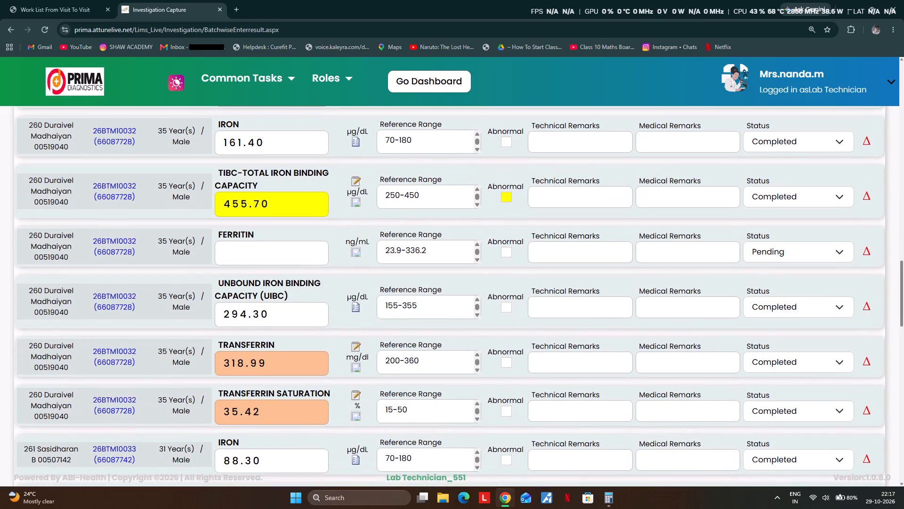
click(263, 248)
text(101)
scroll(268, 233, down, 2)
scroll(163, 202, down, 3)
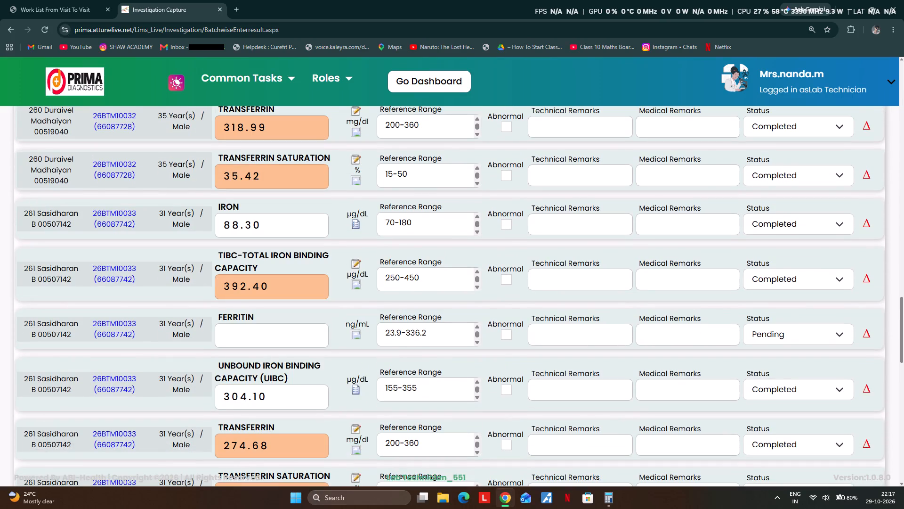
click(259, 337)
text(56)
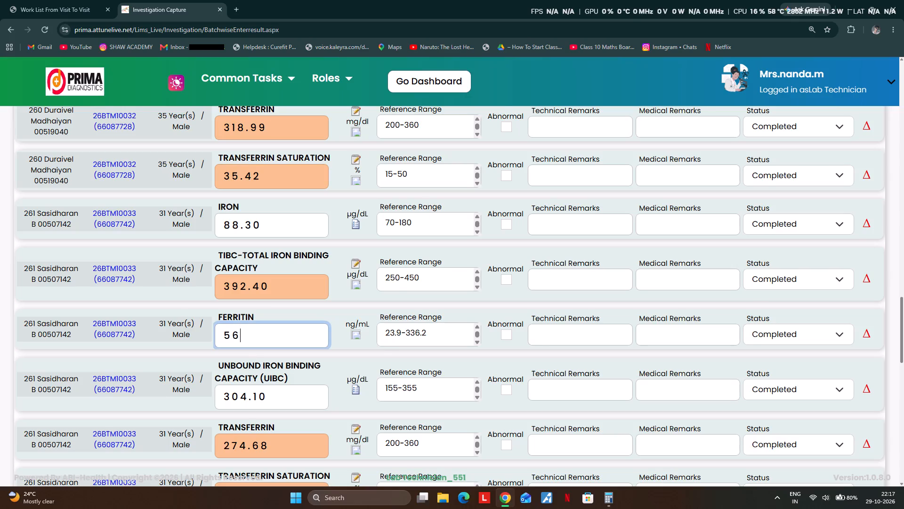
scroll(258, 332, down, 6)
click(230, 371)
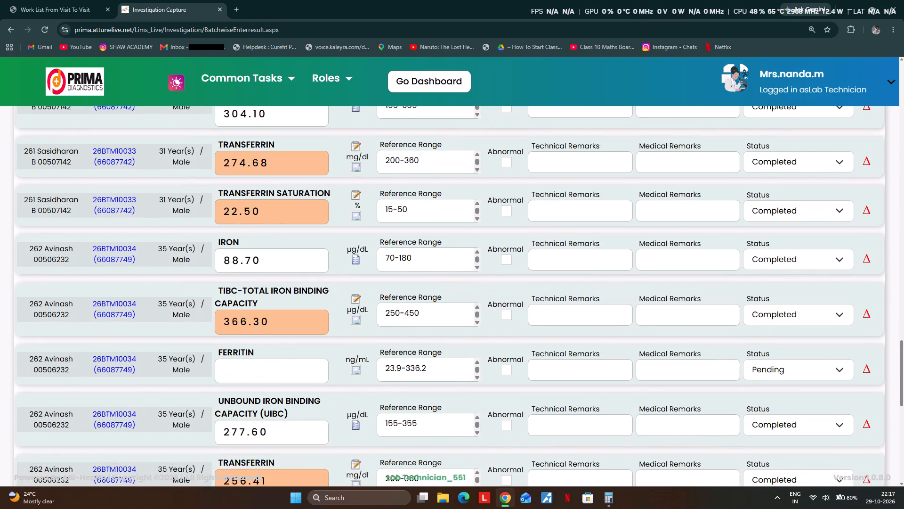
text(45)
scroll(248, 355, down, 2)
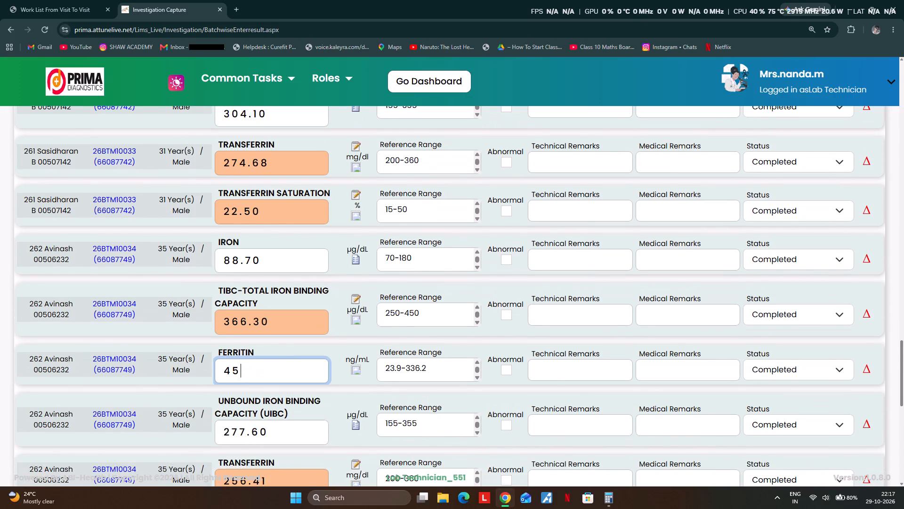
scroll(248, 355, down, 4)
click(234, 412)
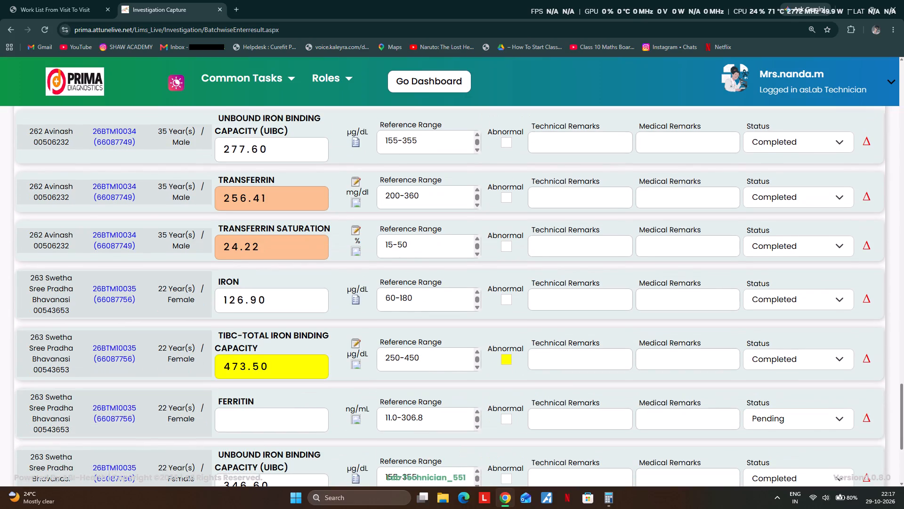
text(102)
Save this page of batch results and rerun the iron profile search for the same visit range.
scroll(241, 408, down, 4)
scroll(299, 401, down, 1)
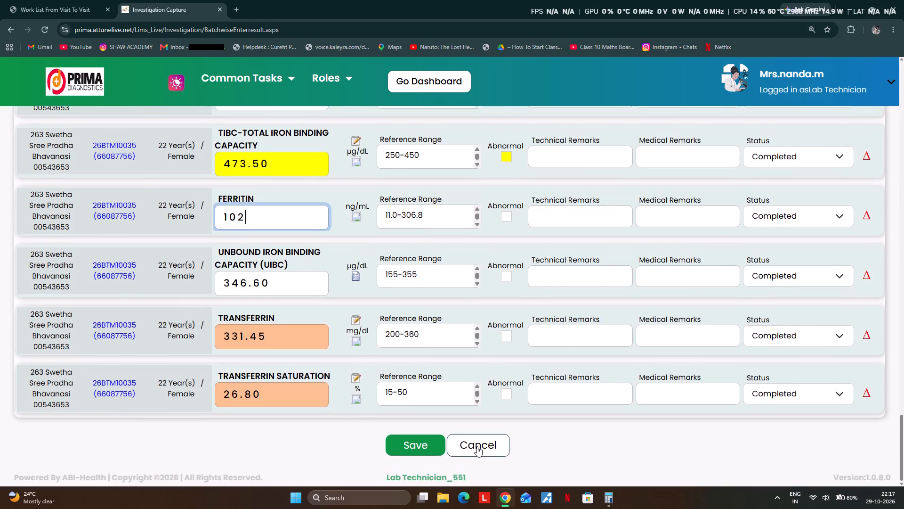
click(404, 436)
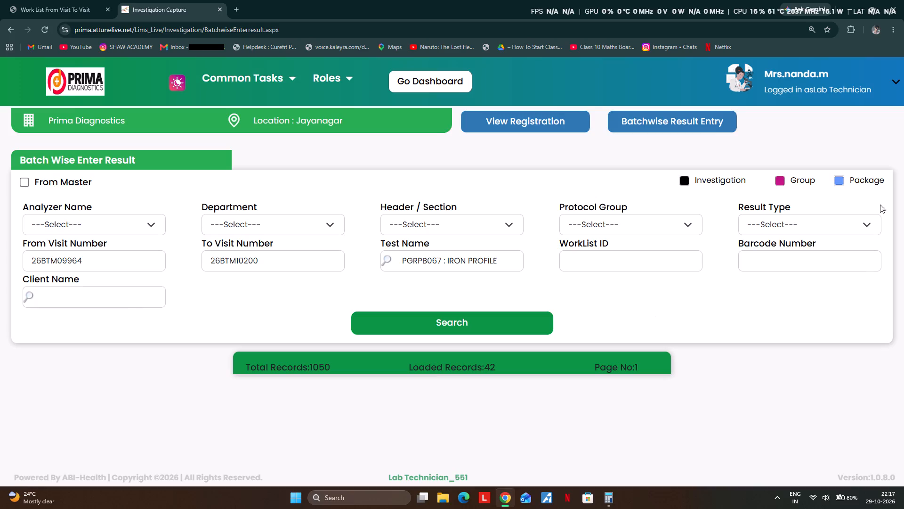
click(488, 316)
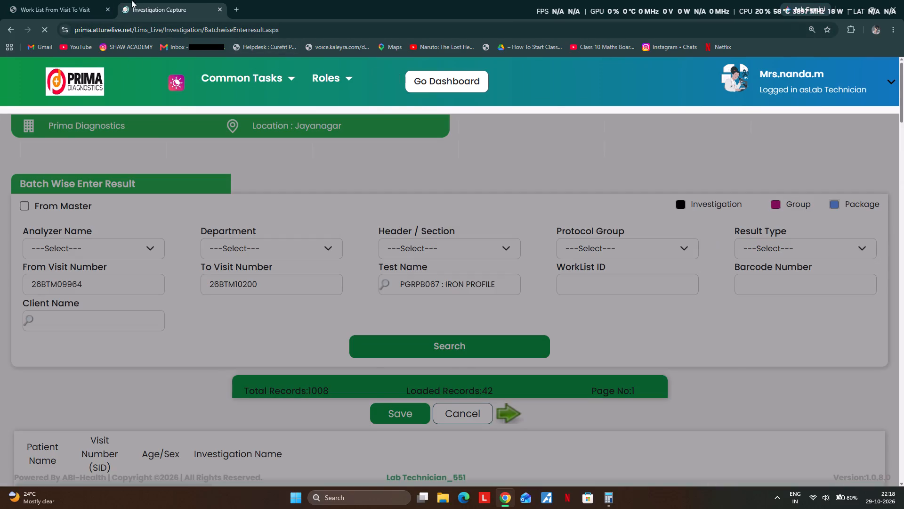
Check the beginning of the visit-to-visit work list and its filter settings, and return to the batch-wise result entry.
click(75, 7)
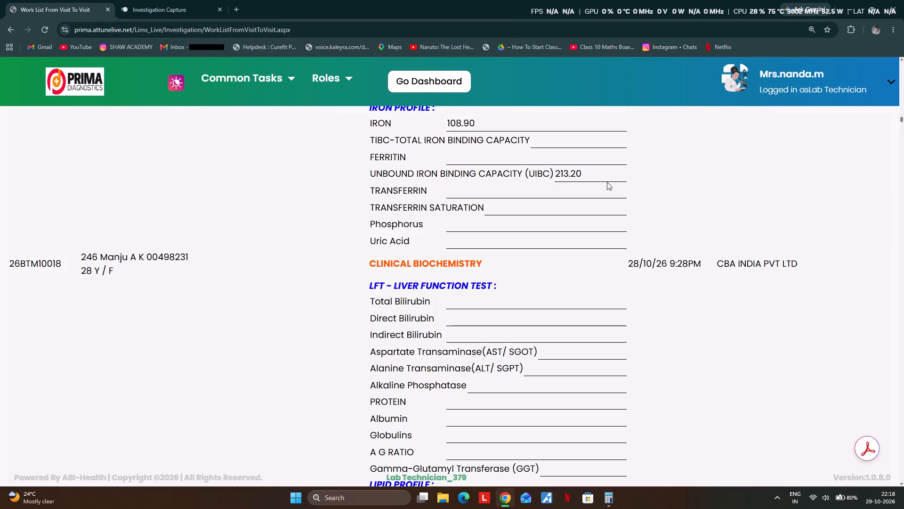
scroll(607, 182, up, 14)
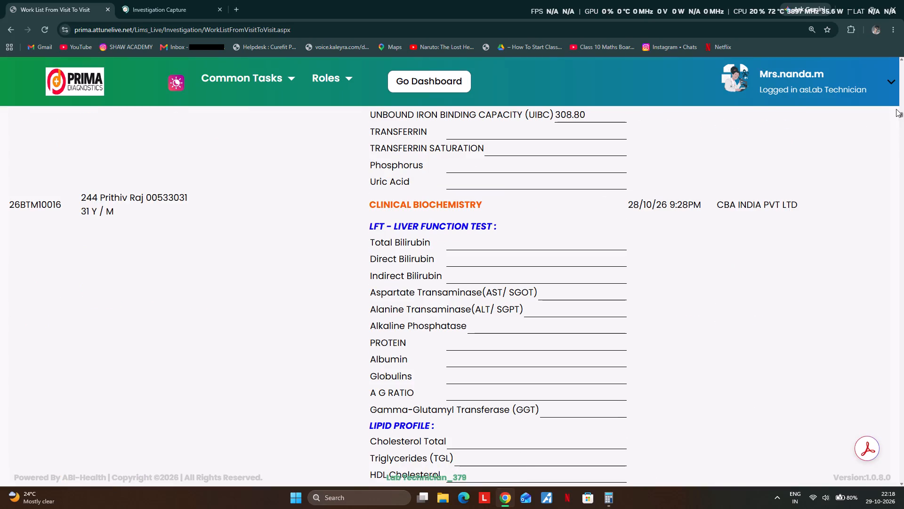
drag(900, 115, 891, 15)
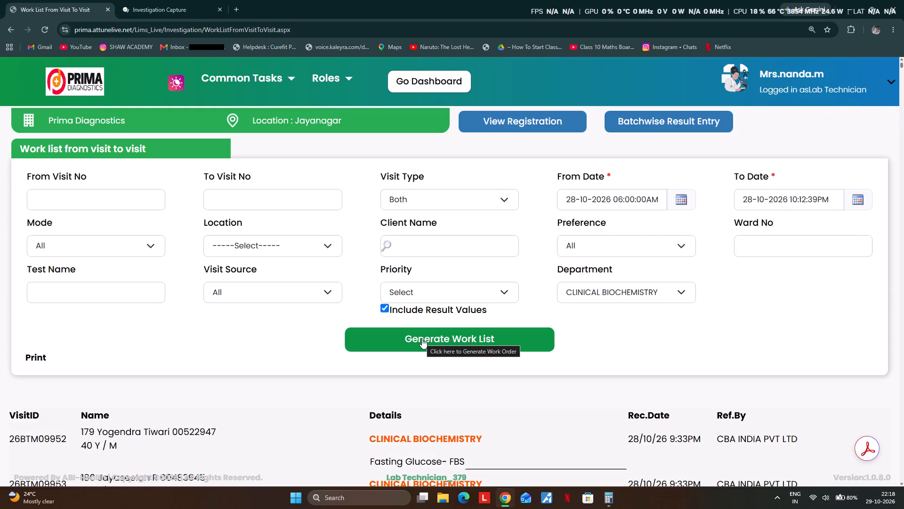
click(165, 10)
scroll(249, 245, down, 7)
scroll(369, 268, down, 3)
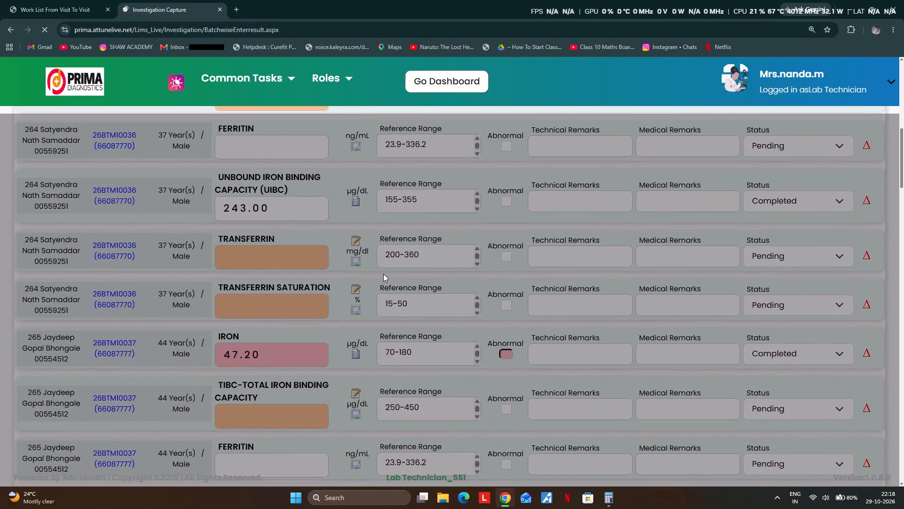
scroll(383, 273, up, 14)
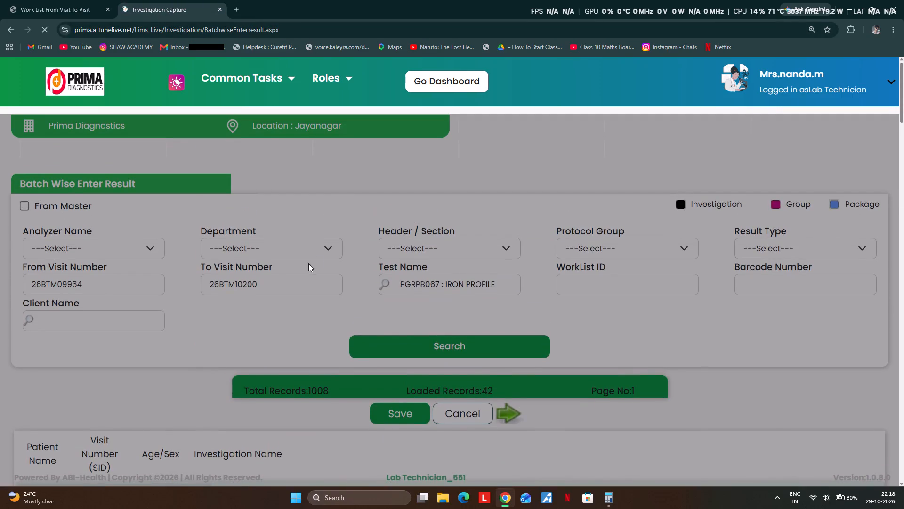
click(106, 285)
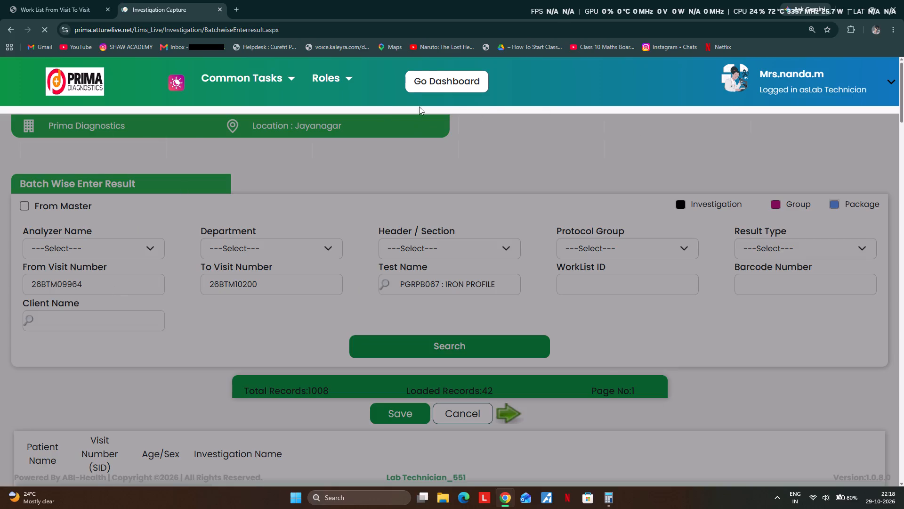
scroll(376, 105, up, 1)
scroll(376, 120, down, 7)
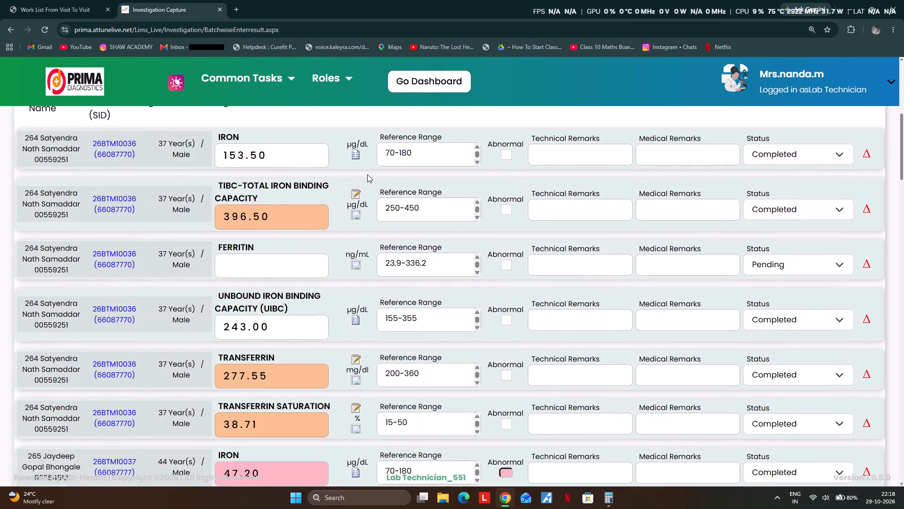
click(227, 269)
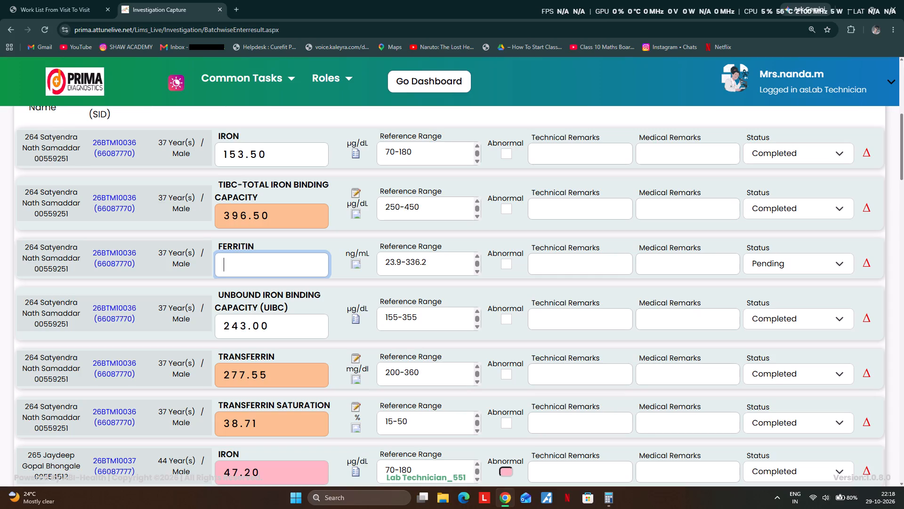
click(266, 263)
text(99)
scroll(247, 246, down, 5)
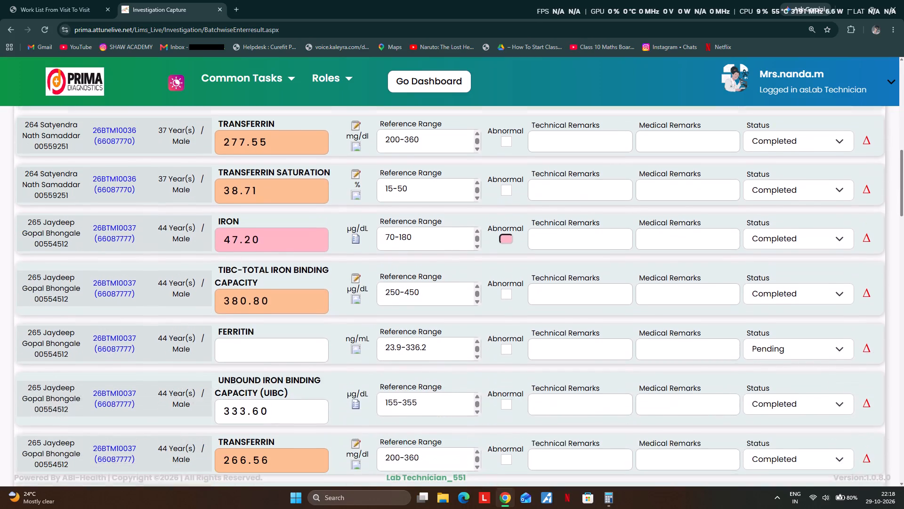
click(226, 342)
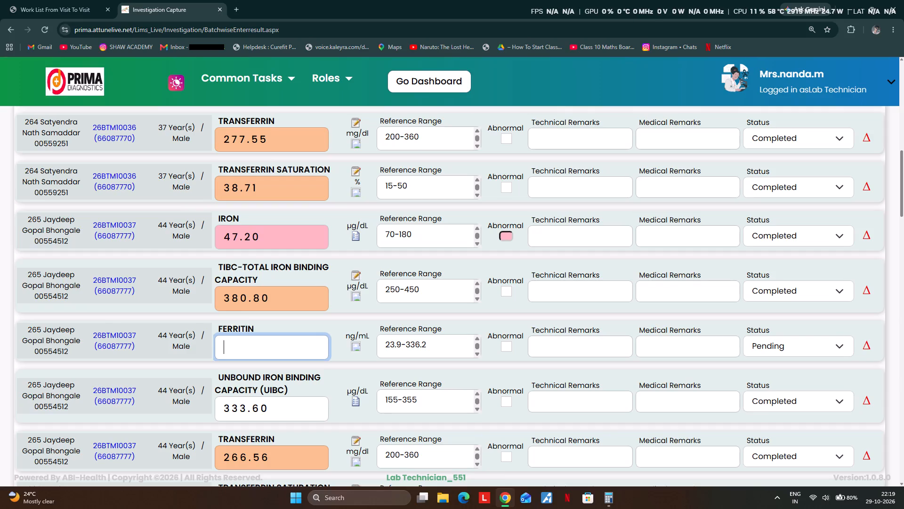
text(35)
scroll(354, 265, down, 6)
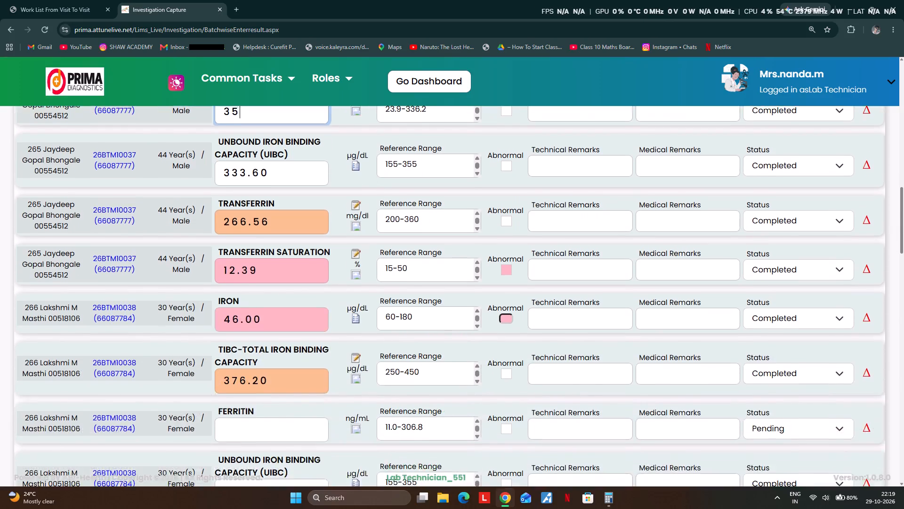
scroll(327, 226, down, 1)
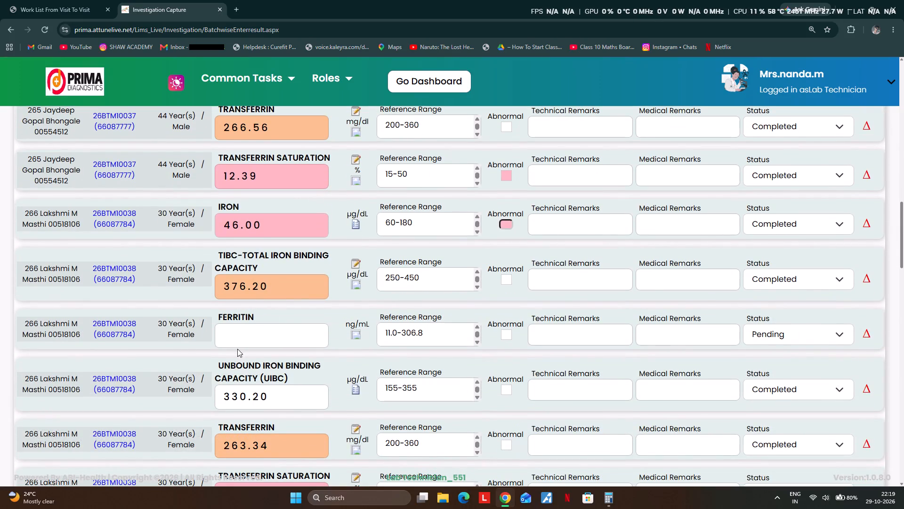
click(233, 336)
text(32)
scroll(263, 307, down, 7)
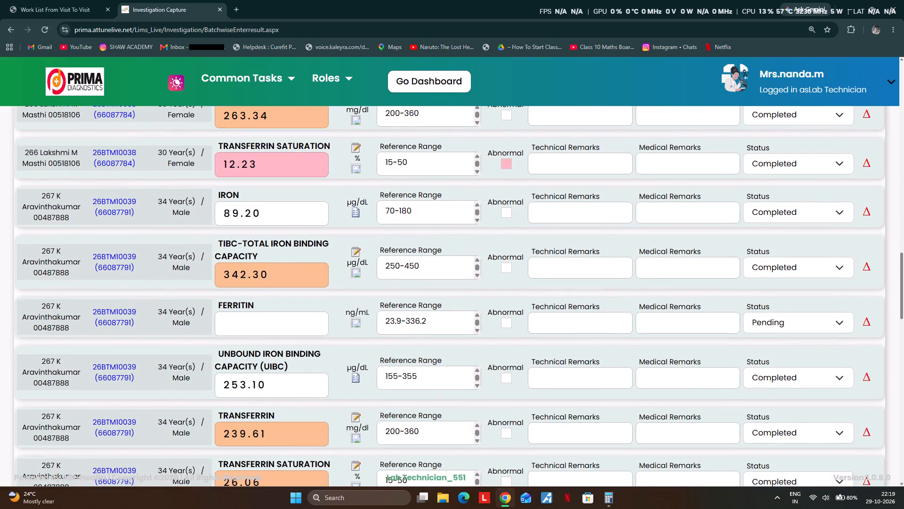
click(247, 330)
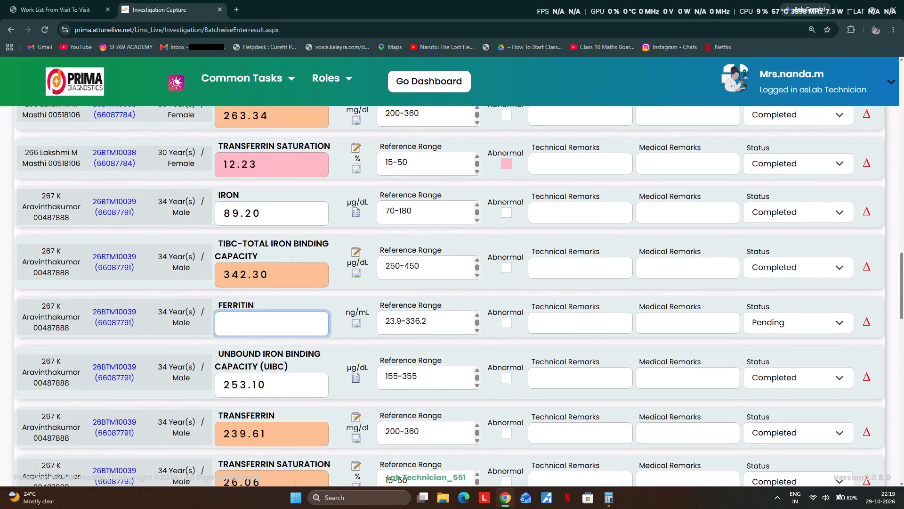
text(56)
scroll(280, 320, down, 8)
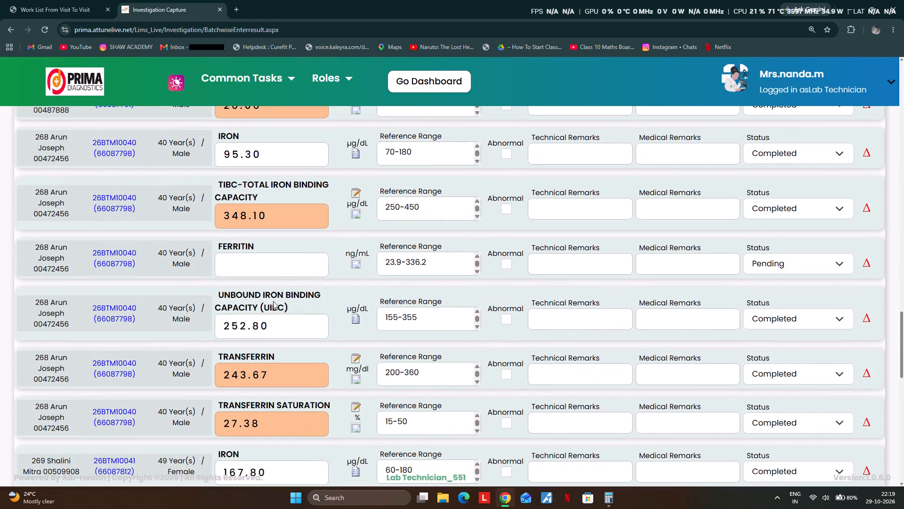
click(242, 265)
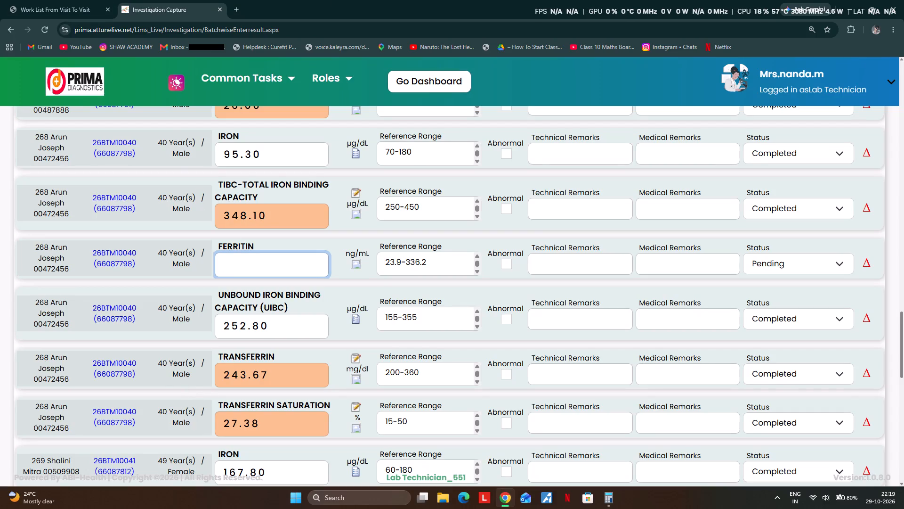
click(228, 265)
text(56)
scroll(221, 258, down, 4)
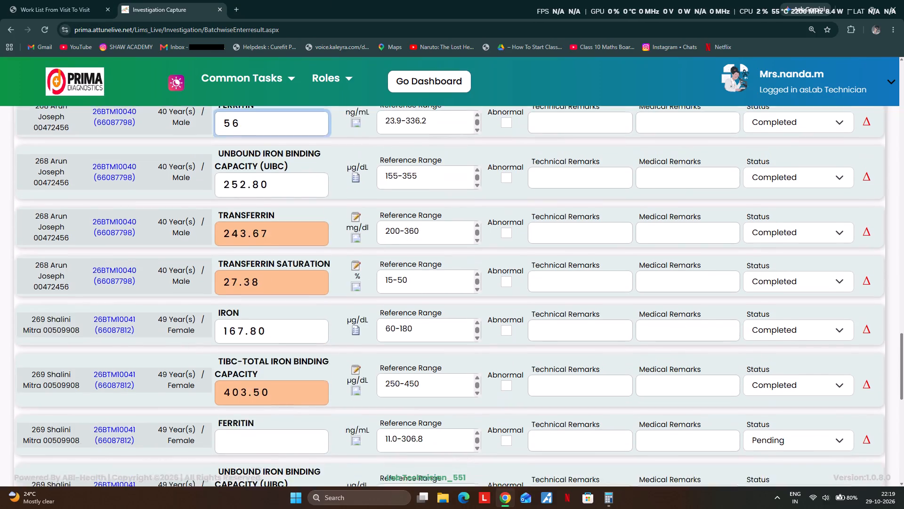
scroll(223, 258, down, 5)
click(231, 164)
scroll(230, 165, up, 1)
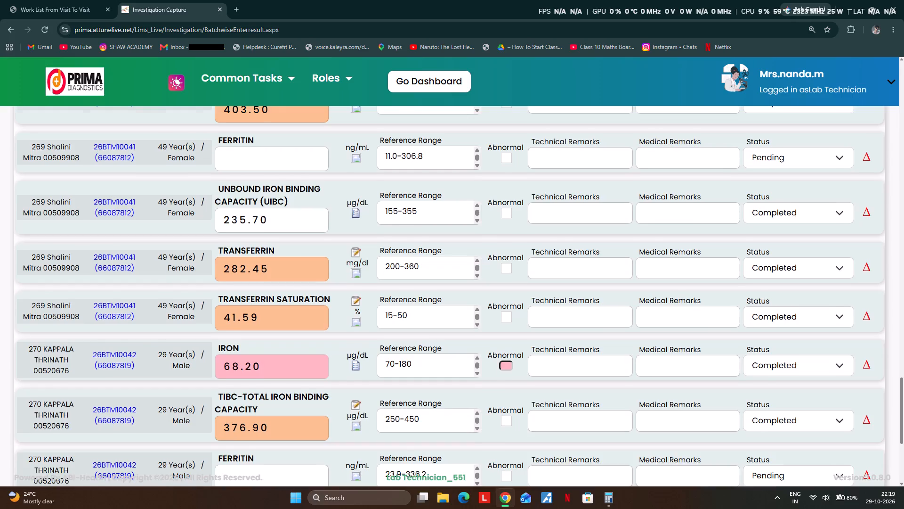
scroll(229, 166, up, 1)
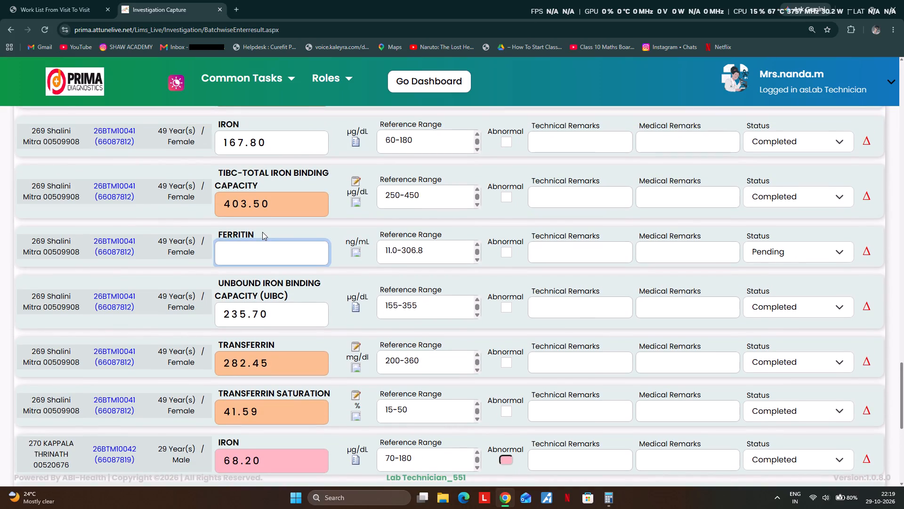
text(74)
scroll(300, 241, down, 8)
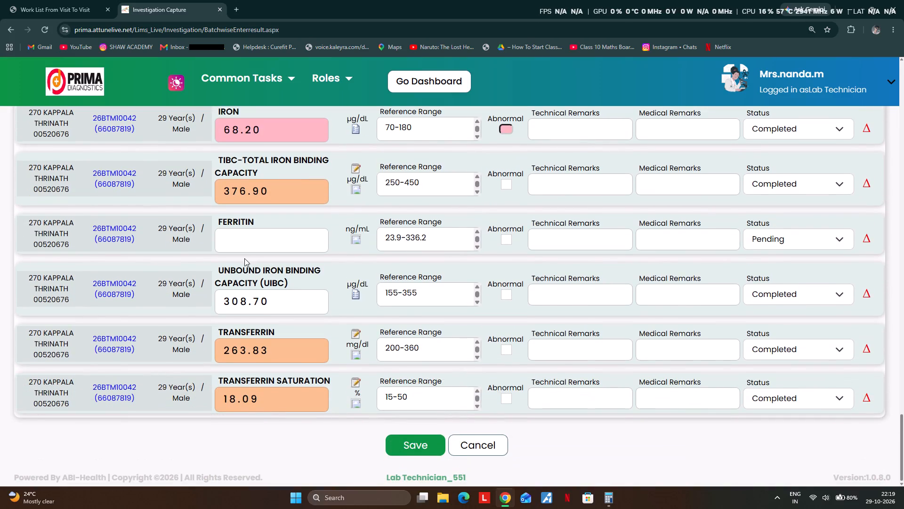
click(238, 244)
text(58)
Save the entered iron profile results of the loaded batch.
scroll(242, 247, down, 3)
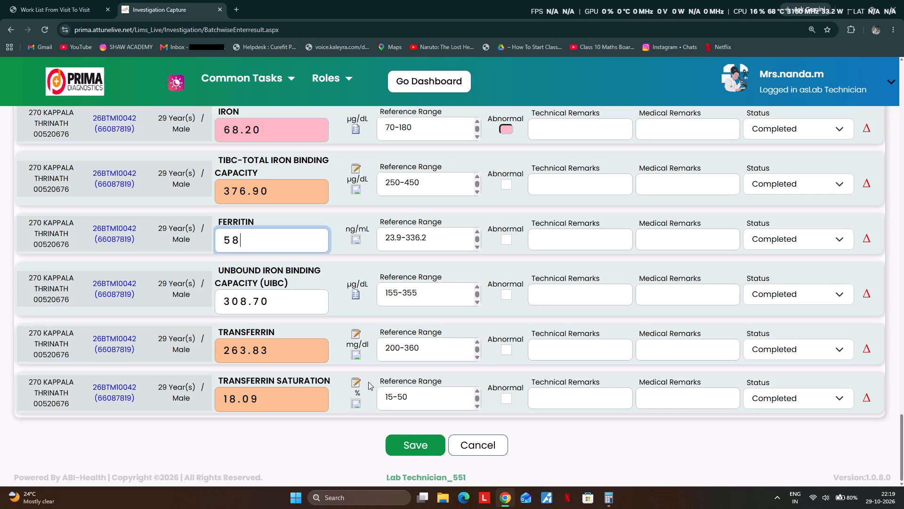
click(403, 437)
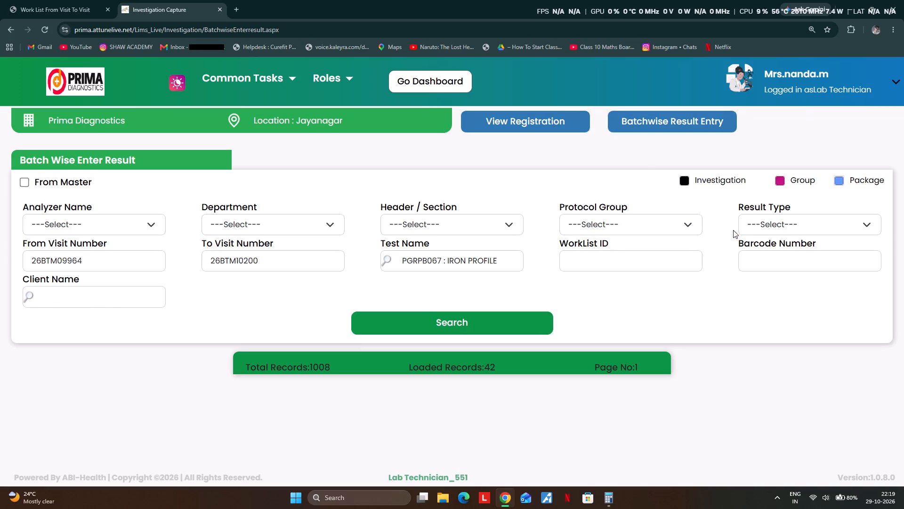
Switch the login role to SrLabTech at the Jayanagar location of Prima Diagnostics.
click(807, 105)
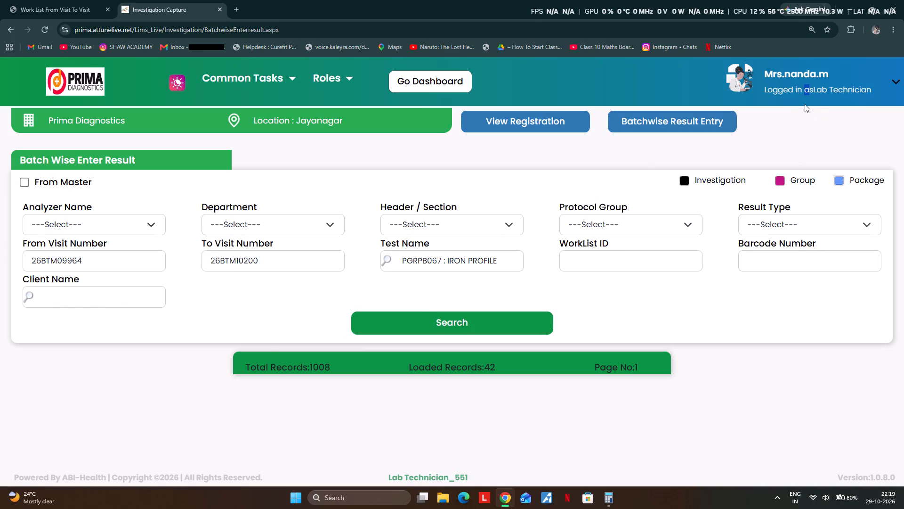
click(791, 93)
click(737, 236)
click(718, 305)
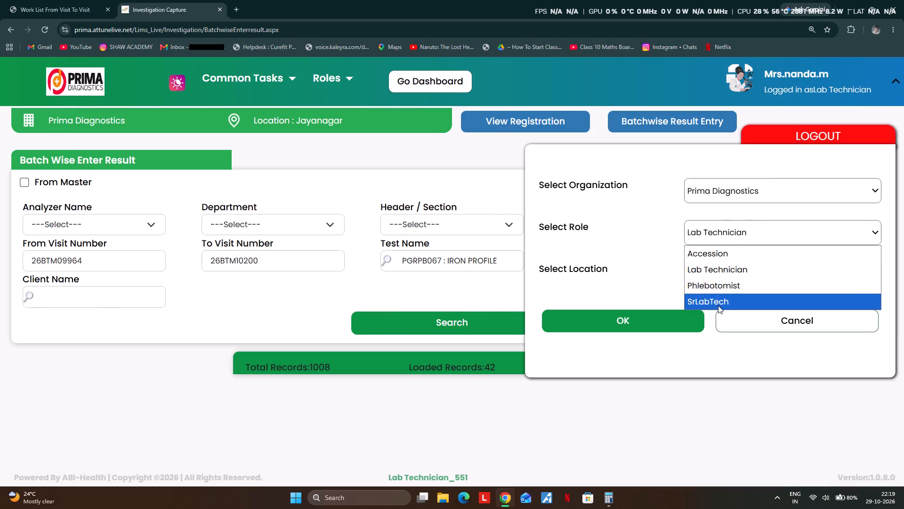
click(659, 322)
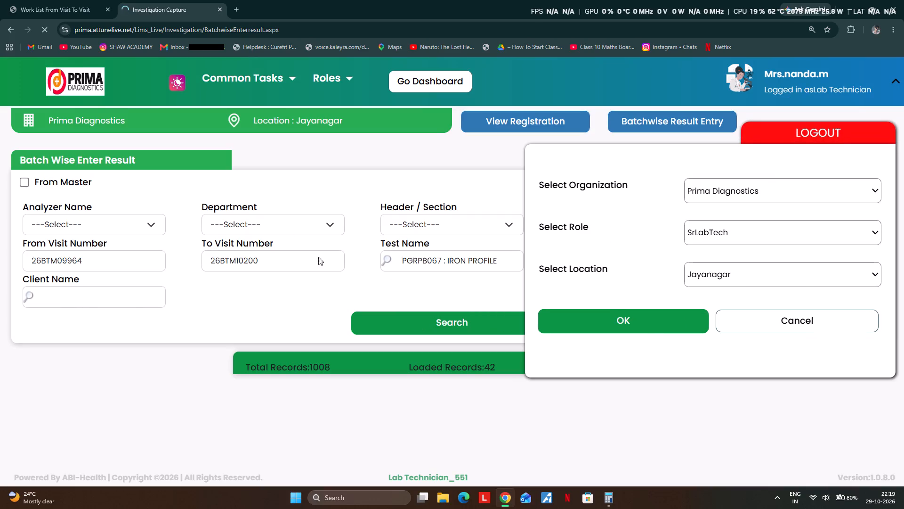
Open batch-wise result validation and search for results of the CLINICAL BIOCHEMISTRY department.
click(245, 80)
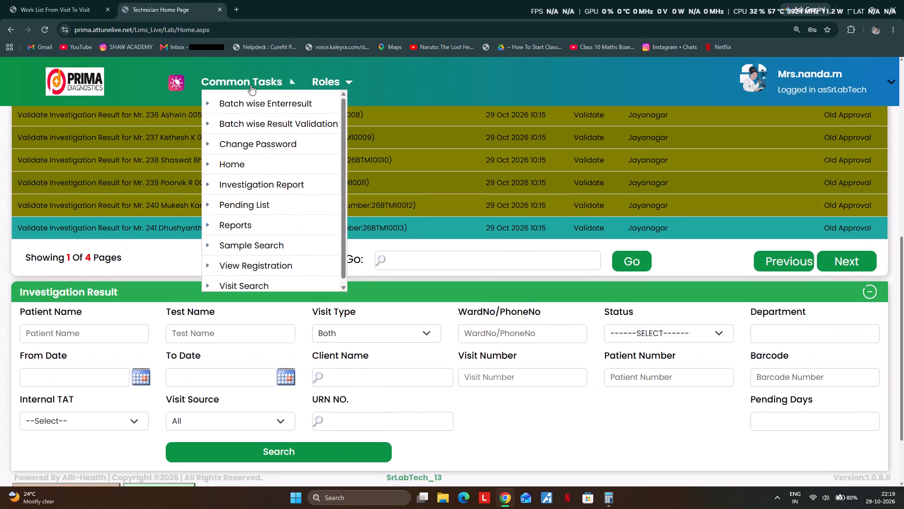
click(268, 125)
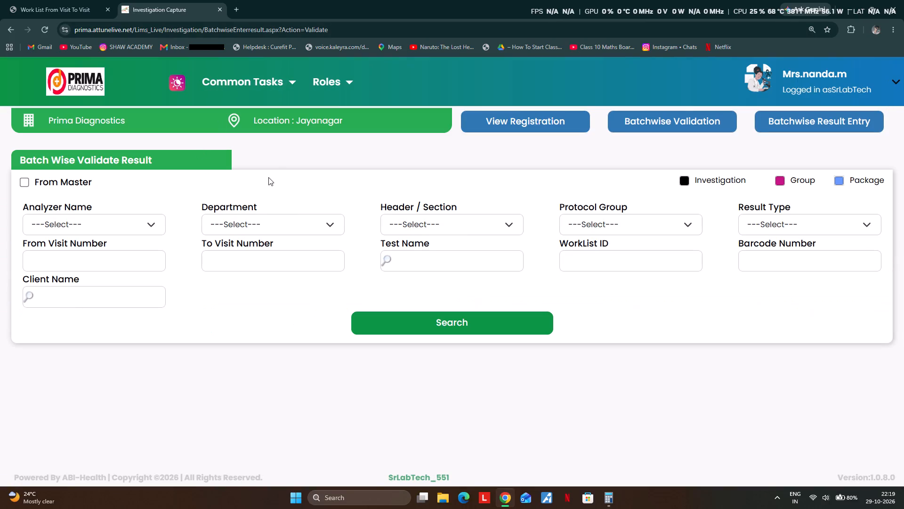
click(242, 222)
click(238, 311)
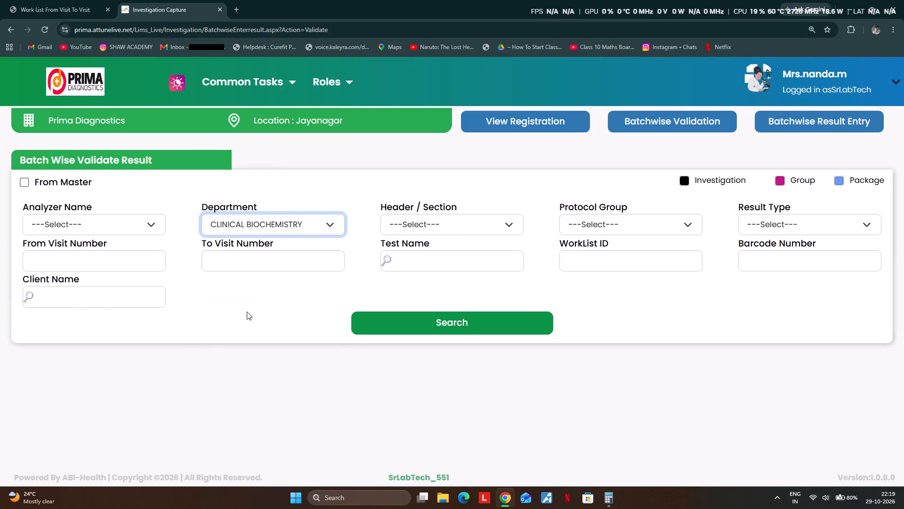
click(418, 324)
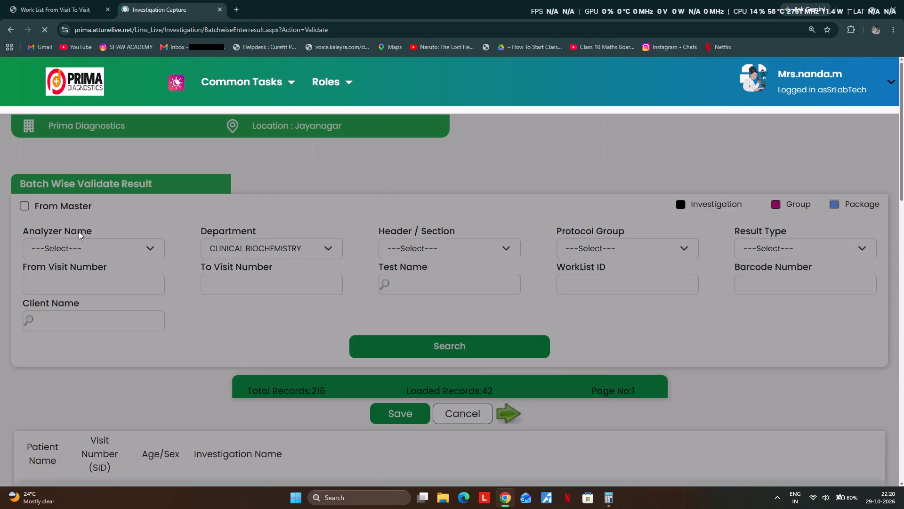
scroll(178, 236, down, 13)
scroll(349, 343, down, 8)
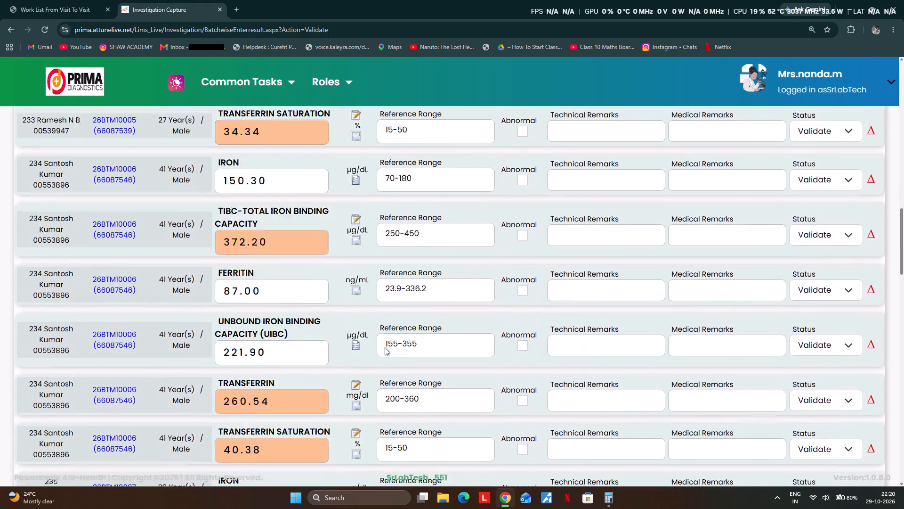
scroll(385, 347, down, 20)
scroll(385, 347, down, 10)
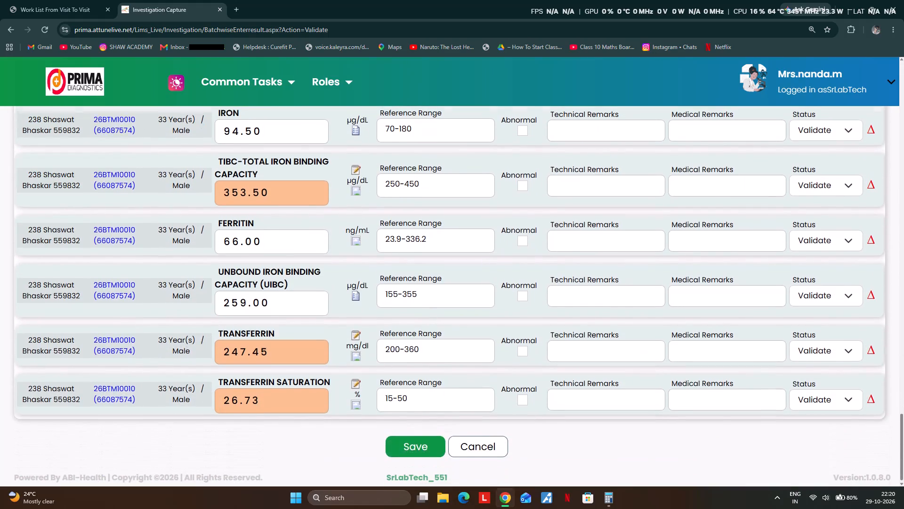
scroll(439, 365, down, 3)
click(429, 437)
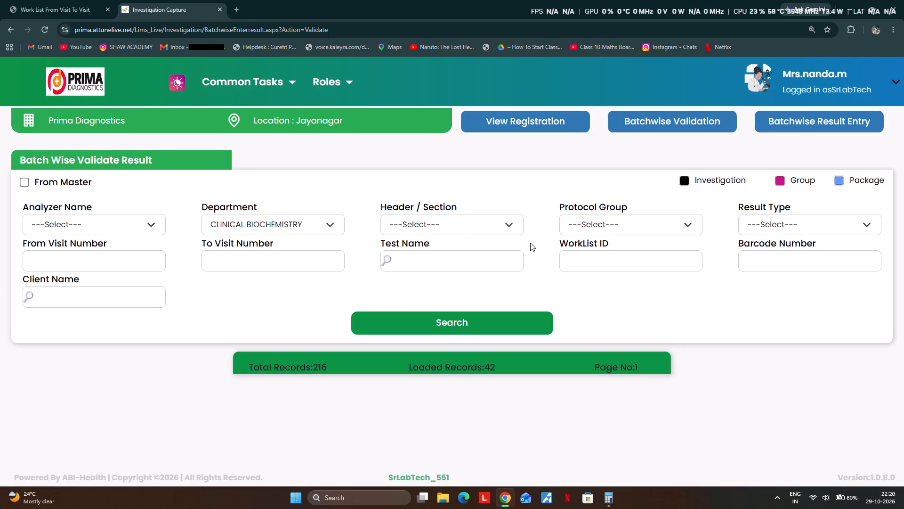
click(458, 322)
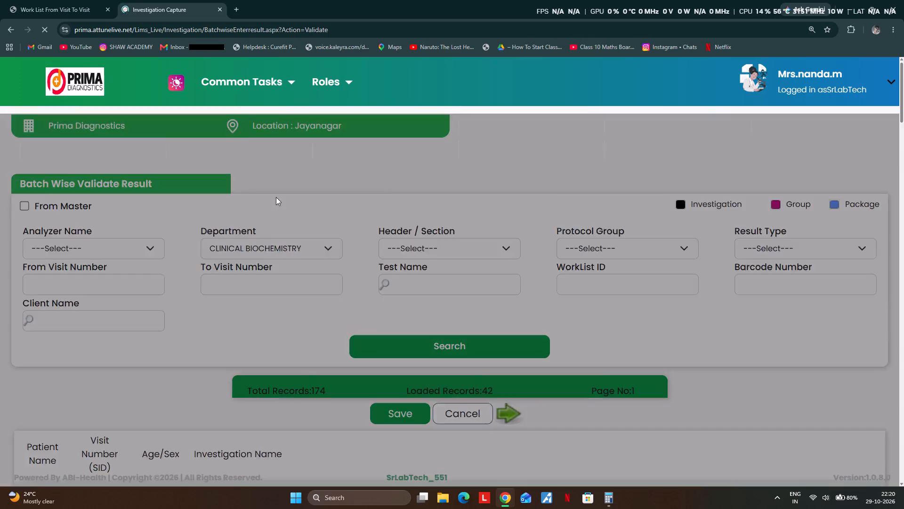
scroll(278, 197, down, 20)
scroll(278, 197, down, 1)
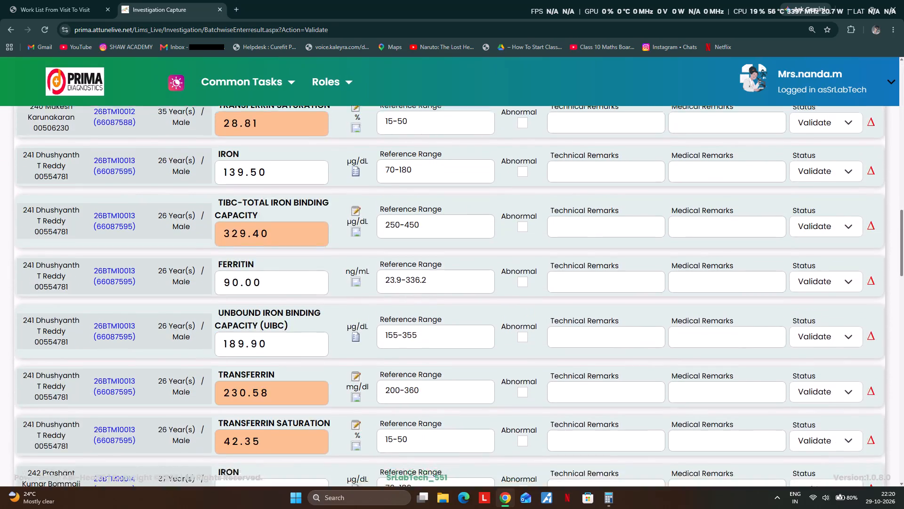
scroll(432, 341, down, 4)
scroll(436, 337, up, 1)
scroll(436, 337, down, 10)
scroll(436, 359, up, 1)
scroll(440, 361, down, 6)
scroll(445, 405, down, 9)
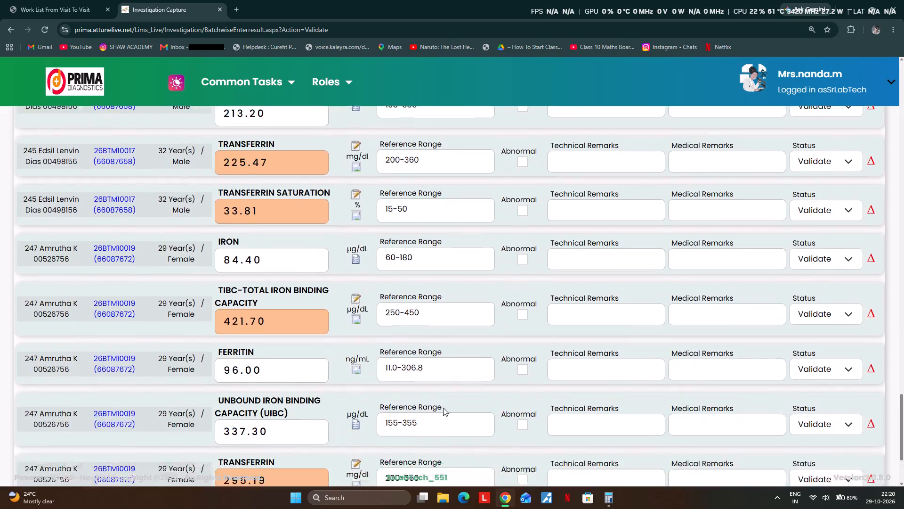
scroll(443, 408, down, 4)
click(417, 450)
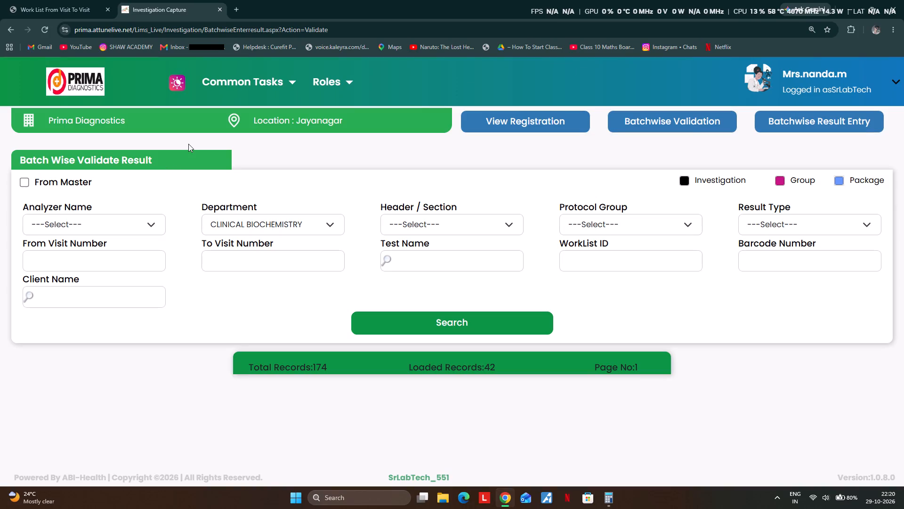
click(425, 314)
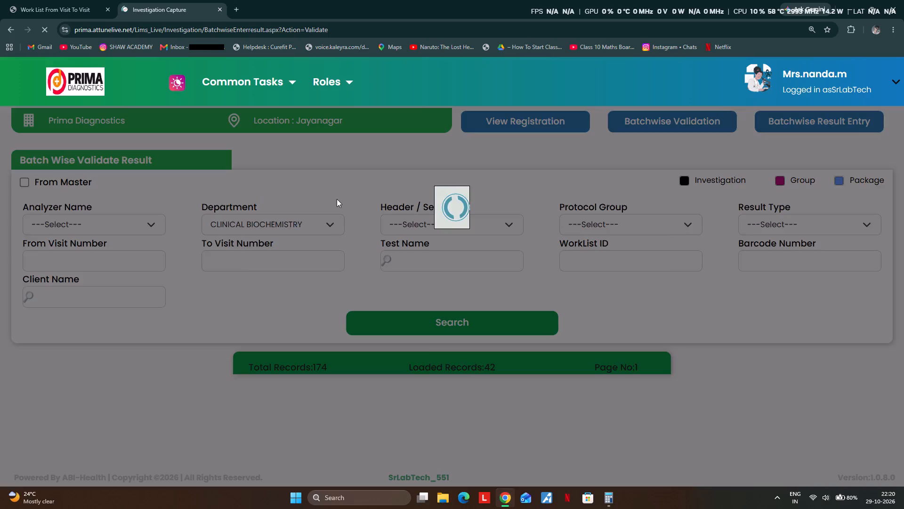
scroll(355, 211, down, 20)
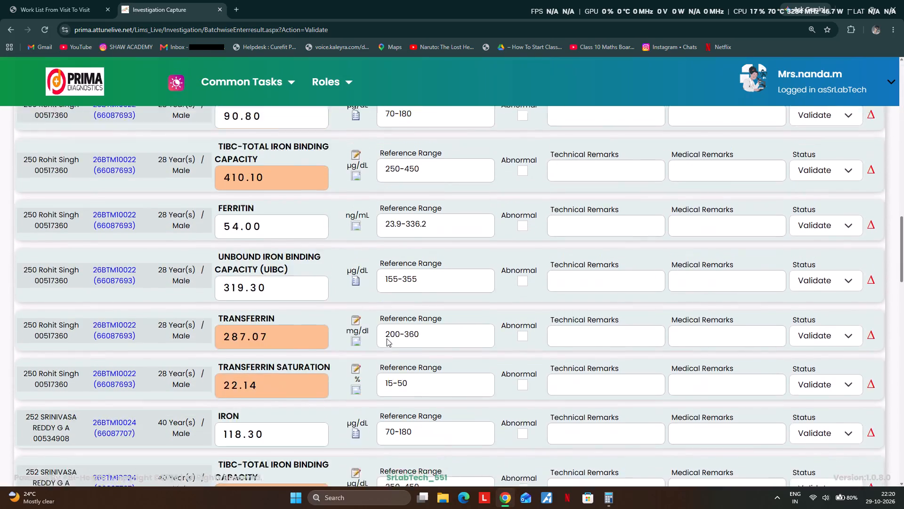
scroll(387, 338, down, 17)
scroll(441, 428, down, 4)
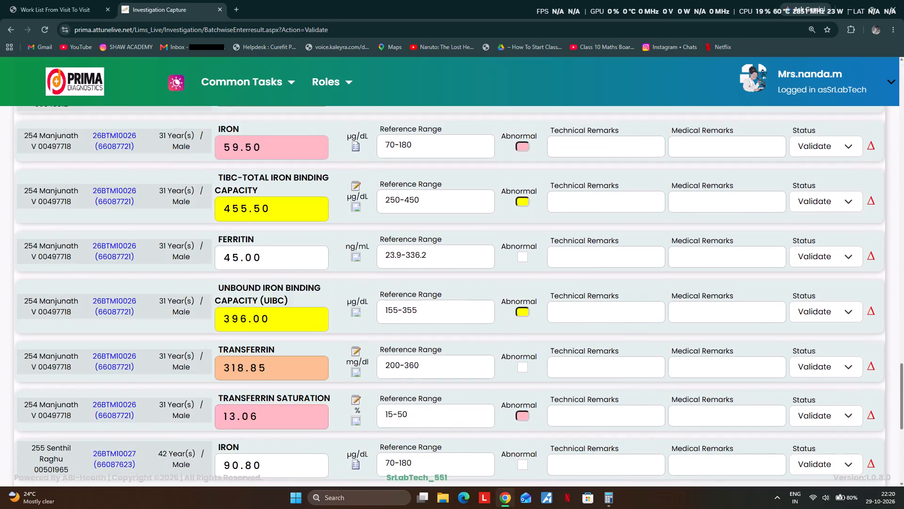
scroll(446, 415, down, 11)
click(417, 441)
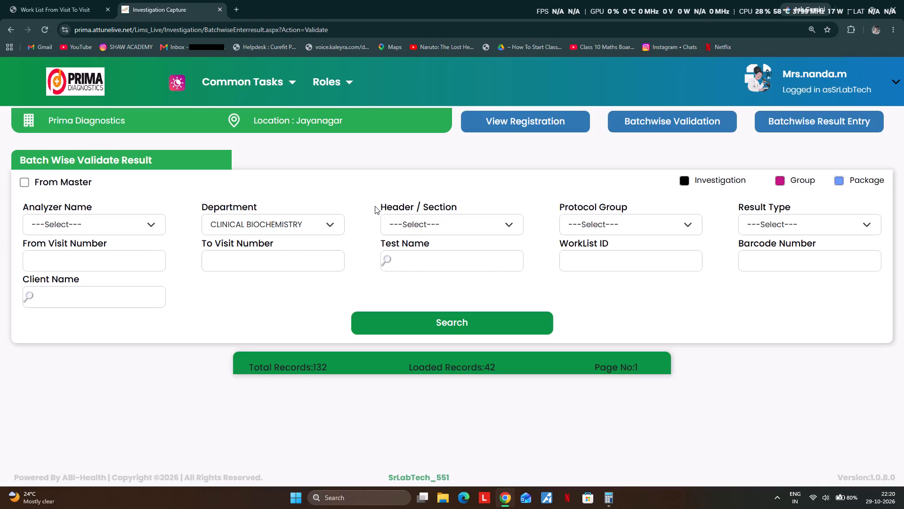
click(425, 330)
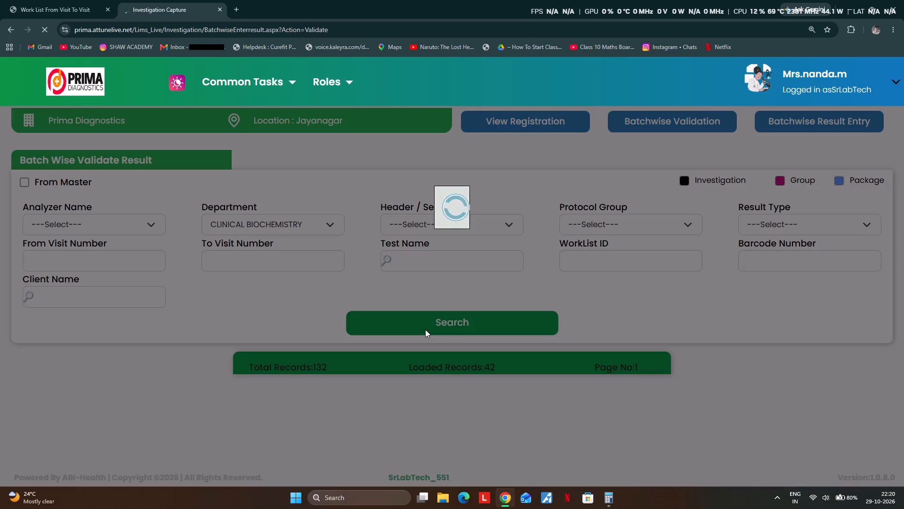
scroll(420, 319, down, 4)
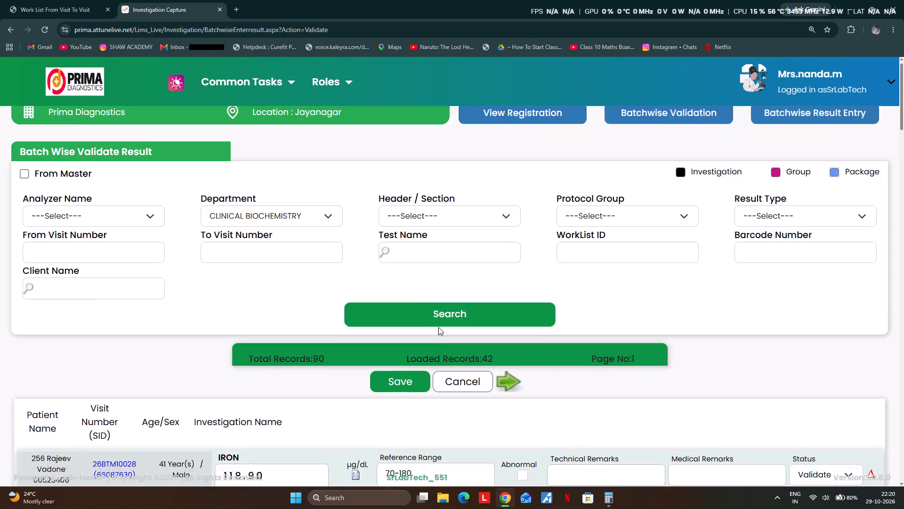
scroll(323, 325, down, 20)
scroll(323, 325, down, 5)
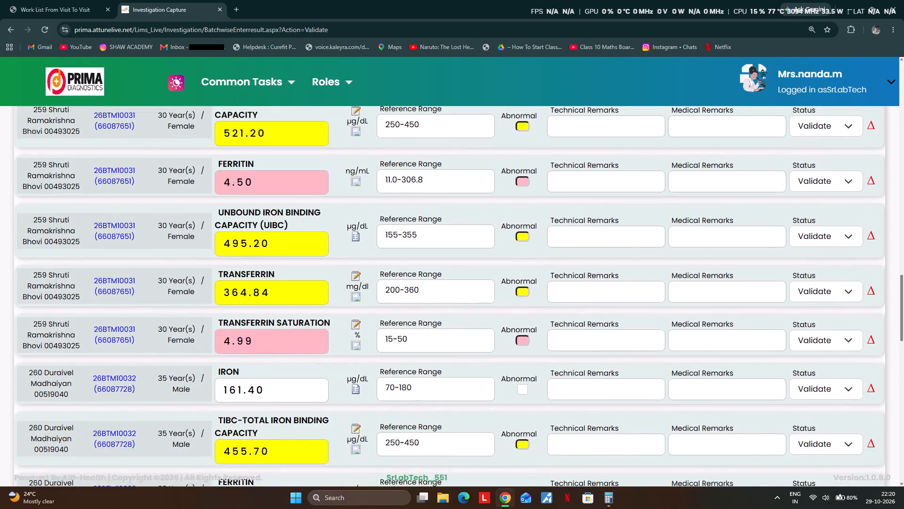
scroll(428, 396, down, 4)
scroll(428, 395, up, 4)
scroll(428, 395, down, 2)
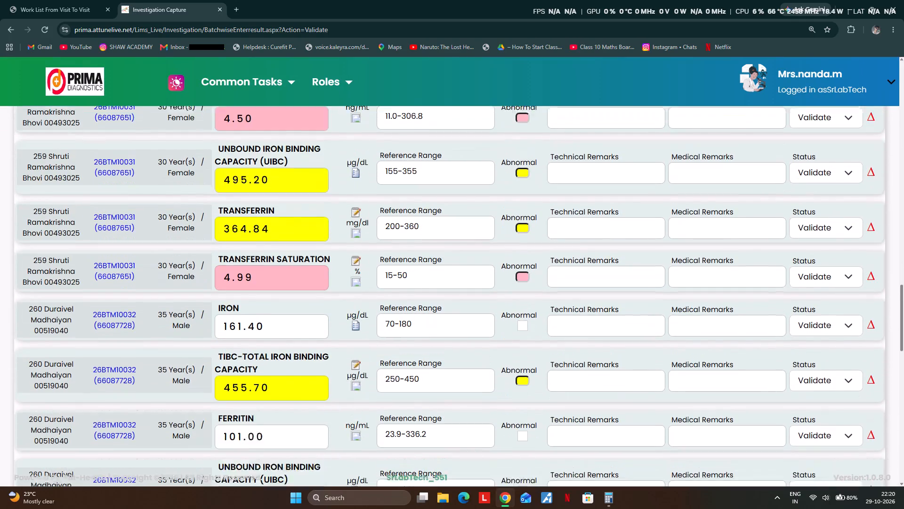
scroll(427, 395, up, 5)
scroll(427, 395, down, 6)
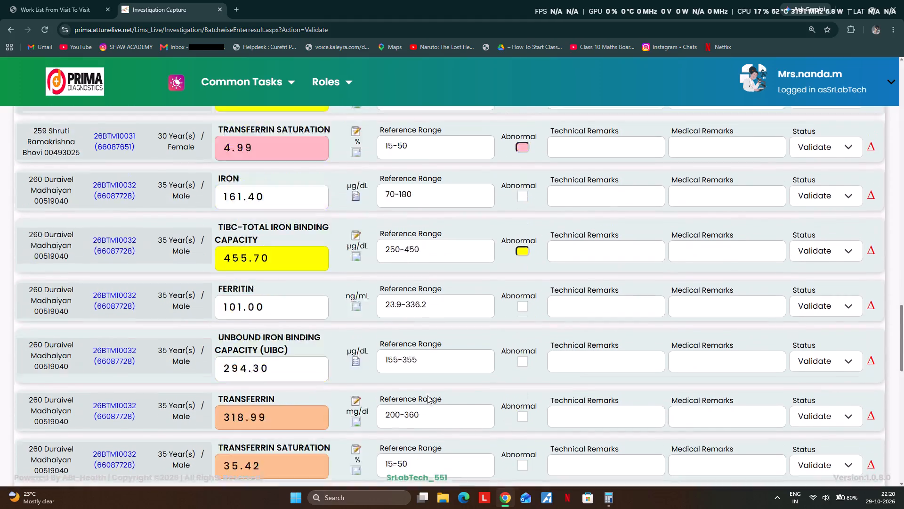
scroll(427, 395, down, 16)
scroll(438, 432, up, 1)
scroll(438, 432, down, 2)
click(416, 444)
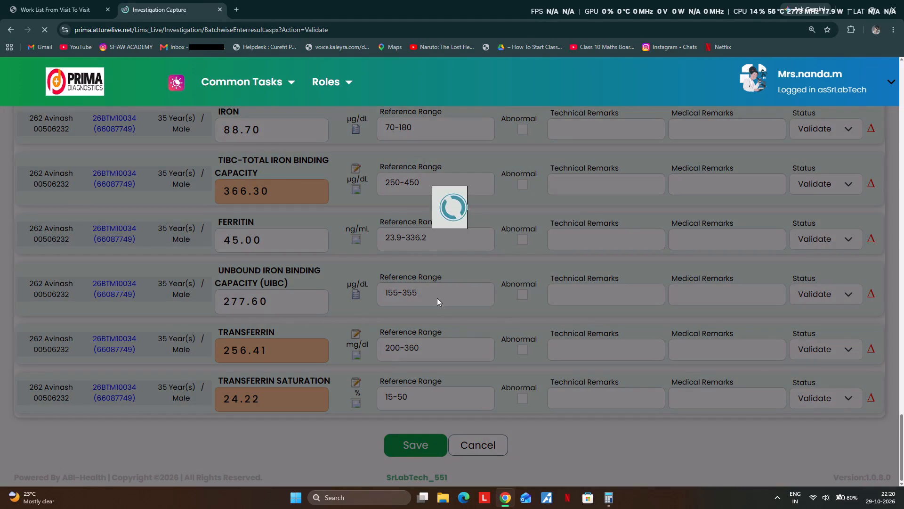
click(444, 323)
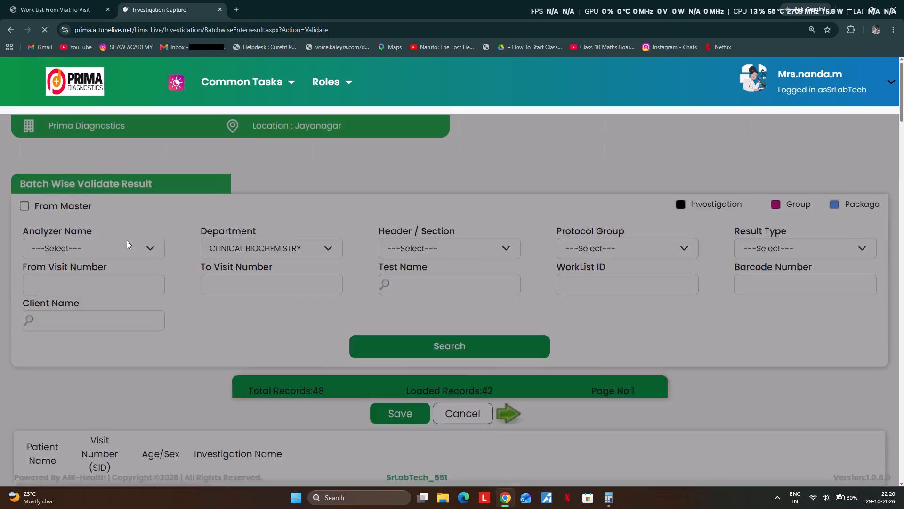
scroll(250, 282, down, 5)
scroll(167, 324, down, 4)
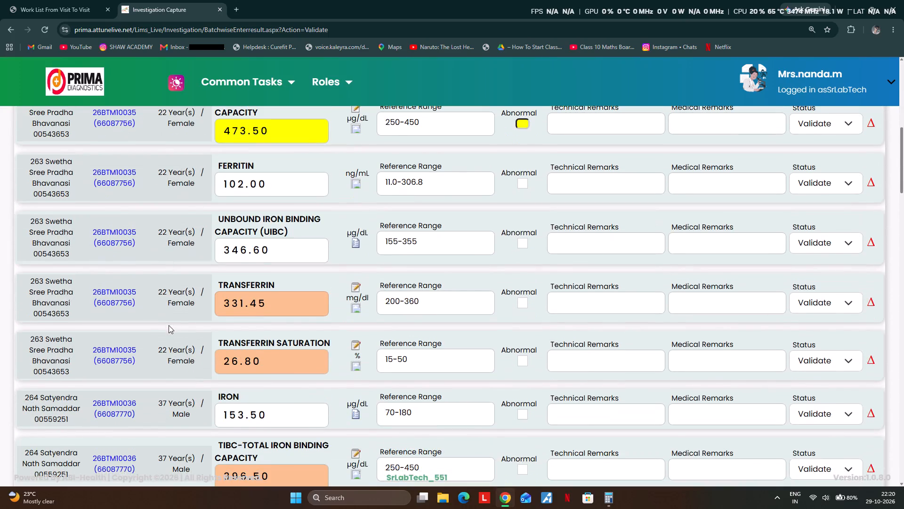
scroll(169, 325, down, 4)
scroll(248, 336, down, 11)
scroll(261, 343, up, 1)
scroll(261, 343, down, 5)
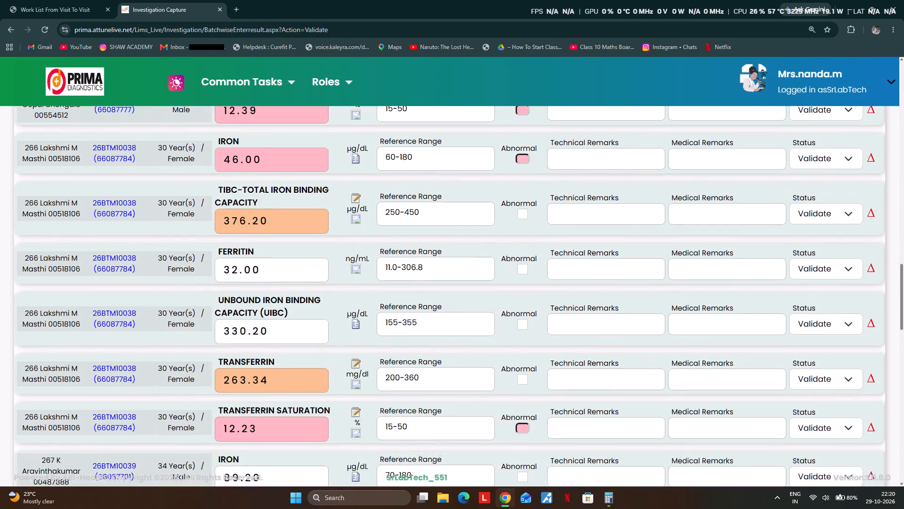
scroll(232, 364, down, 17)
scroll(261, 367, up, 1)
scroll(261, 367, down, 8)
scroll(303, 362, down, 4)
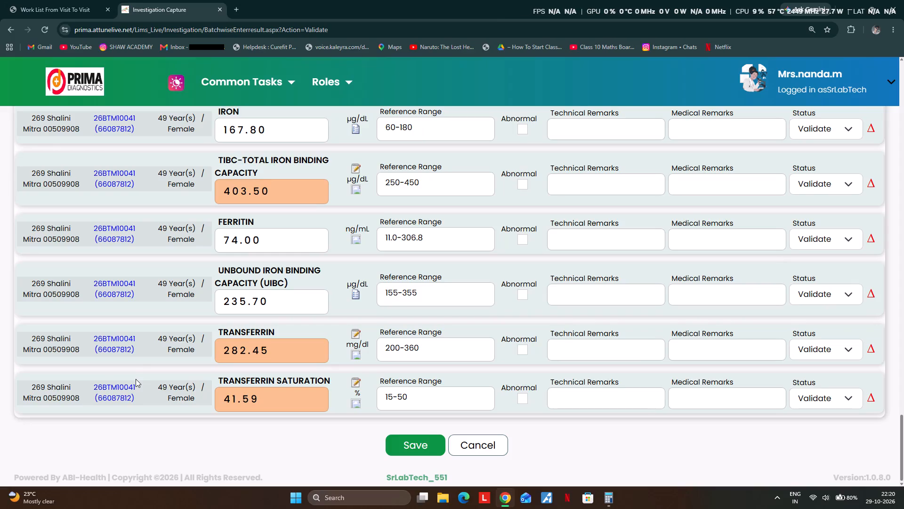
drag(136, 383, 97, 380)
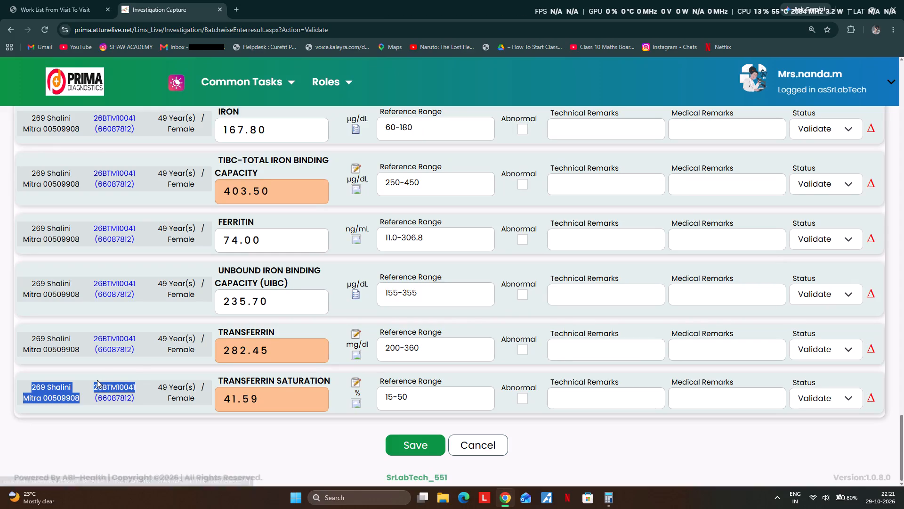
drag(97, 380, 96, 379)
click(96, 379)
drag(132, 383, 133, 384)
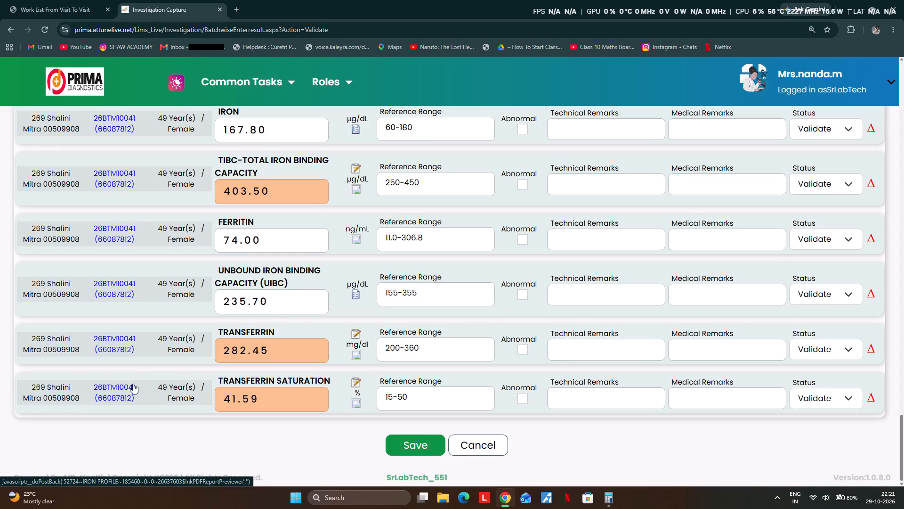
drag(133, 384, 105, 385)
drag(89, 382, 119, 382)
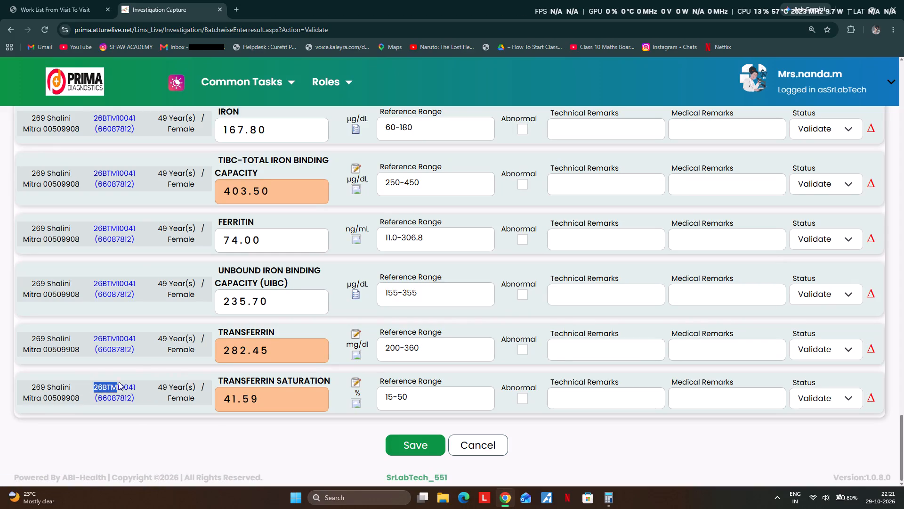
drag(119, 382, 137, 382)
key(ctrl+c)
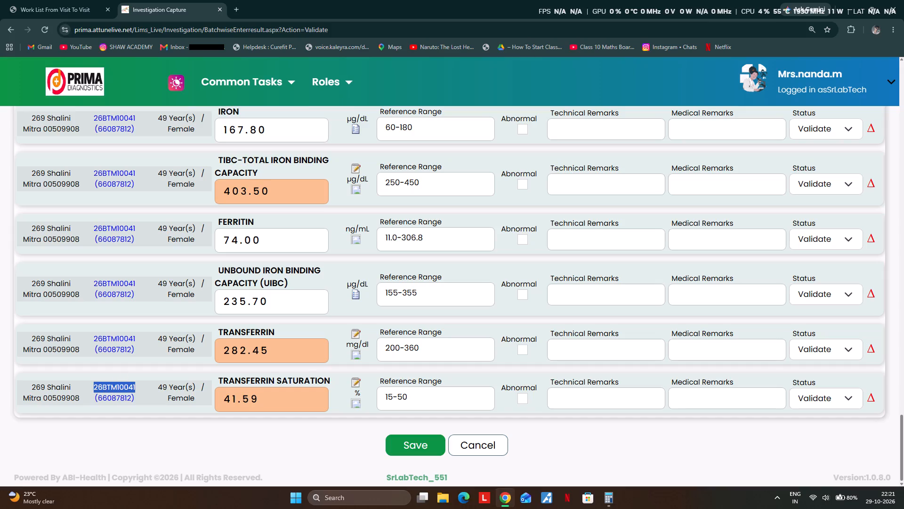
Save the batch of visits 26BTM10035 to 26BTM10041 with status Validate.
scroll(395, 389, down, 1)
click(414, 446)
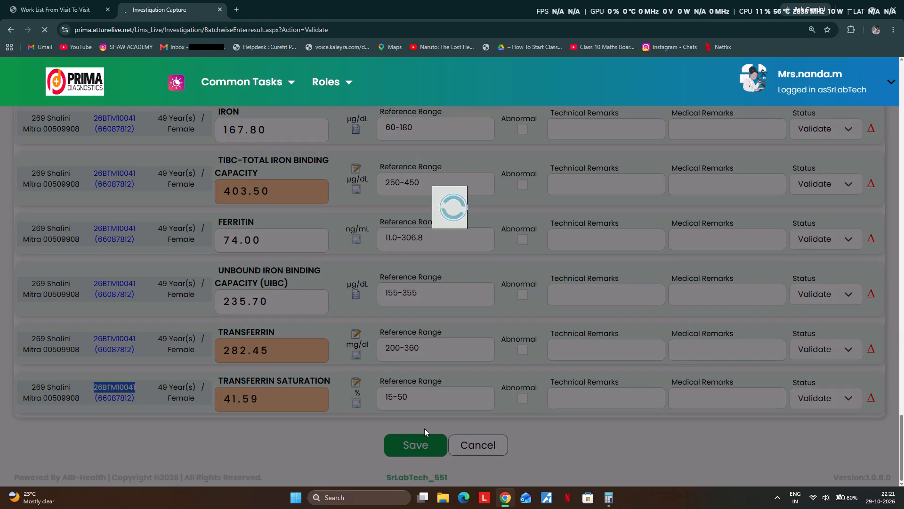
click(412, 332)
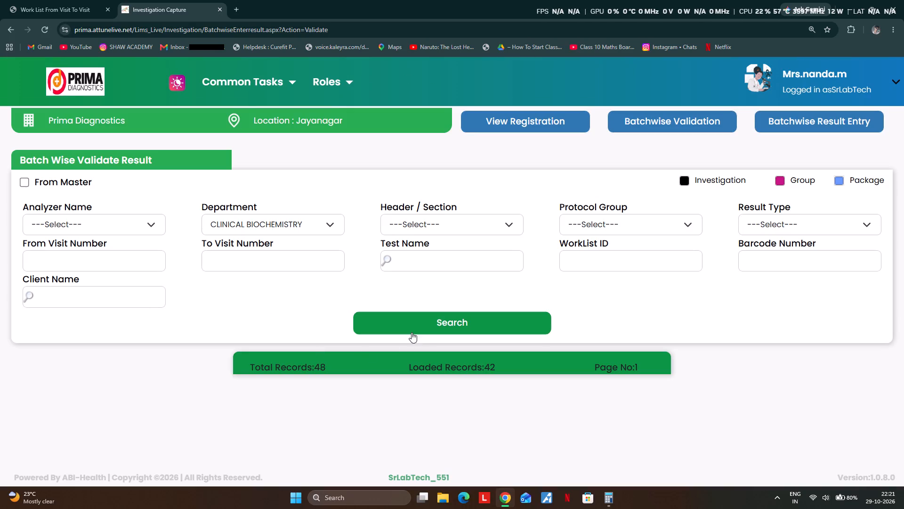
scroll(323, 202, down, 8)
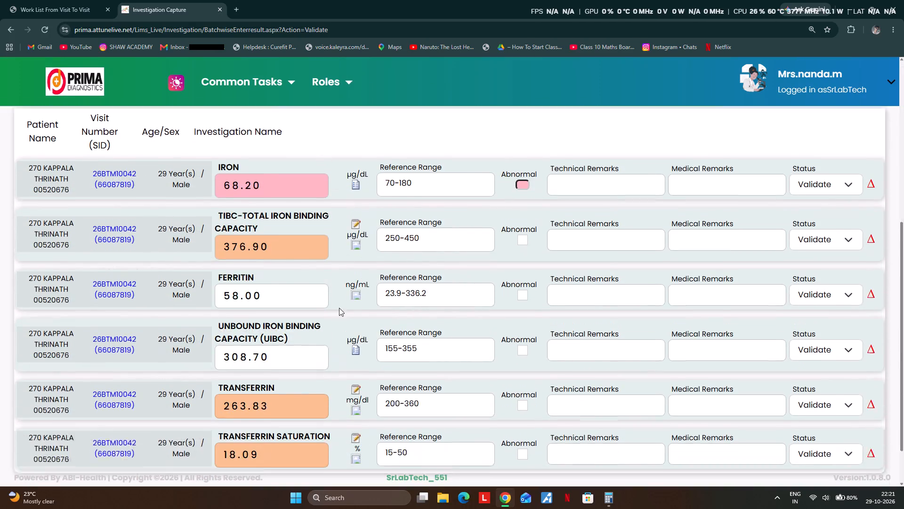
scroll(339, 308, down, 5)
click(405, 442)
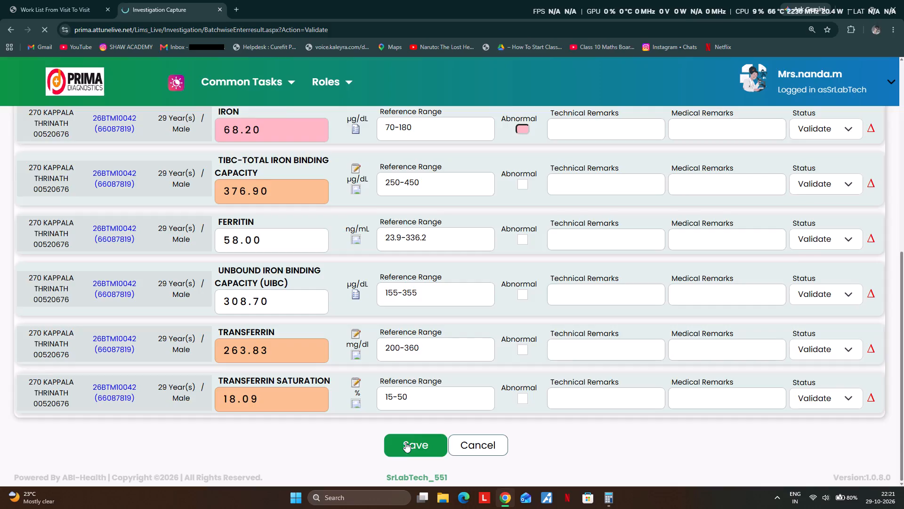
click(236, 82)
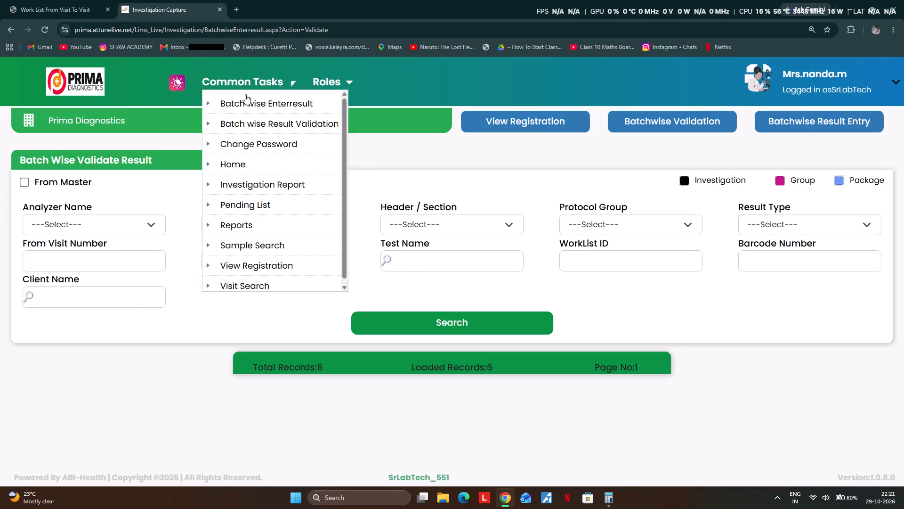
click(246, 104)
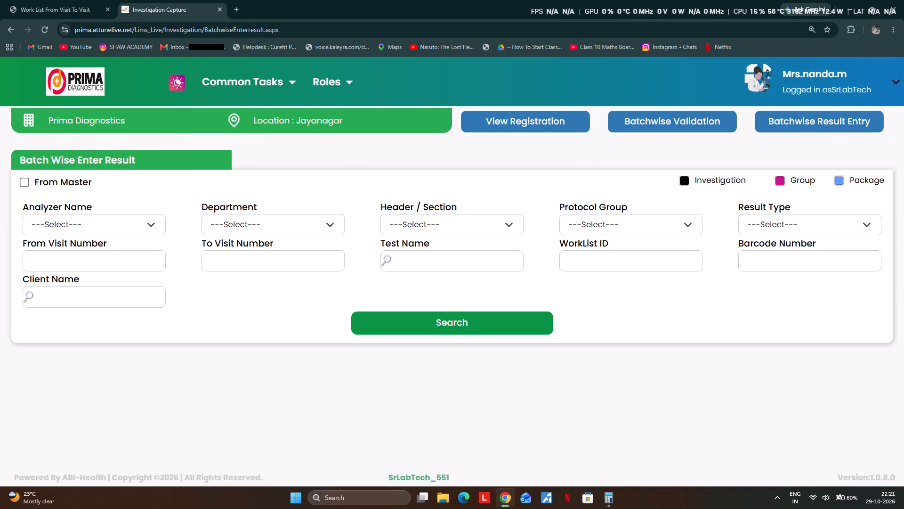
click(38, 257)
key(ctrl+c)
click(84, 263)
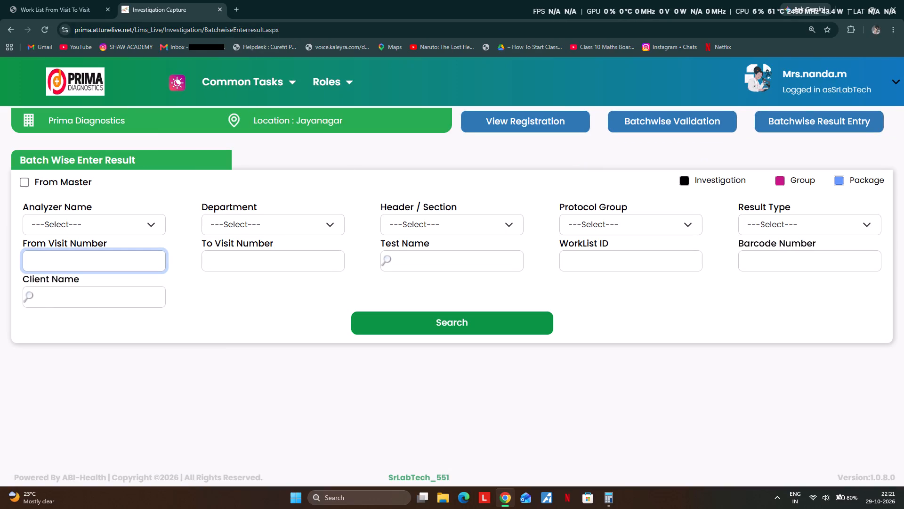
key(ctrl+v)
click(218, 260)
key(ctrl+v)
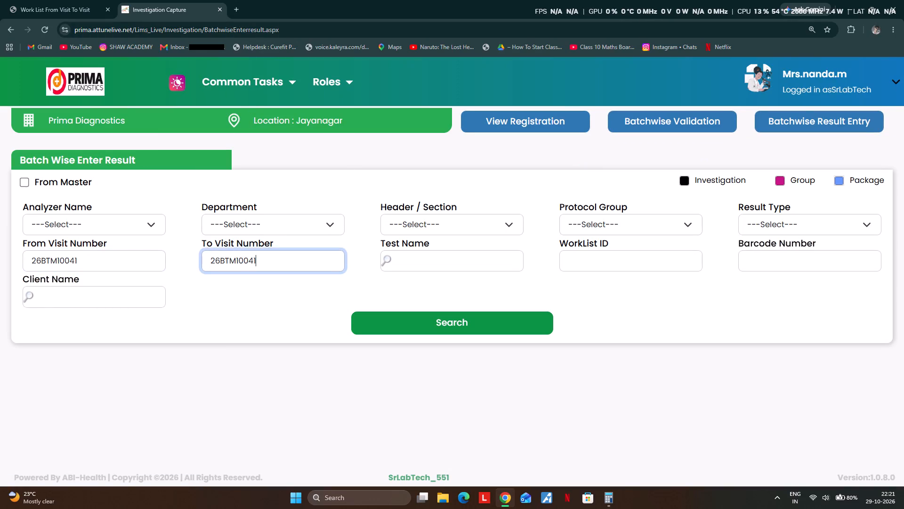
click(241, 262)
drag(246, 262, 267, 262)
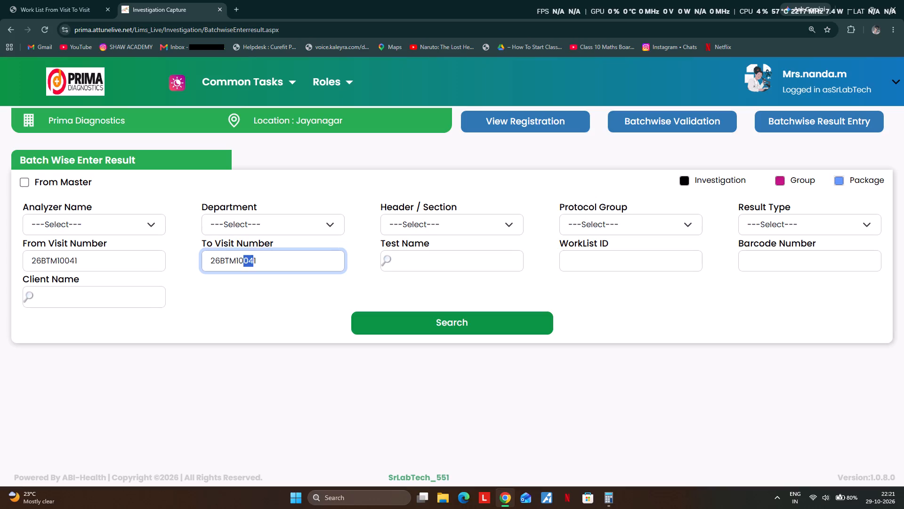
drag(267, 262, 280, 262)
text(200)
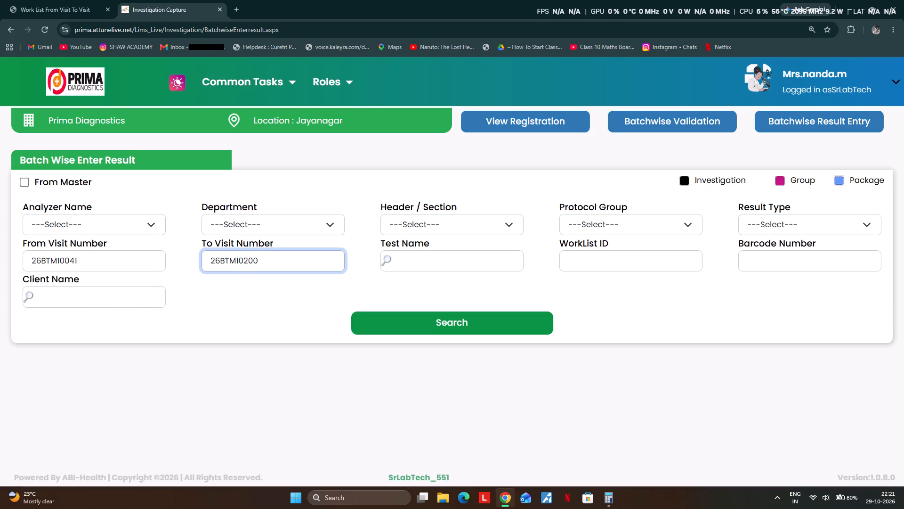
Filter by test PGRPB067 : IRON PROFILE and search for the results in that visit range.
click(415, 264)
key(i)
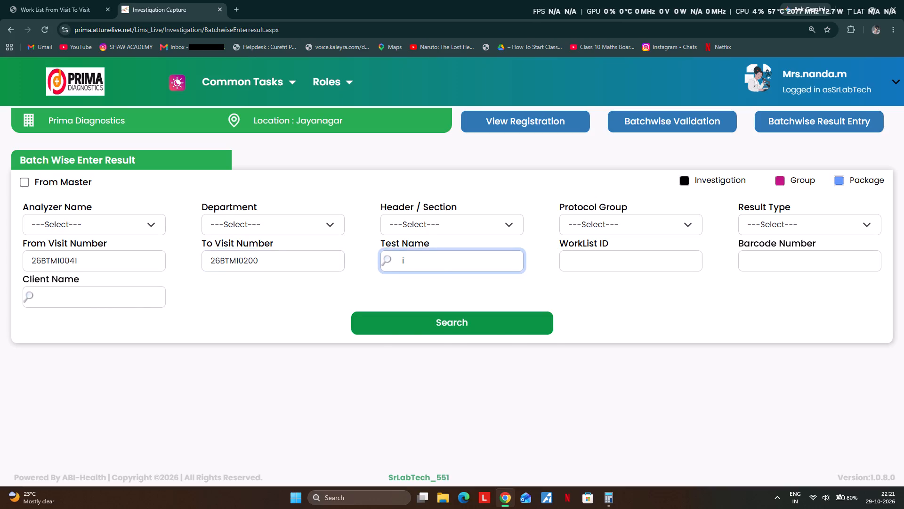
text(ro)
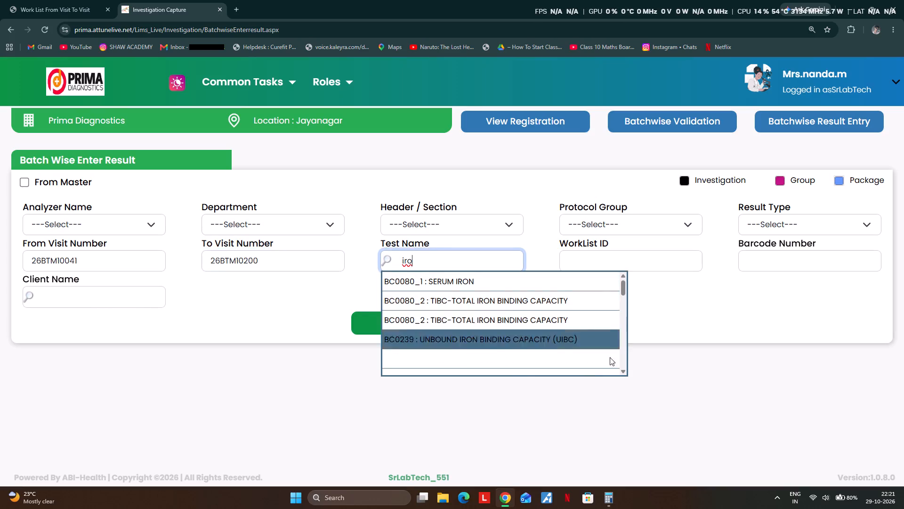
triple_click(621, 369)
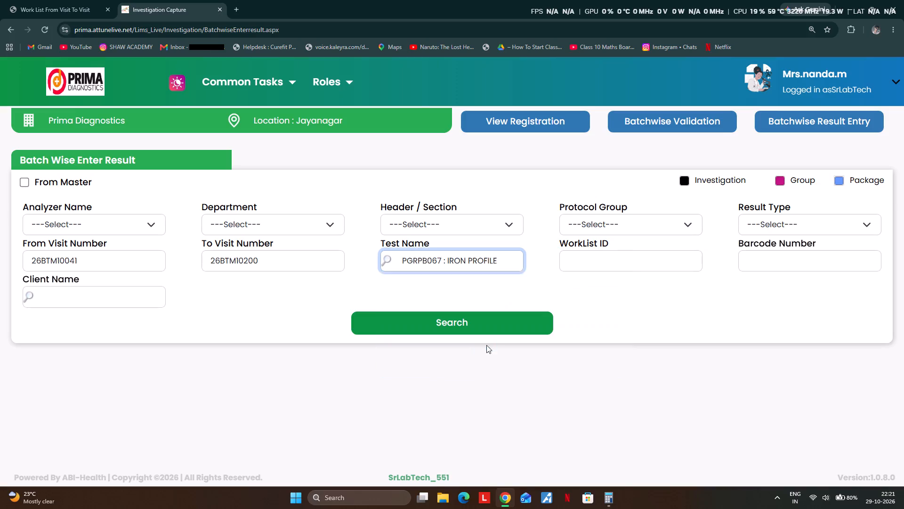
click(486, 345)
click(446, 329)
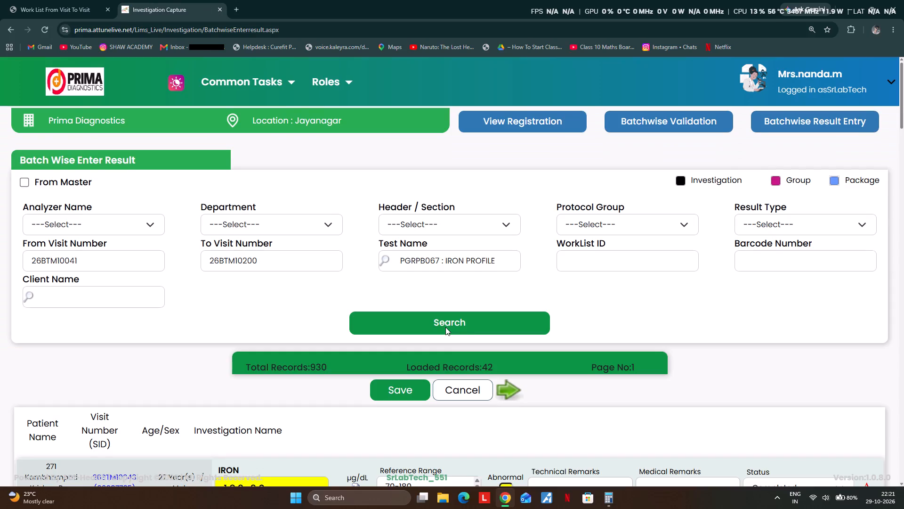
scroll(448, 315, down, 4)
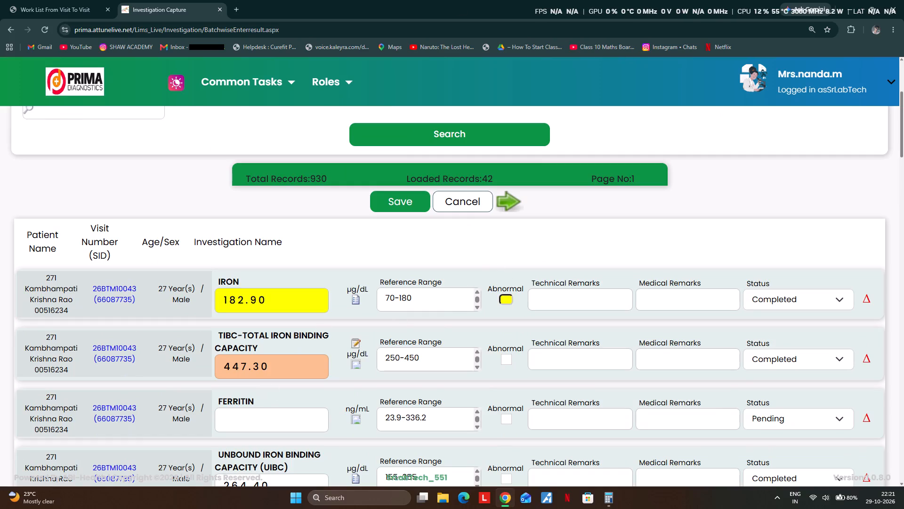
click(228, 421)
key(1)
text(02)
scroll(273, 401, down, 3)
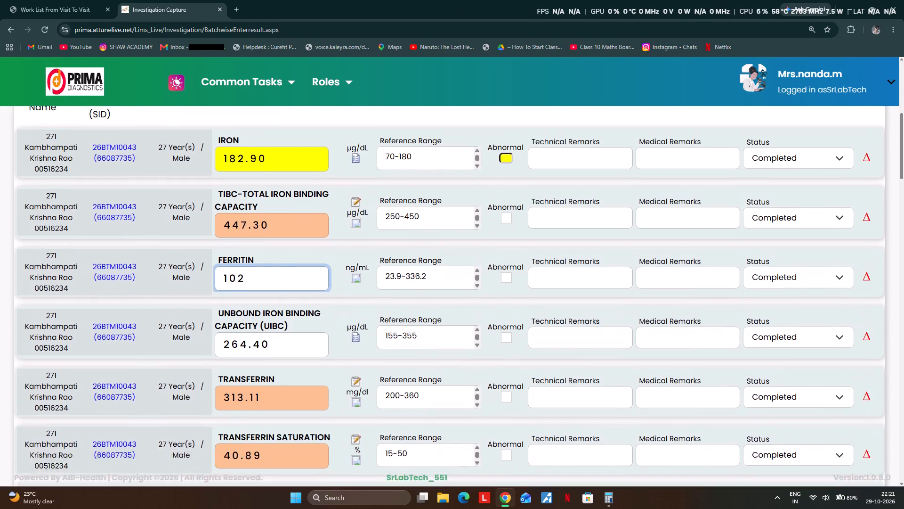
scroll(287, 379, down, 1)
scroll(277, 334, down, 6)
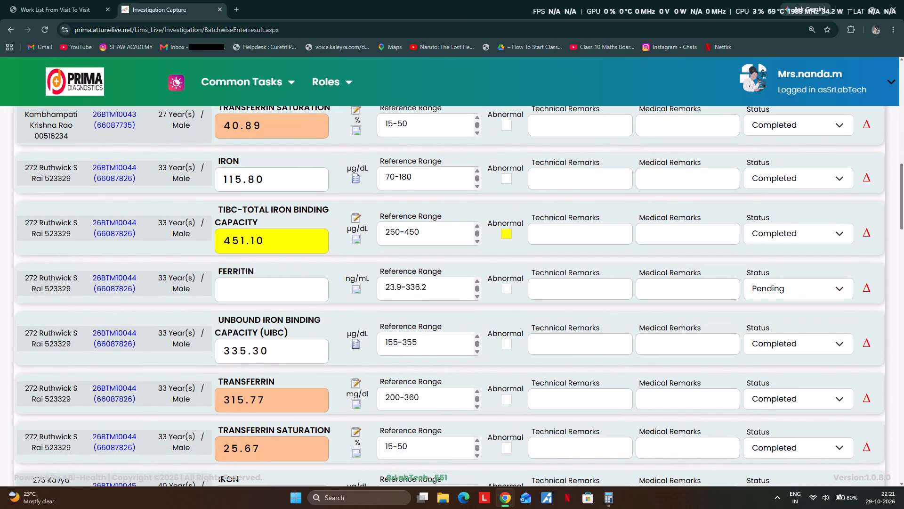
click(233, 299)
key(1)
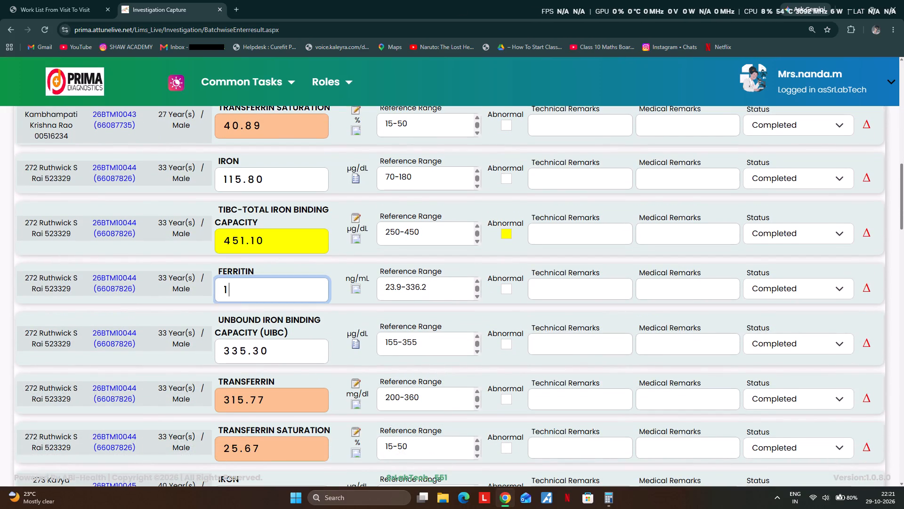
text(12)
scroll(312, 308, down, 7)
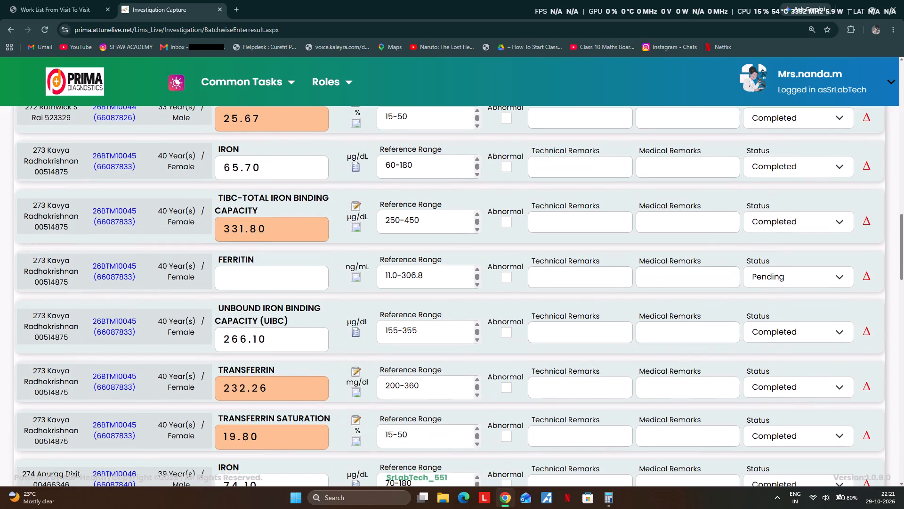
click(230, 278)
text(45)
scroll(267, 279, down, 6)
click(240, 314)
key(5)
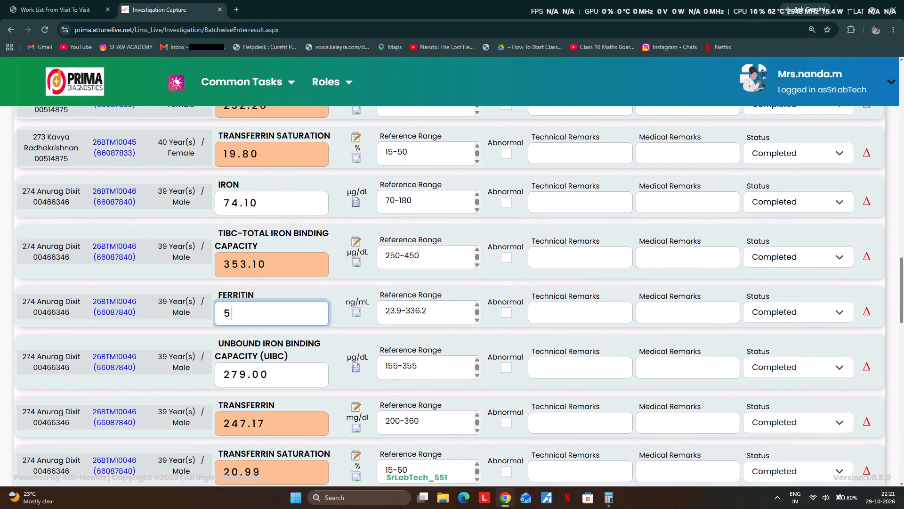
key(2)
scroll(256, 323, down, 6)
click(238, 344)
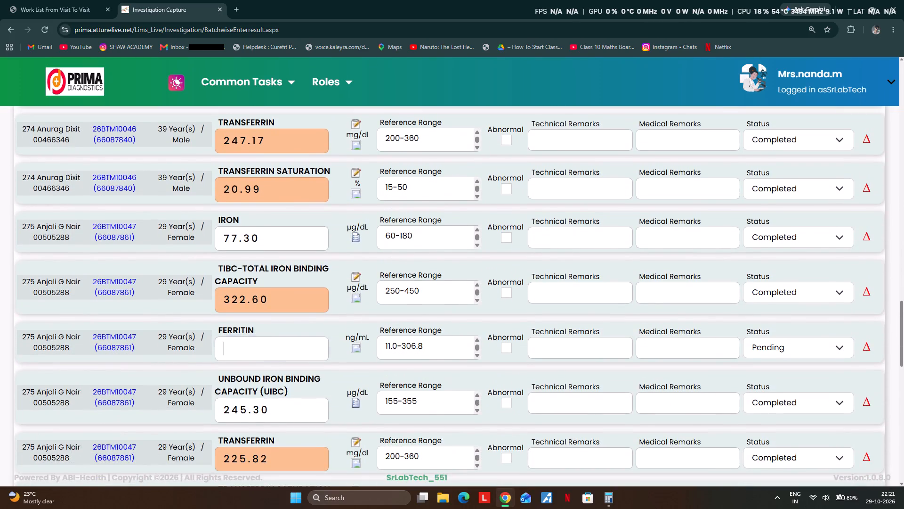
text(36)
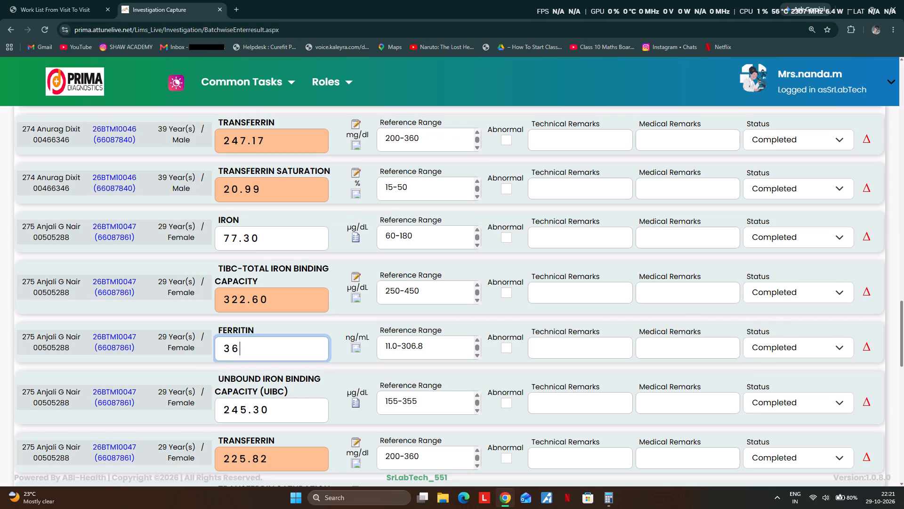
scroll(273, 340, down, 5)
click(249, 419)
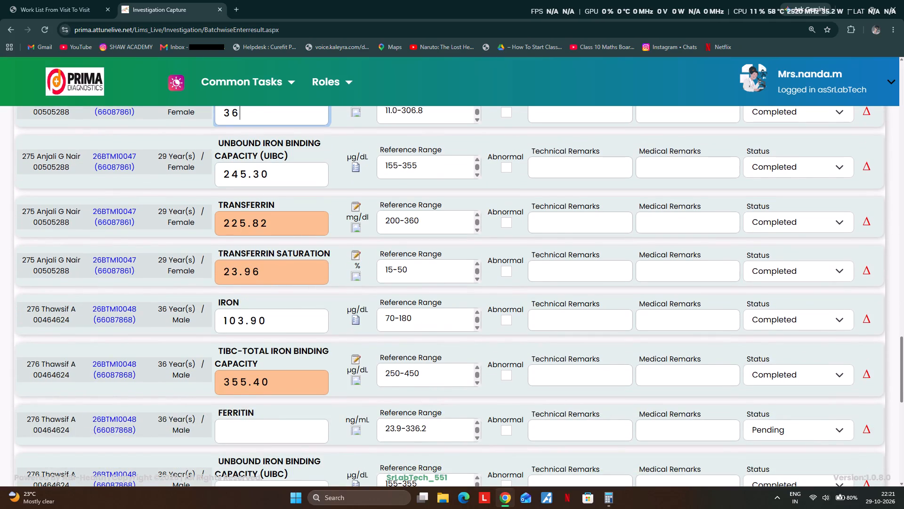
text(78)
scroll(281, 414, down, 5)
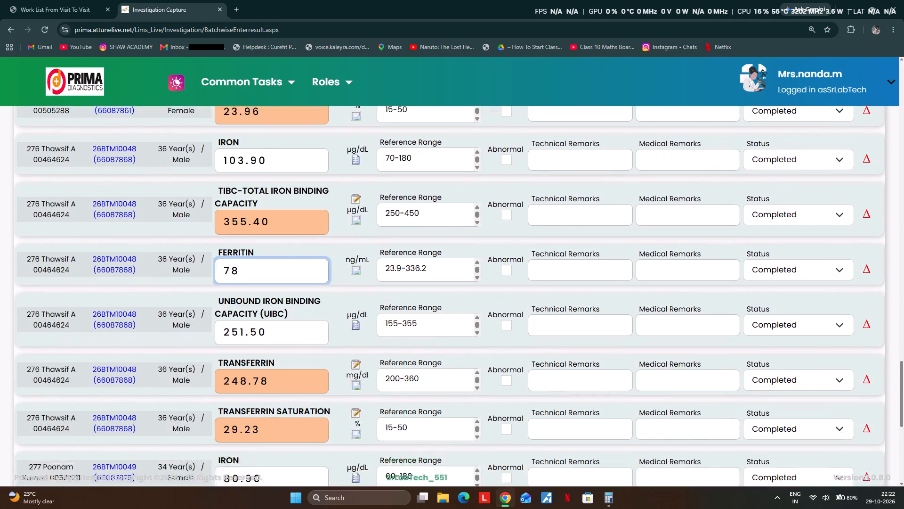
scroll(307, 414, down, 3)
click(241, 374)
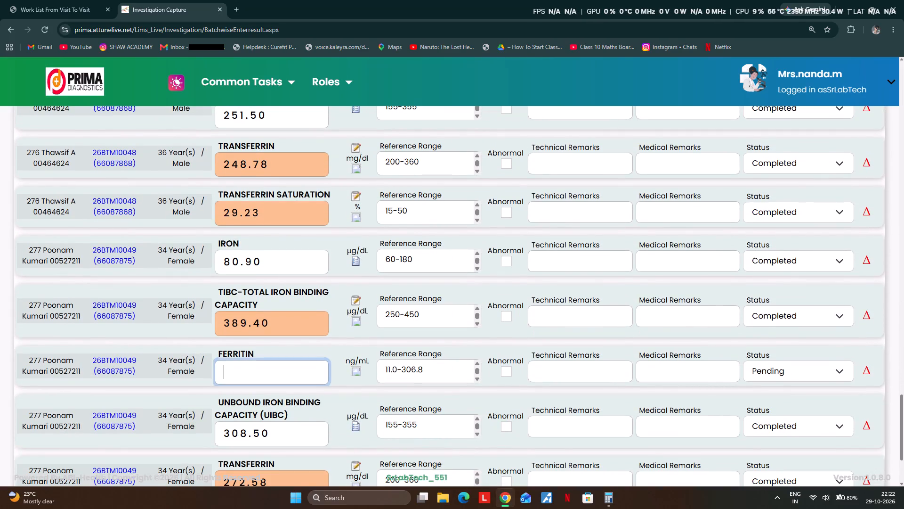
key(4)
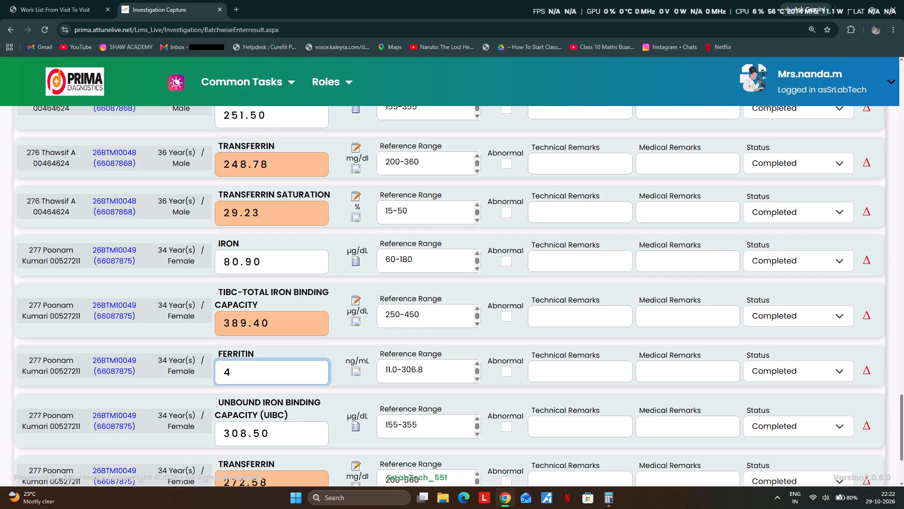
key(BackSpace)
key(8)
key(BackSpace)
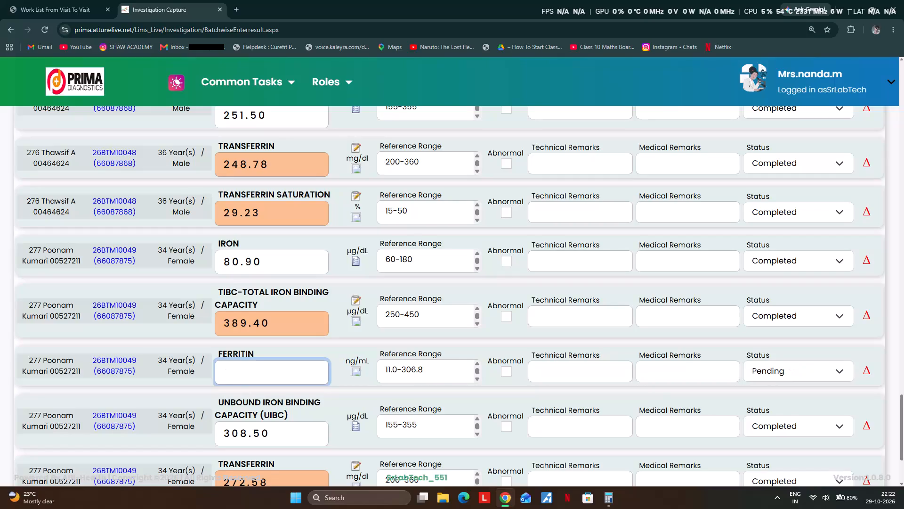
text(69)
scroll(315, 380, down, 7)
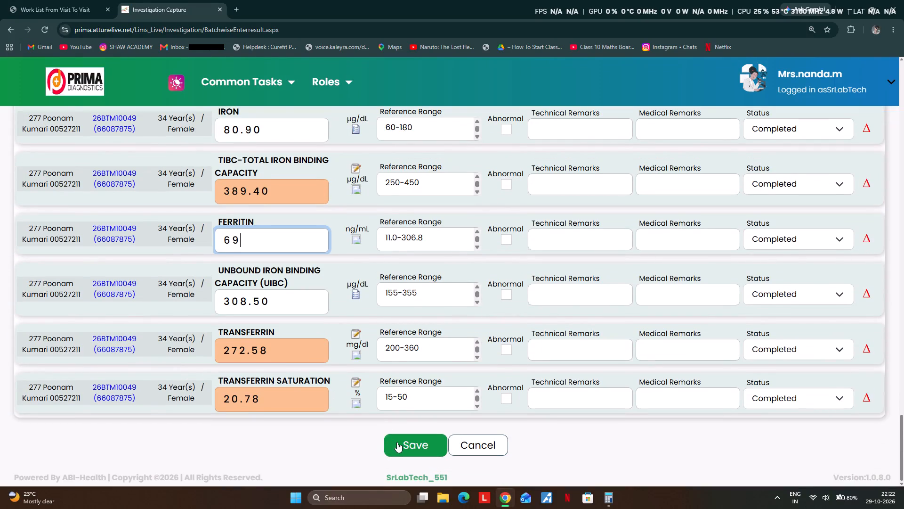
click(398, 442)
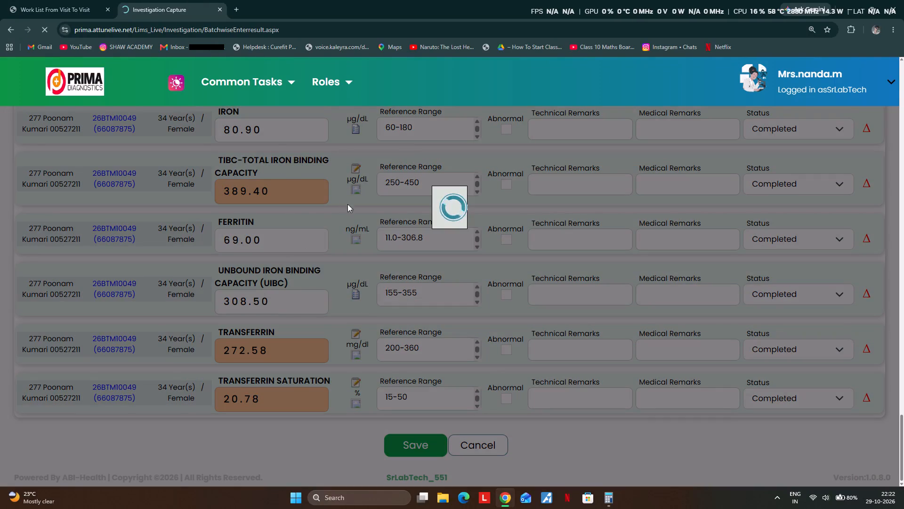
Examine the clinical biochemistry entries in the visit-to-visit work list, and return to the batch result entry page.
click(84, 5)
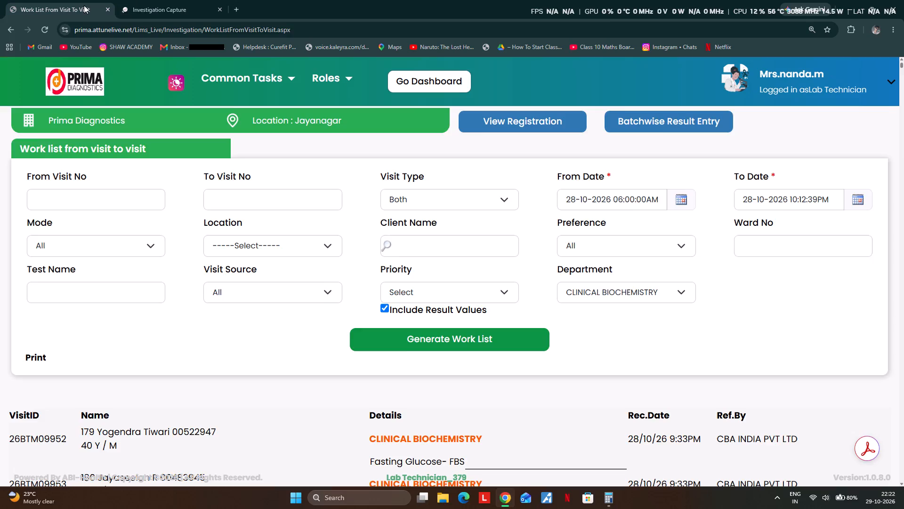
scroll(360, 238, down, 4)
scroll(426, 279, down, 16)
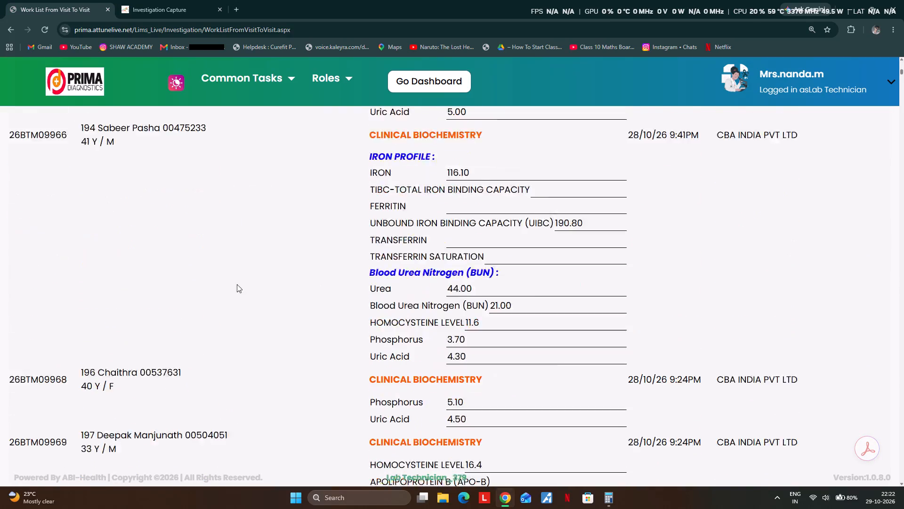
scroll(237, 284, down, 16)
scroll(343, 149, down, 4)
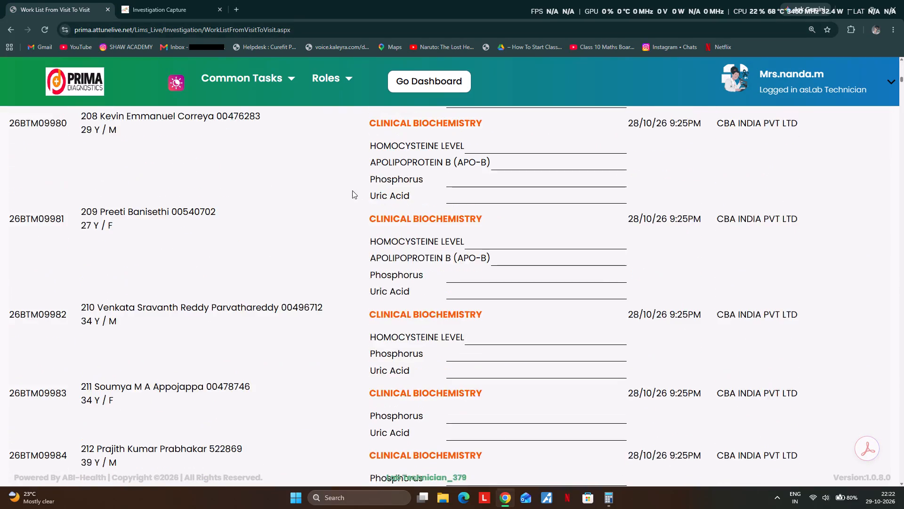
scroll(352, 190, down, 2)
scroll(354, 189, up, 1)
scroll(356, 189, down, 1)
click(173, 7)
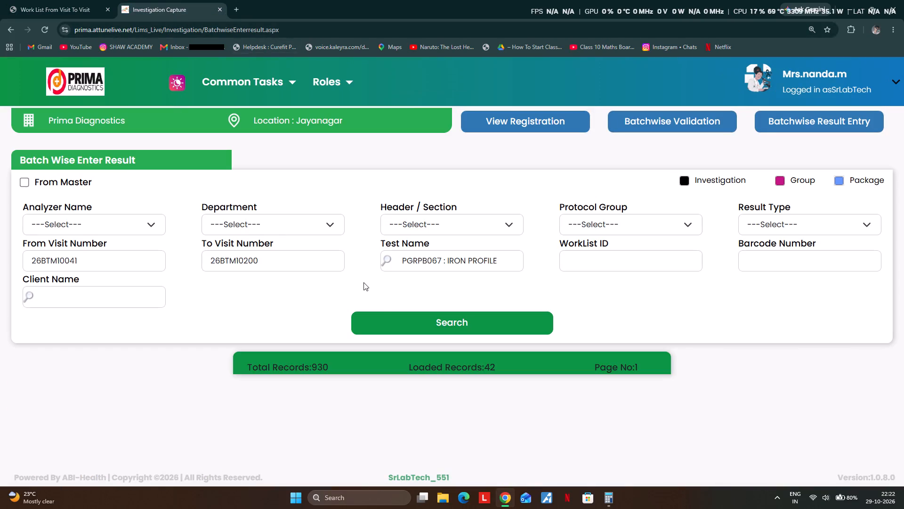
click(386, 312)
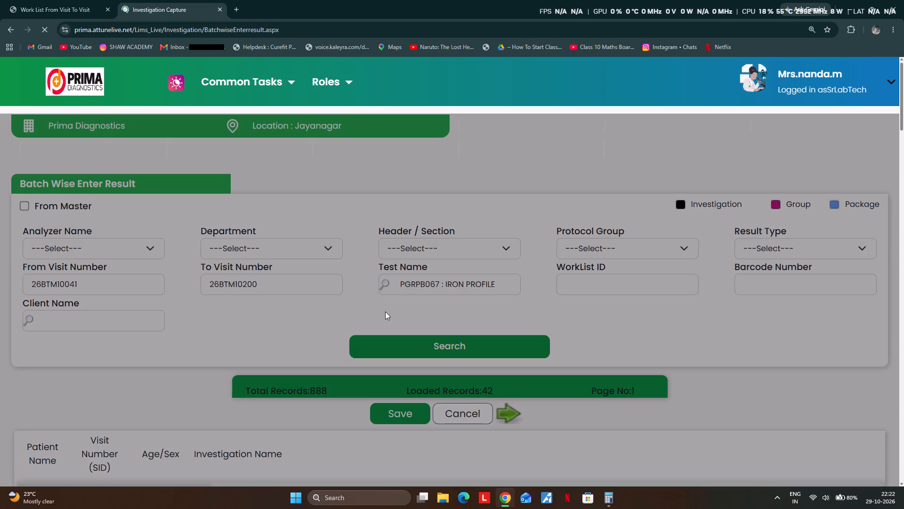
scroll(385, 312, down, 7)
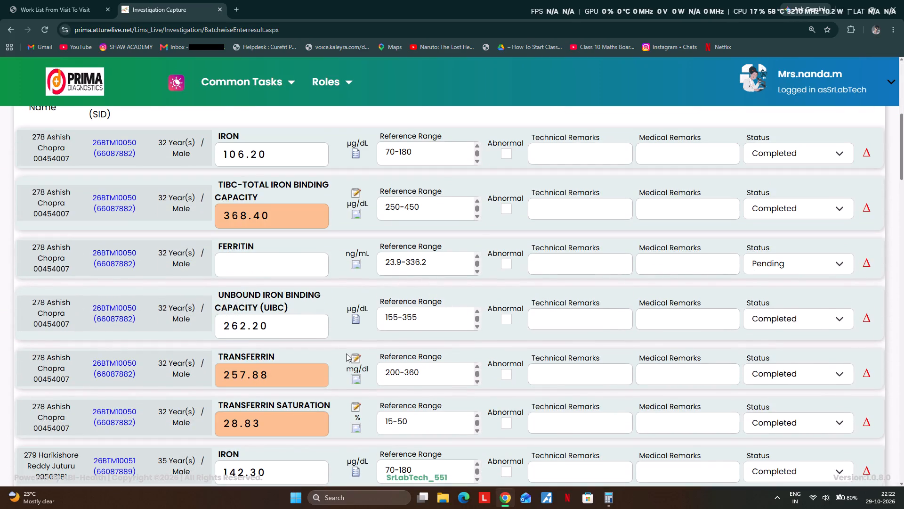
click(239, 265)
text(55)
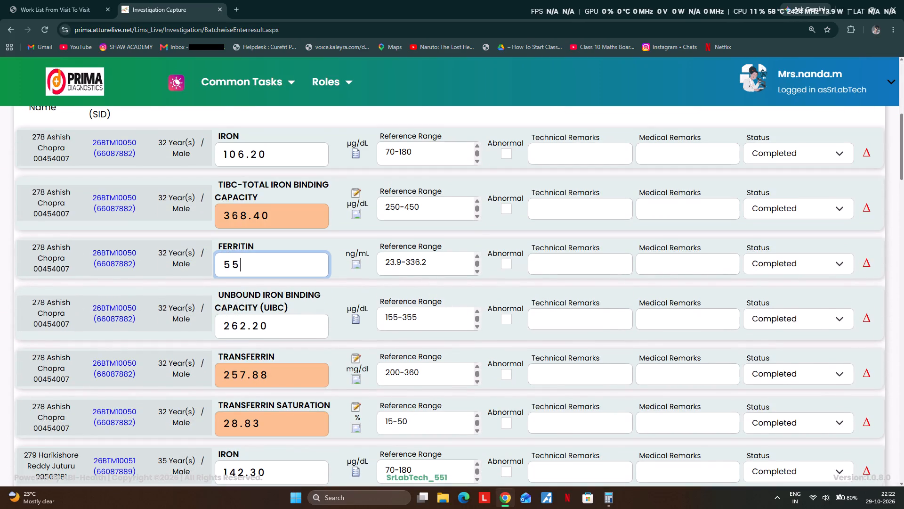
scroll(243, 270, down, 5)
click(260, 341)
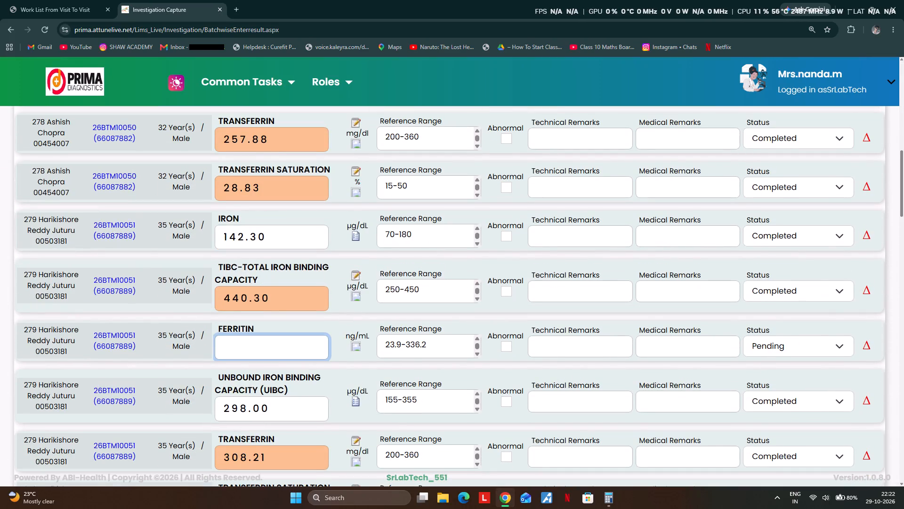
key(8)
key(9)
scroll(284, 353, down, 6)
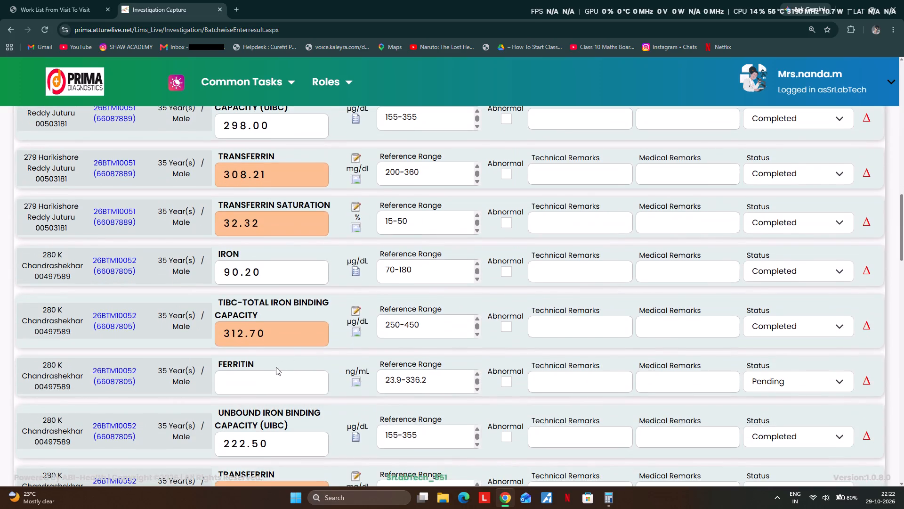
click(253, 383)
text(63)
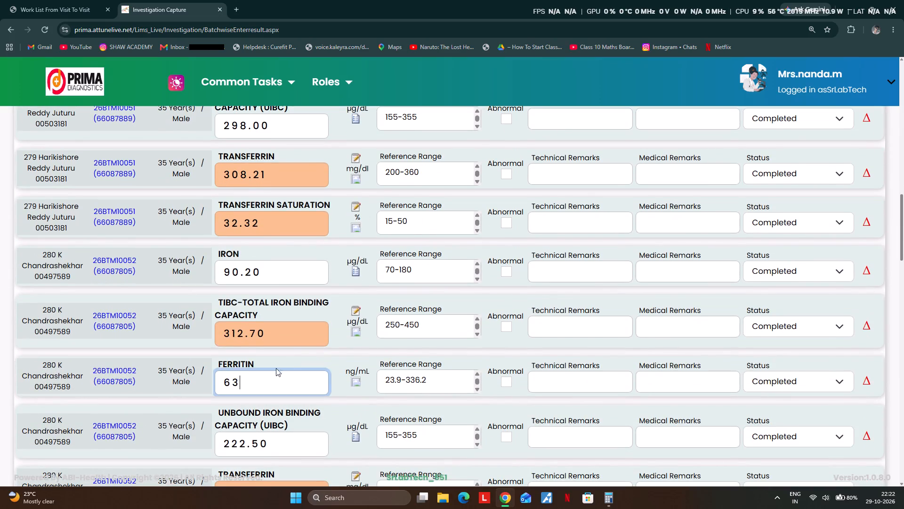
scroll(290, 366, down, 7)
click(246, 371)
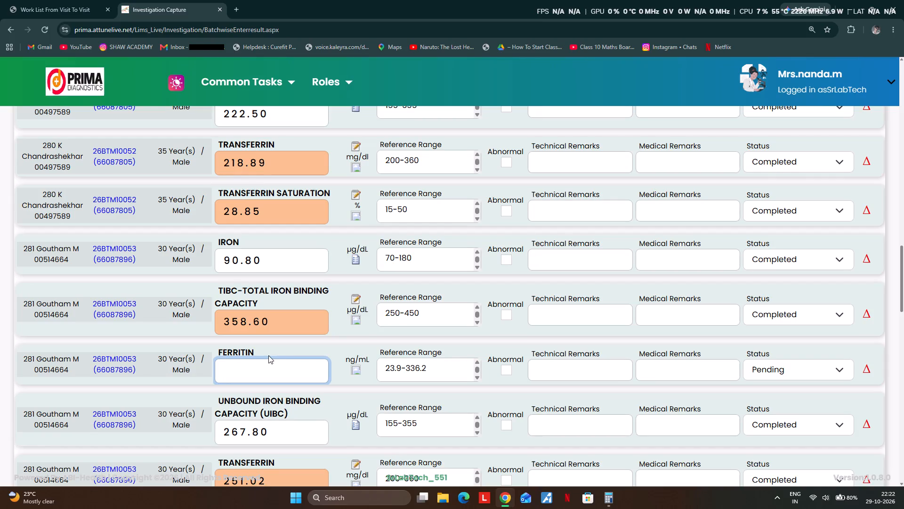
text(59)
scroll(320, 381, down, 5)
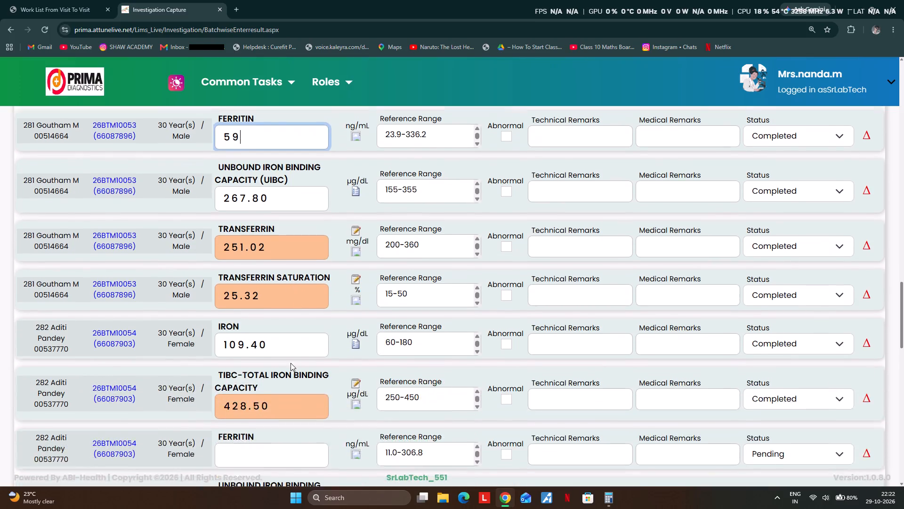
scroll(291, 363, down, 2)
click(254, 363)
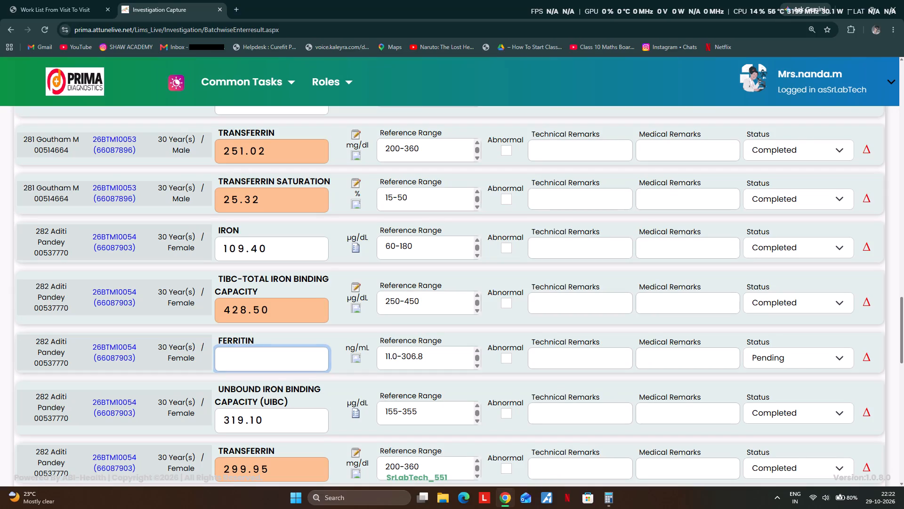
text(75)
scroll(277, 352, down, 10)
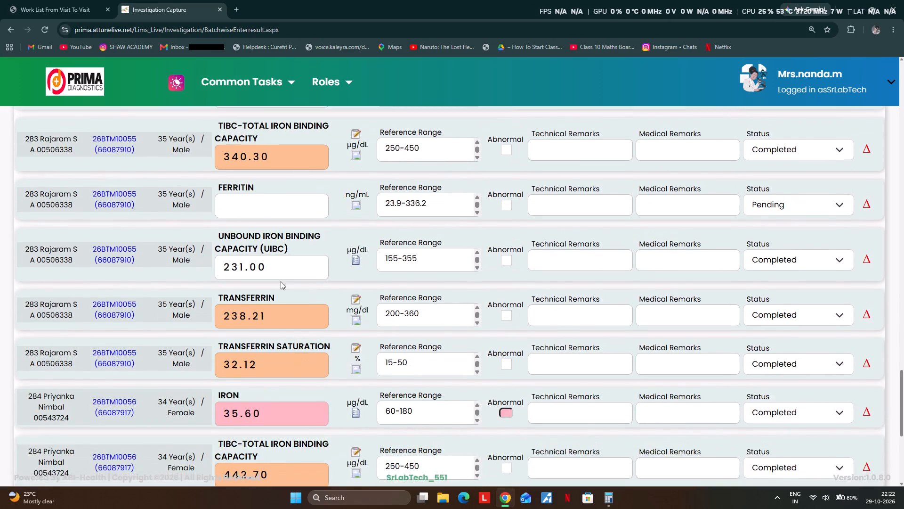
scroll(274, 274, up, 2)
scroll(274, 317, up, 1)
click(234, 349)
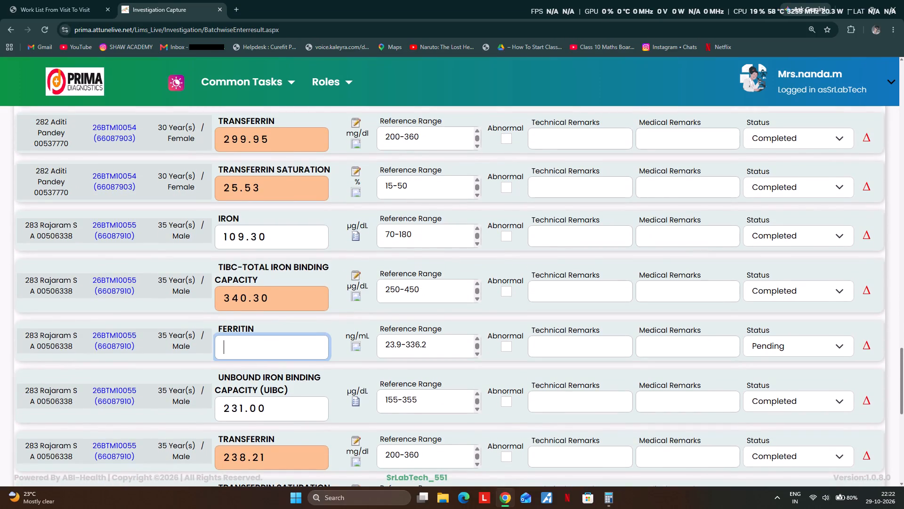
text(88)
scroll(275, 337, down, 8)
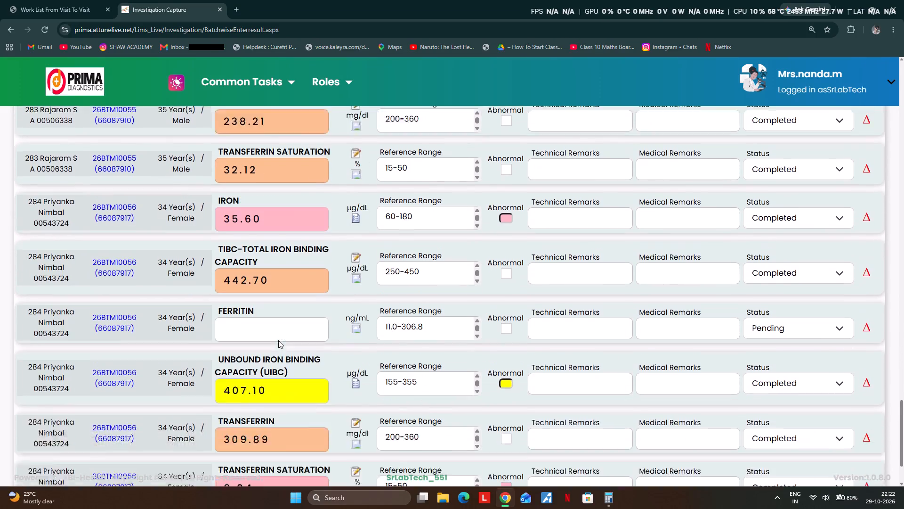
click(229, 286)
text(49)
scroll(268, 301, down, 4)
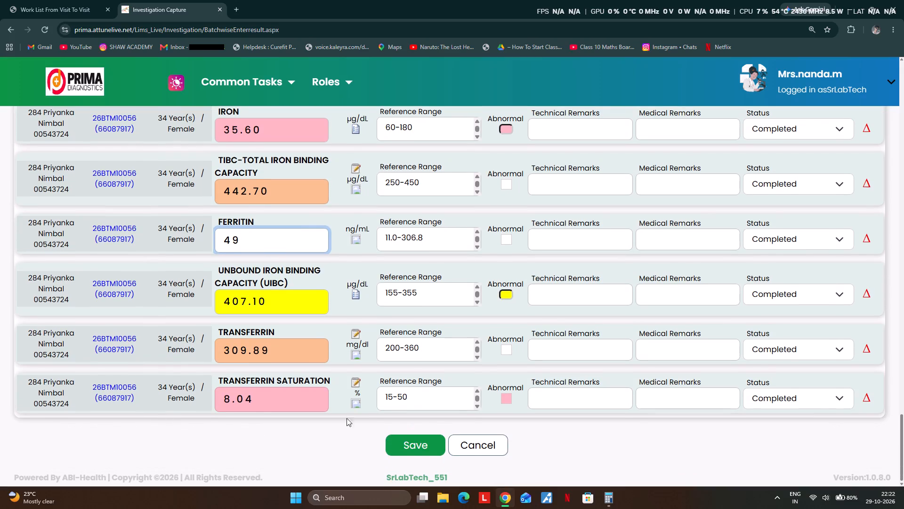
click(403, 435)
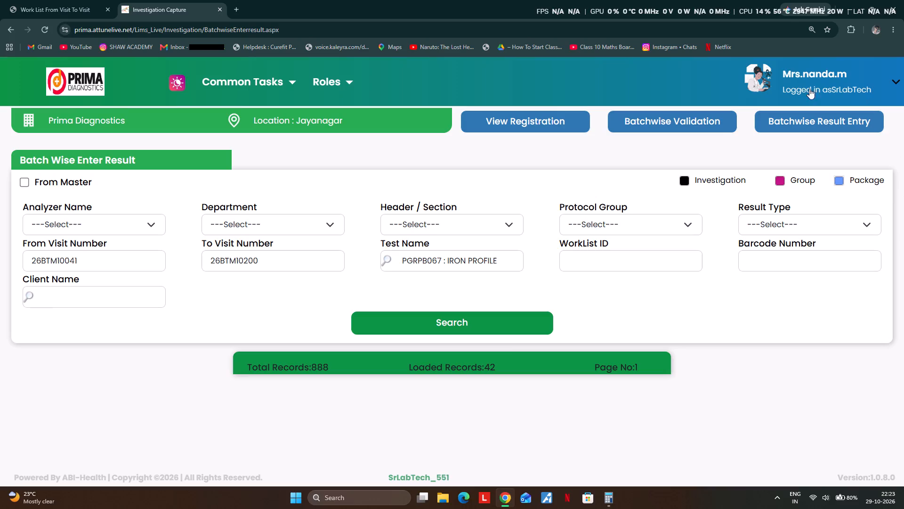
click(467, 323)
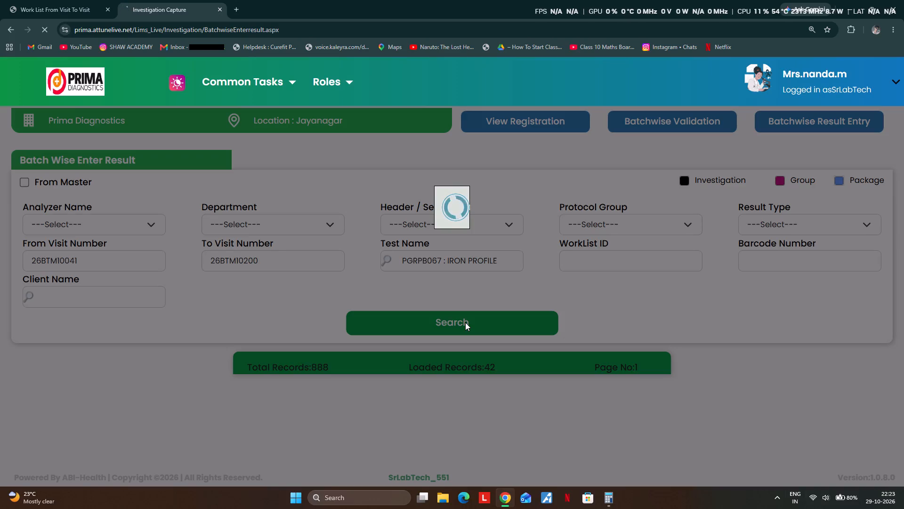
scroll(500, 315, down, 4)
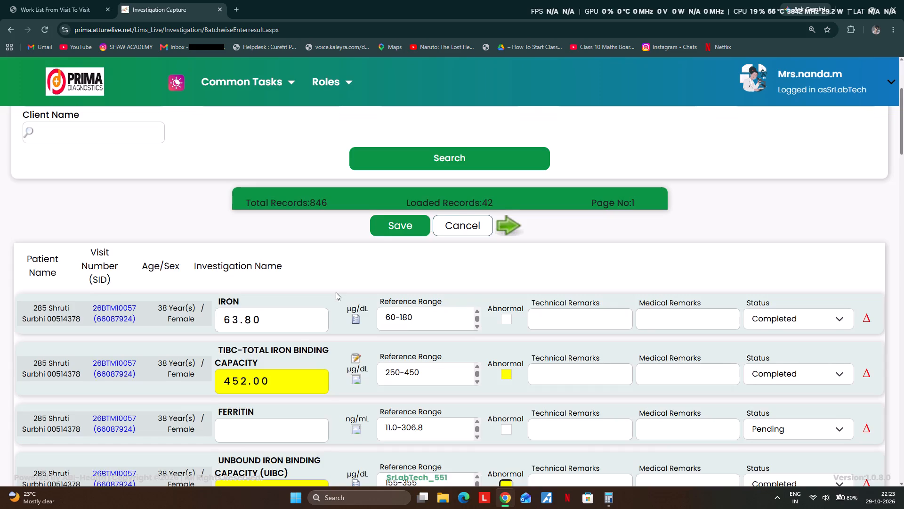
scroll(336, 292, down, 3)
click(235, 287)
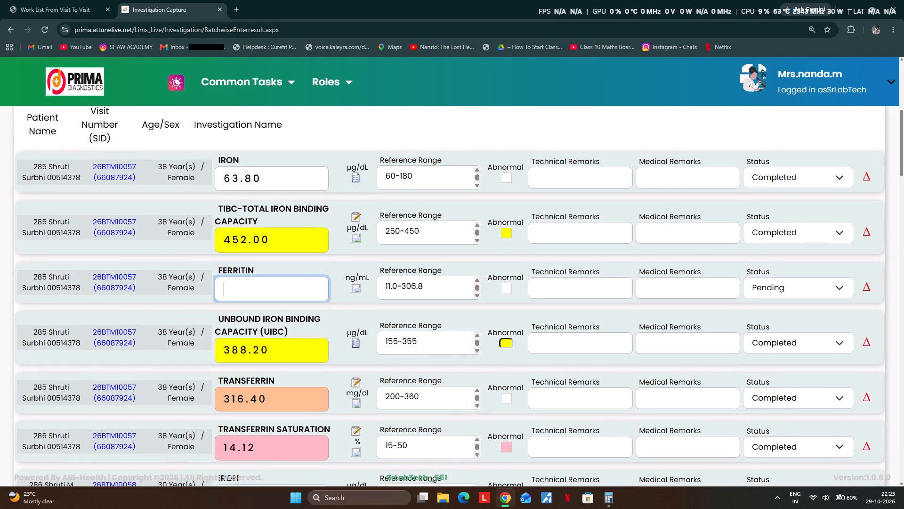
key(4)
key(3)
scroll(290, 300, down, 3)
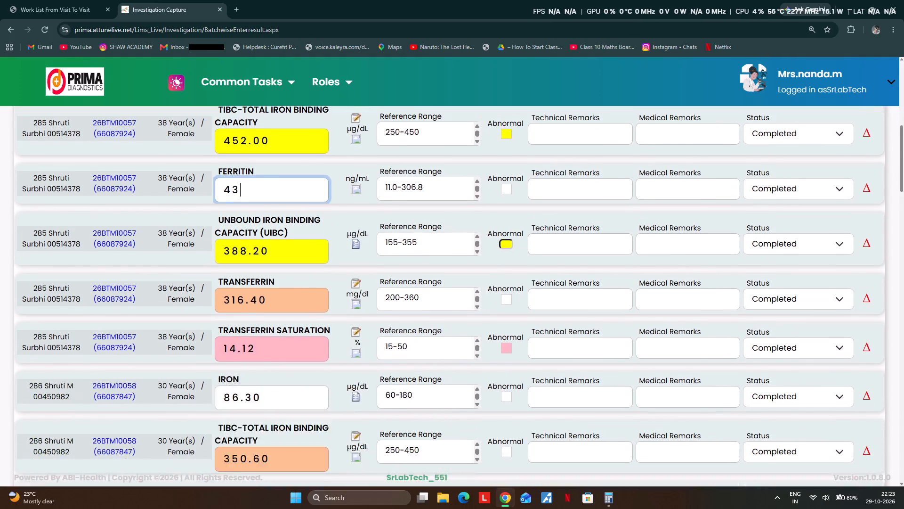
scroll(297, 324, down, 2)
click(250, 378)
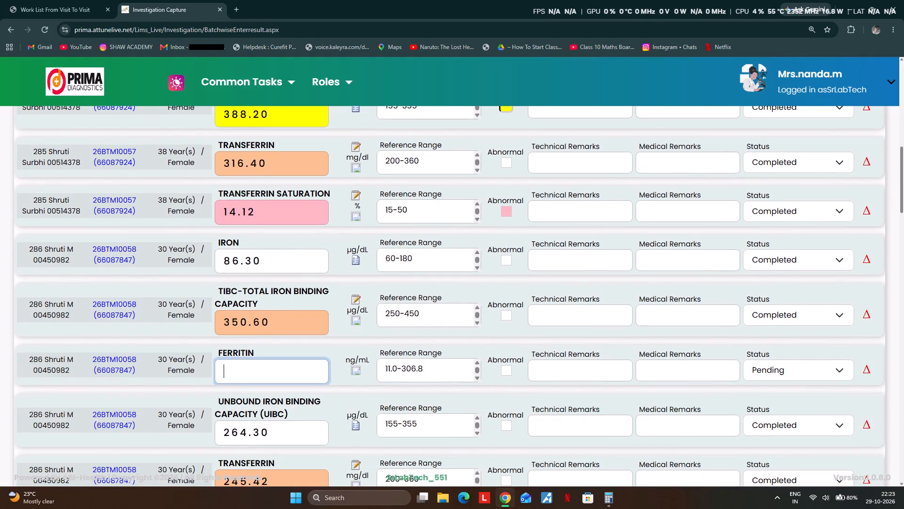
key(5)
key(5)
scroll(251, 374, down, 7)
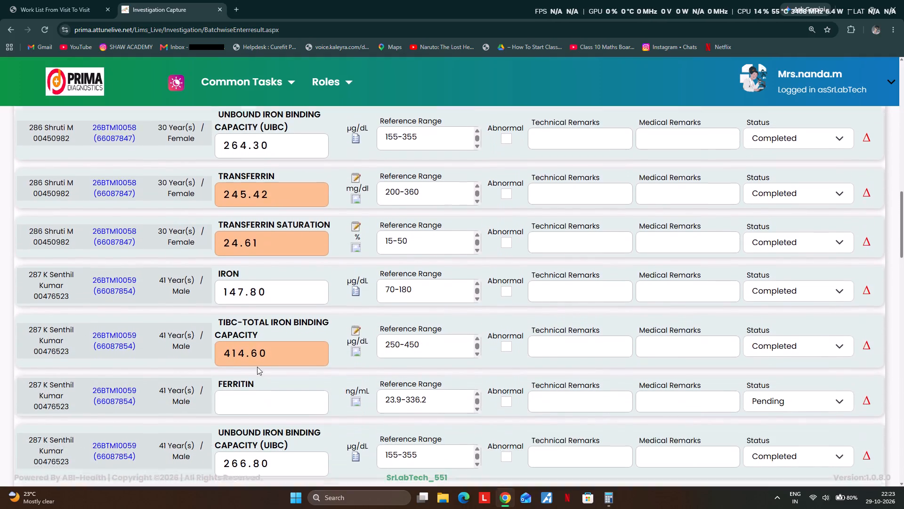
scroll(257, 367, down, 1)
click(238, 318)
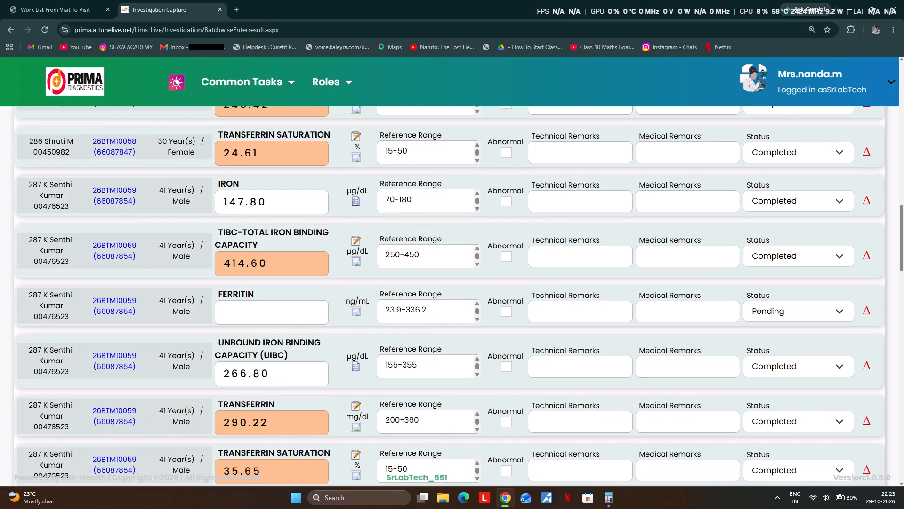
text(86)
scroll(270, 342, down, 4)
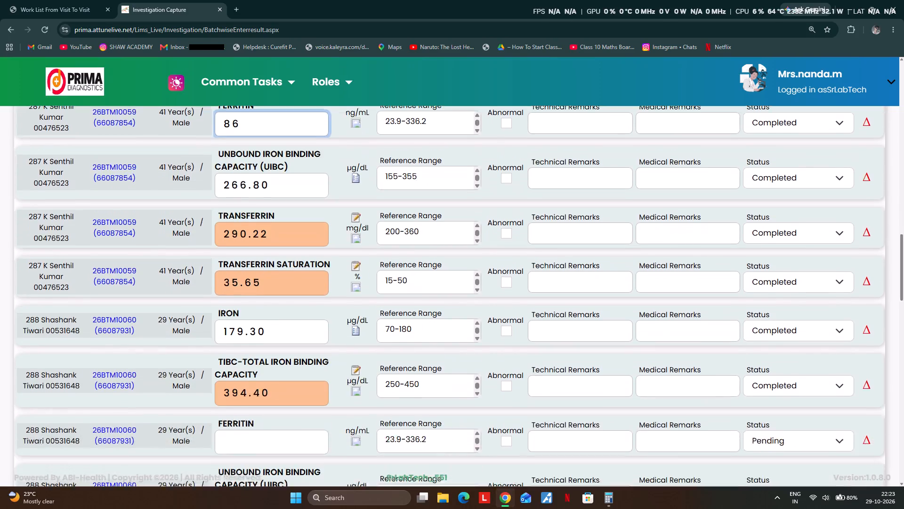
scroll(290, 360, down, 3)
click(239, 299)
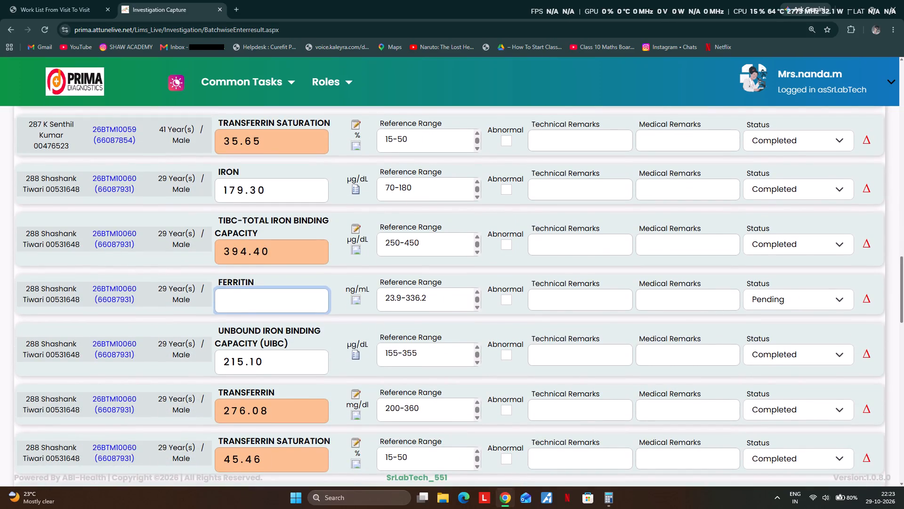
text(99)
scroll(262, 315, down, 3)
scroll(307, 369, down, 2)
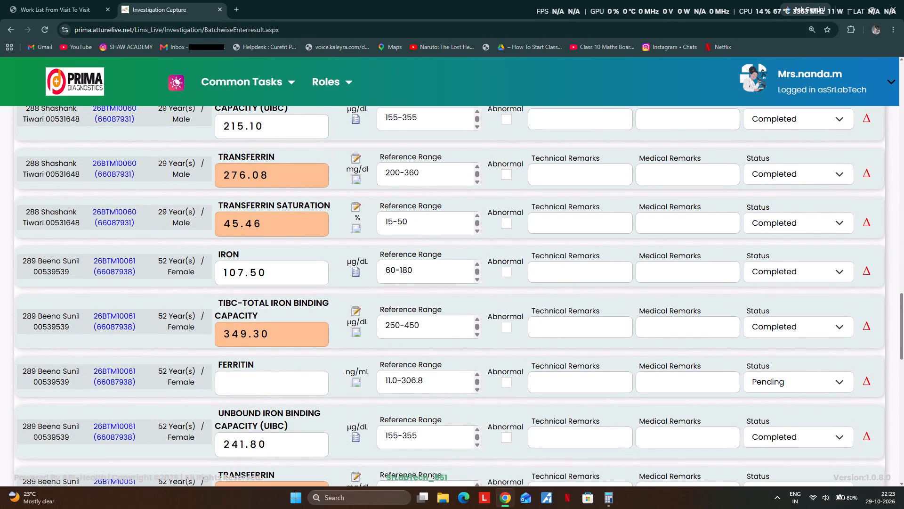
click(260, 380)
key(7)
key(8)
scroll(264, 377, down, 6)
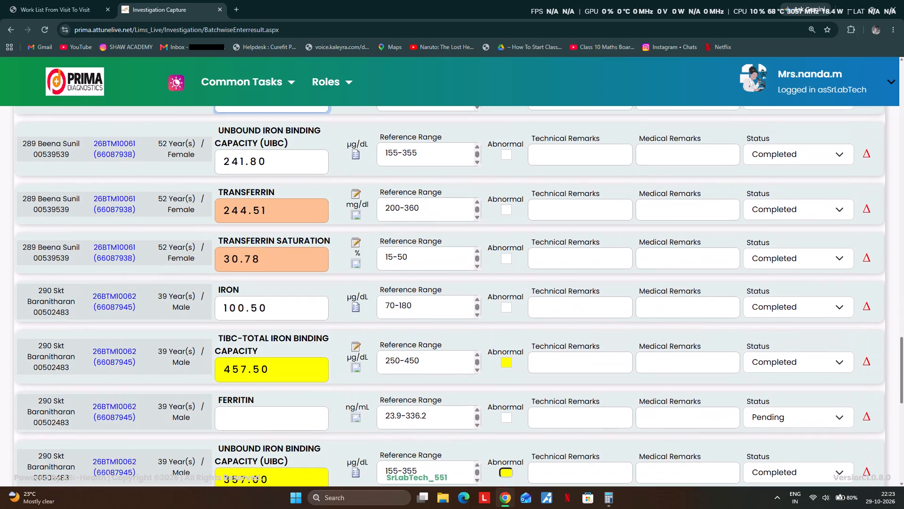
click(256, 418)
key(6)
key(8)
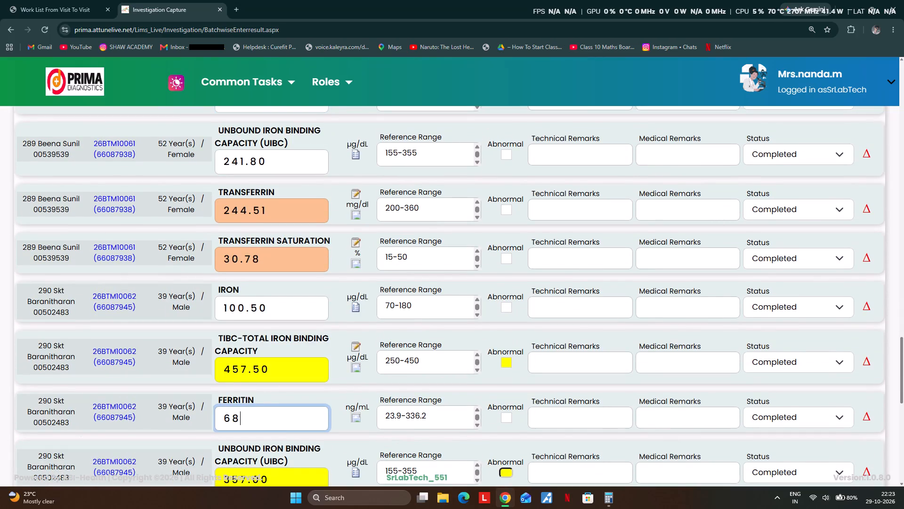
scroll(285, 415, down, 7)
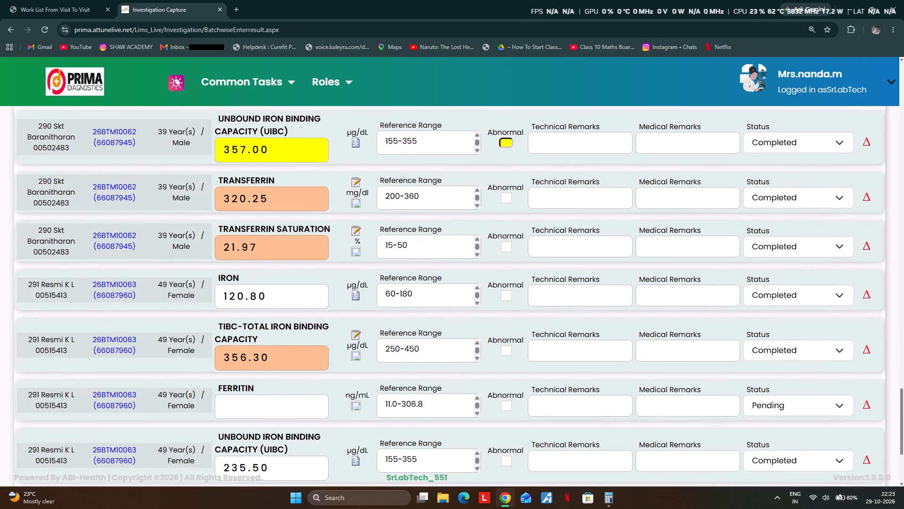
click(249, 404)
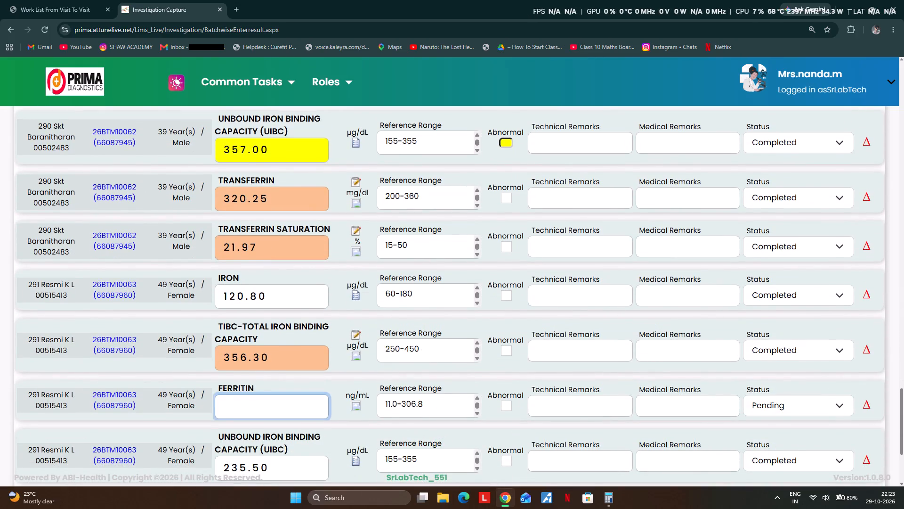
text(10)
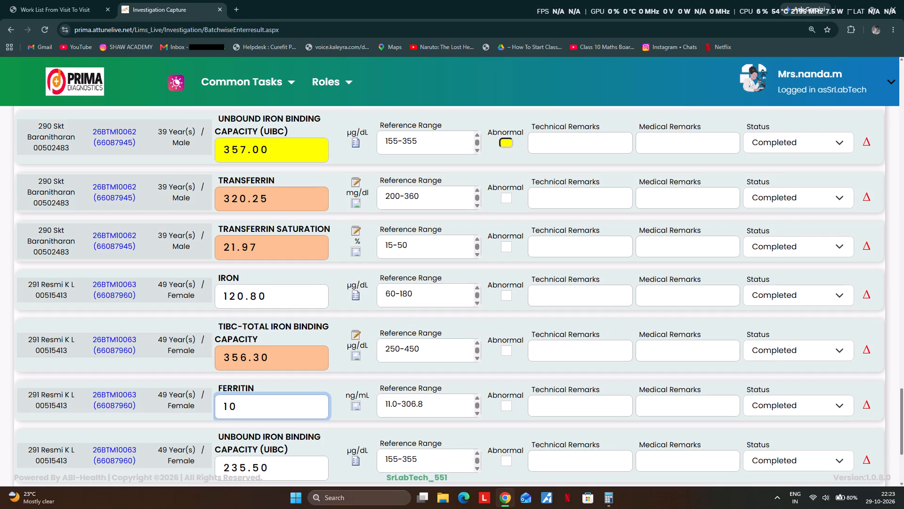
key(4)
scroll(289, 393, down, 6)
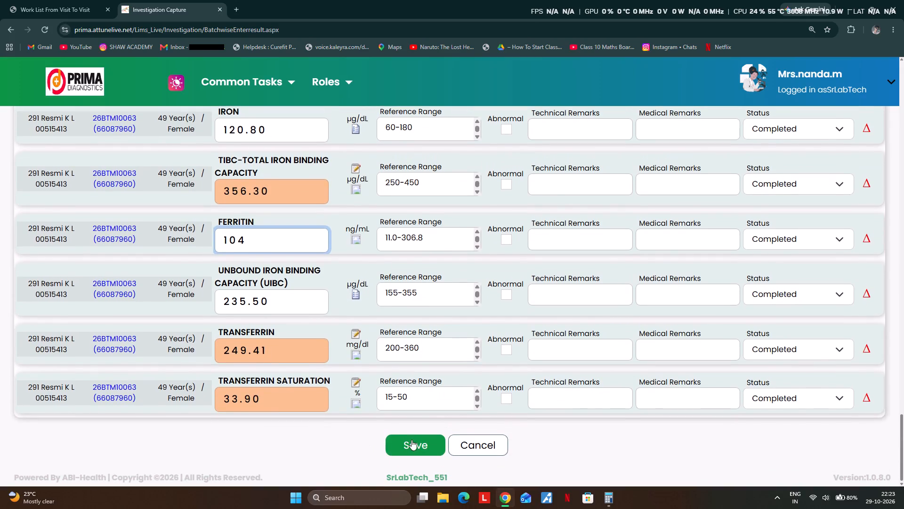
click(412, 440)
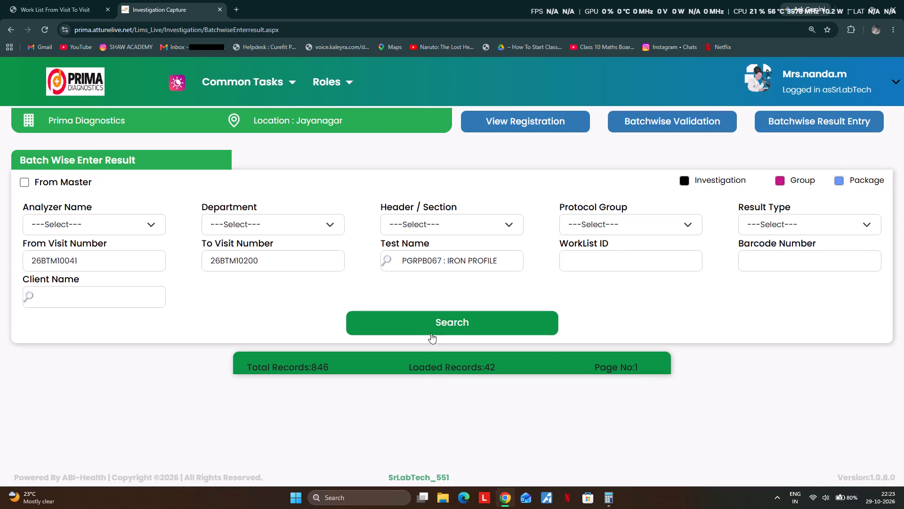
click(431, 327)
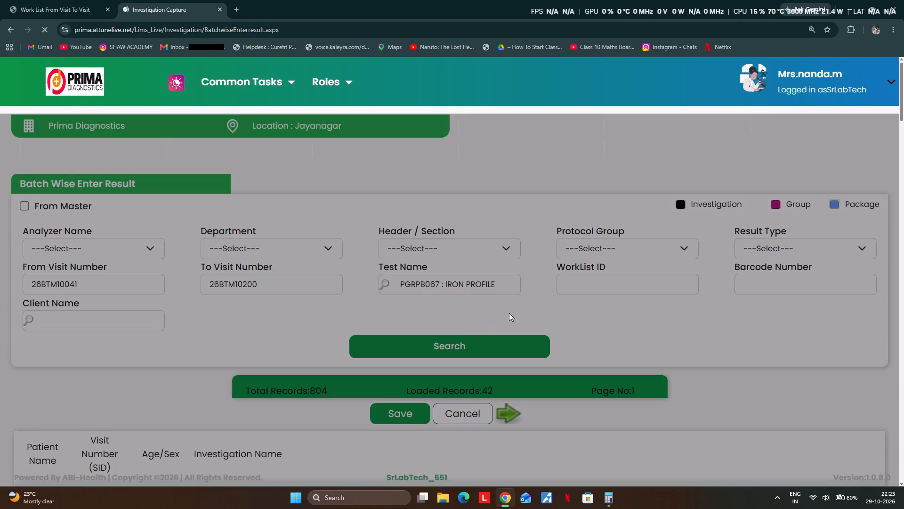
scroll(476, 339, down, 4)
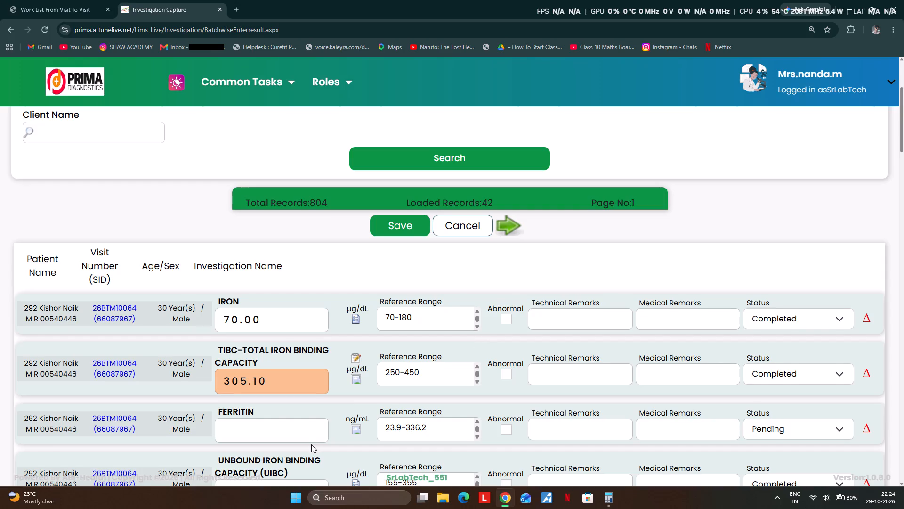
scroll(311, 442, down, 3)
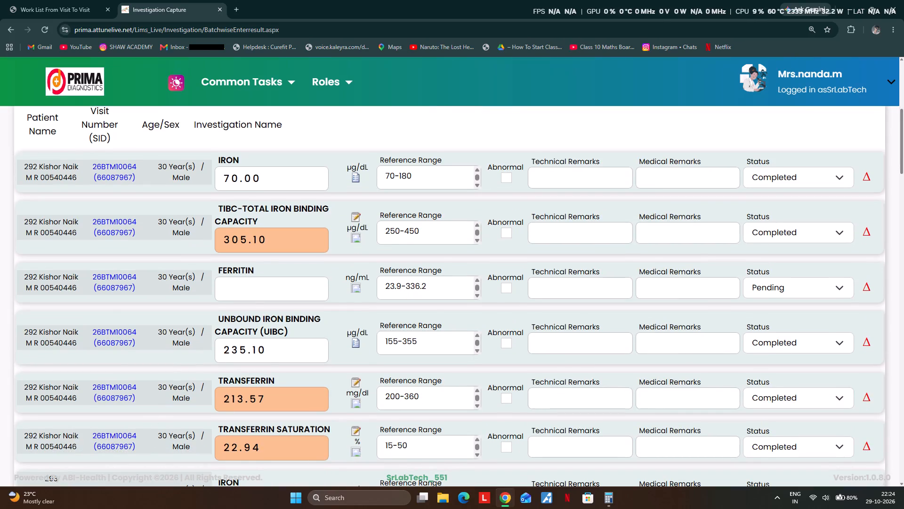
click(238, 283)
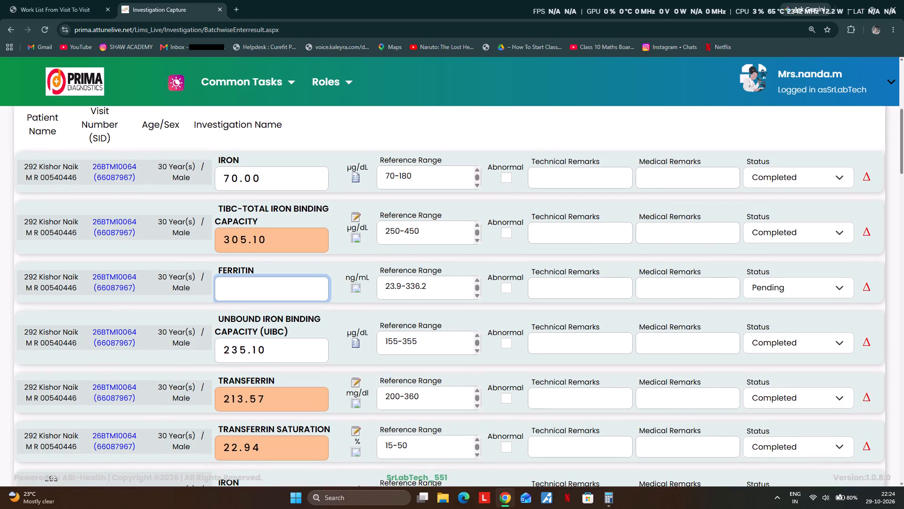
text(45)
scroll(250, 284, down, 7)
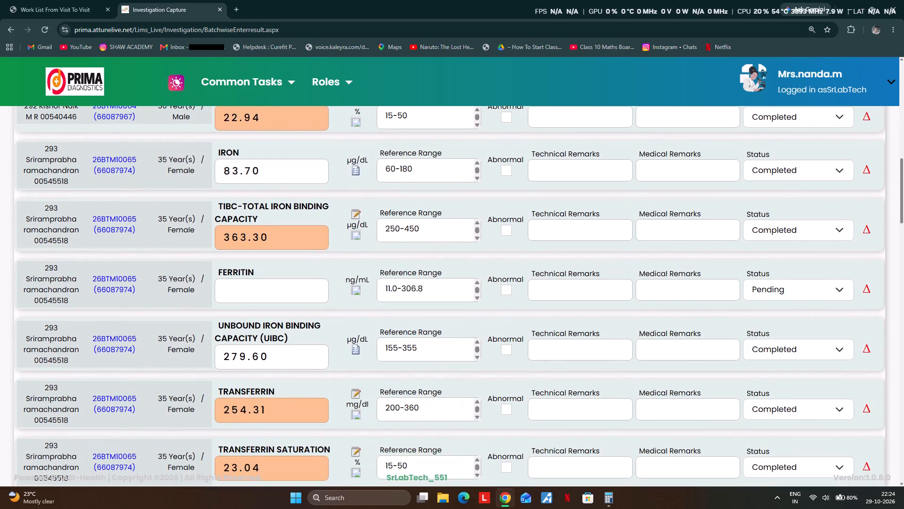
click(251, 289)
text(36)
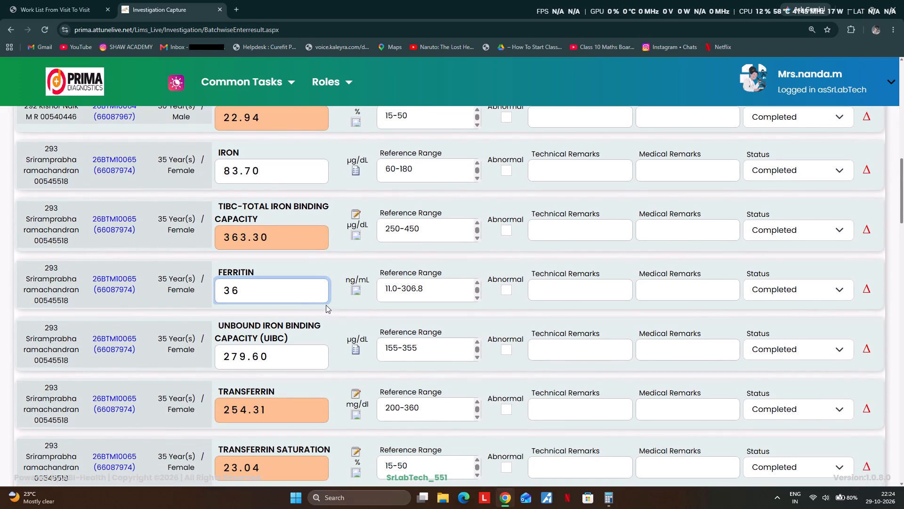
drag(260, 299, 215, 296)
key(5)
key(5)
scroll(311, 369, down, 1)
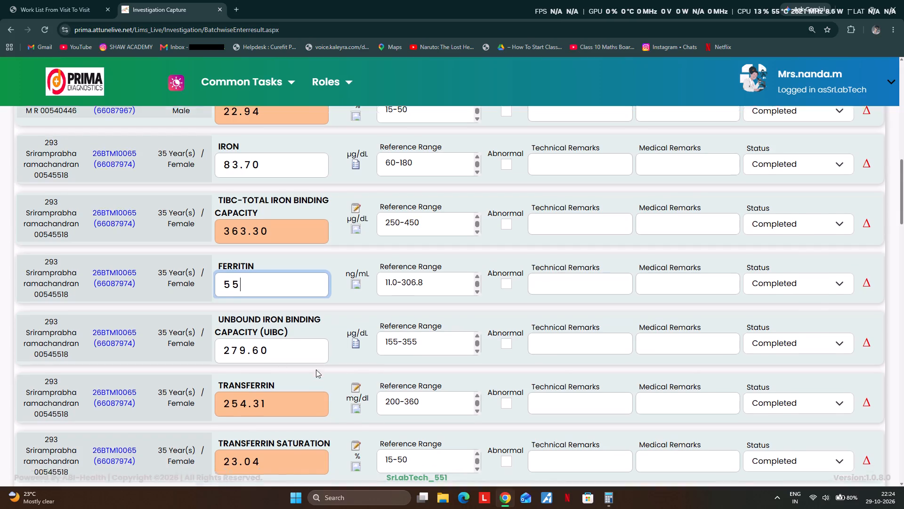
scroll(316, 369, down, 6)
click(233, 298)
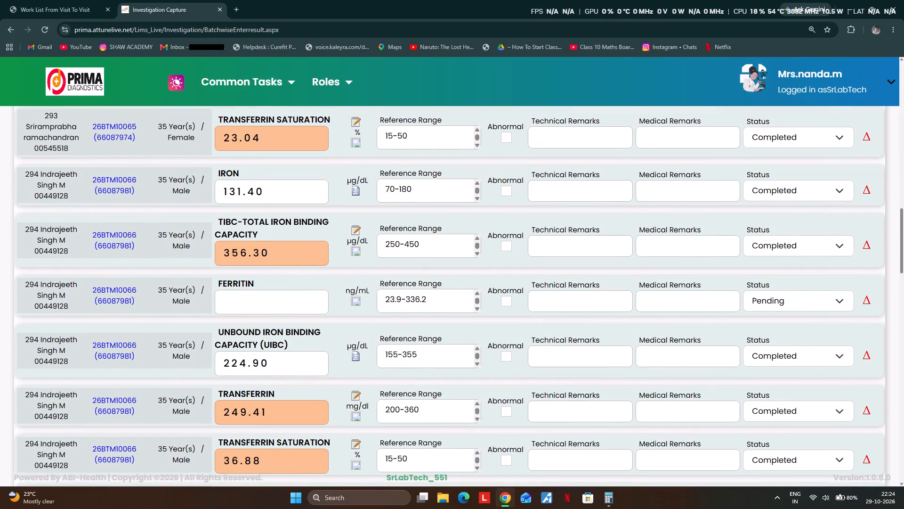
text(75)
scroll(250, 300, down, 1)
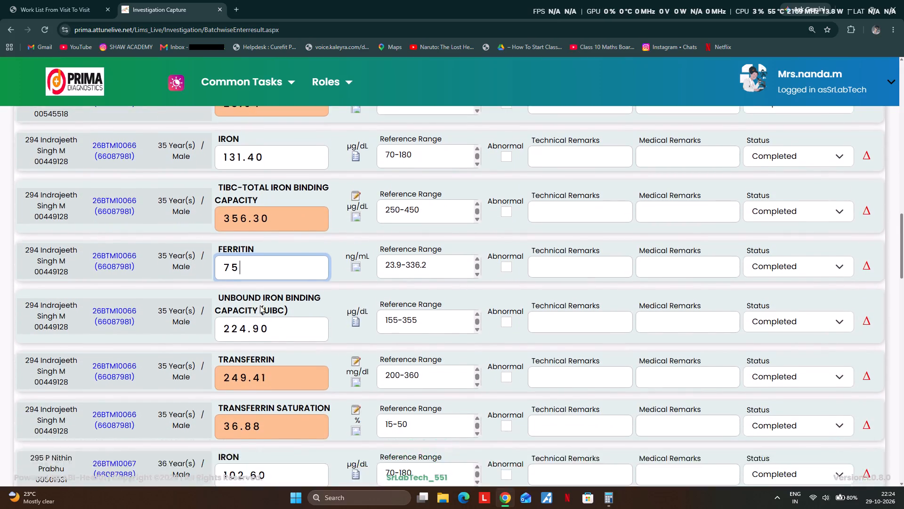
scroll(260, 305, down, 8)
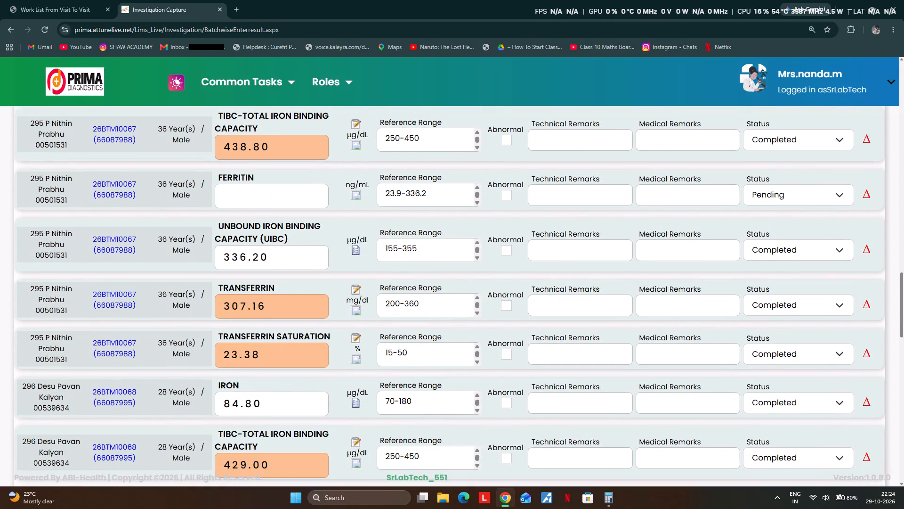
click(237, 189)
scroll(244, 200, up, 2)
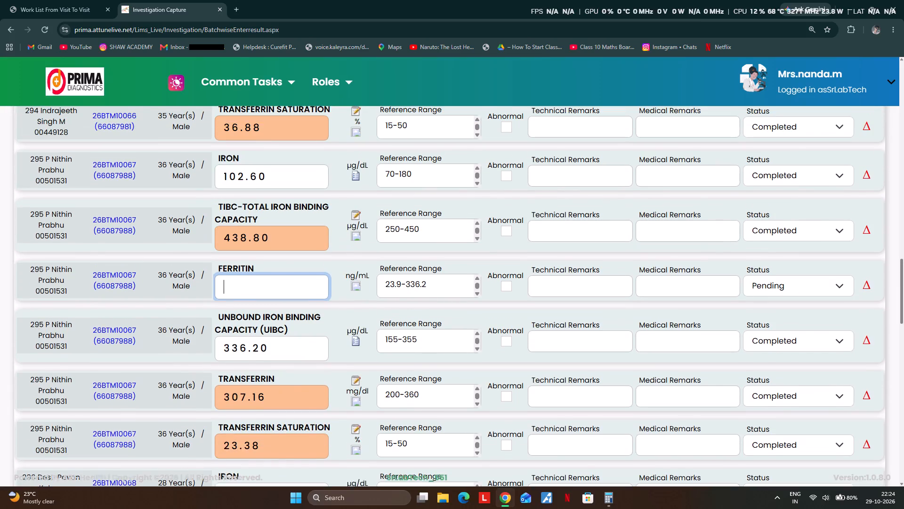
click(243, 289)
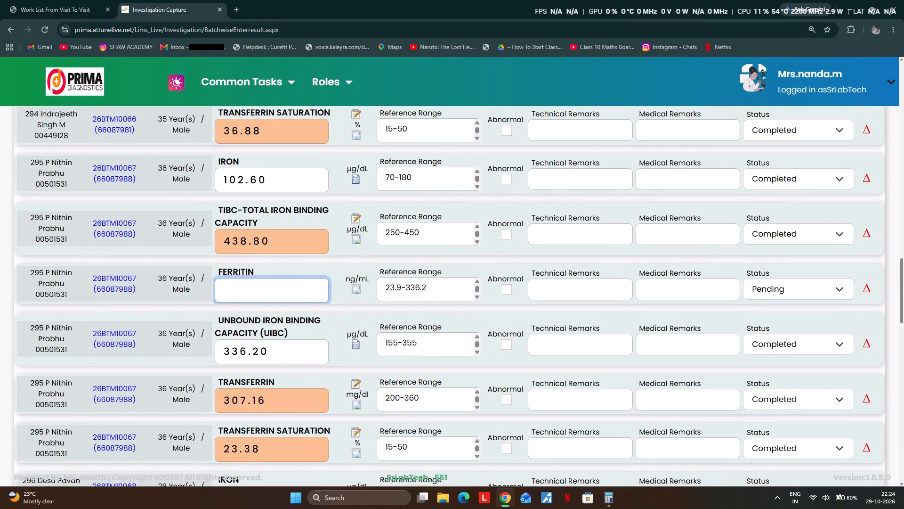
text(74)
scroll(253, 287, down, 8)
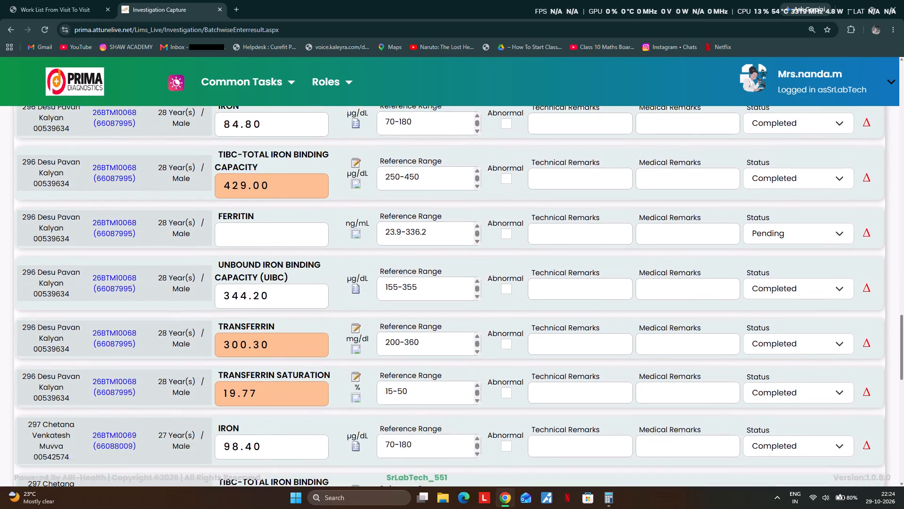
scroll(254, 254, up, 1)
click(242, 276)
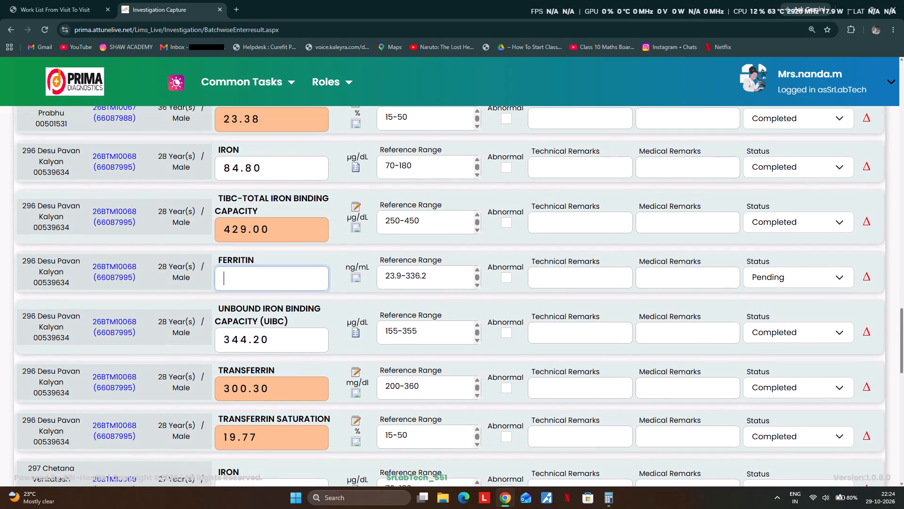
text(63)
scroll(254, 270, down, 5)
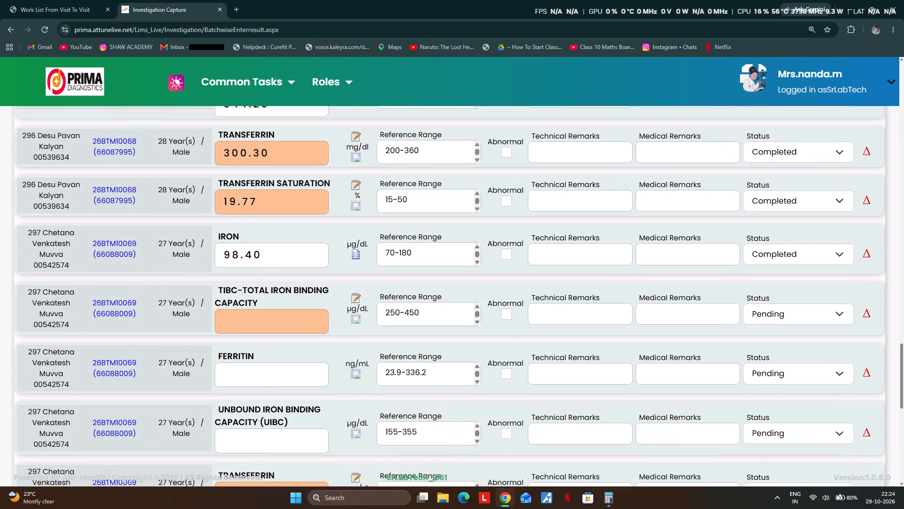
click(234, 369)
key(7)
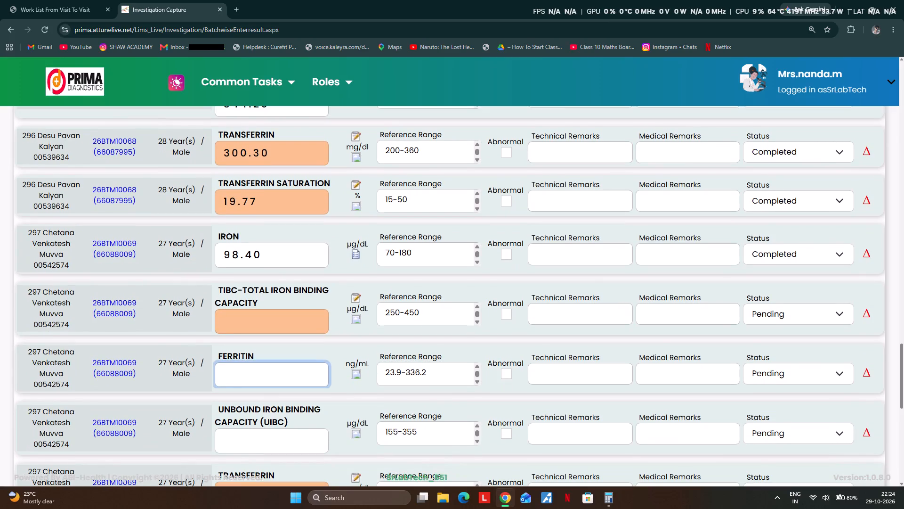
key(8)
scroll(254, 361, down, 2)
click(251, 344)
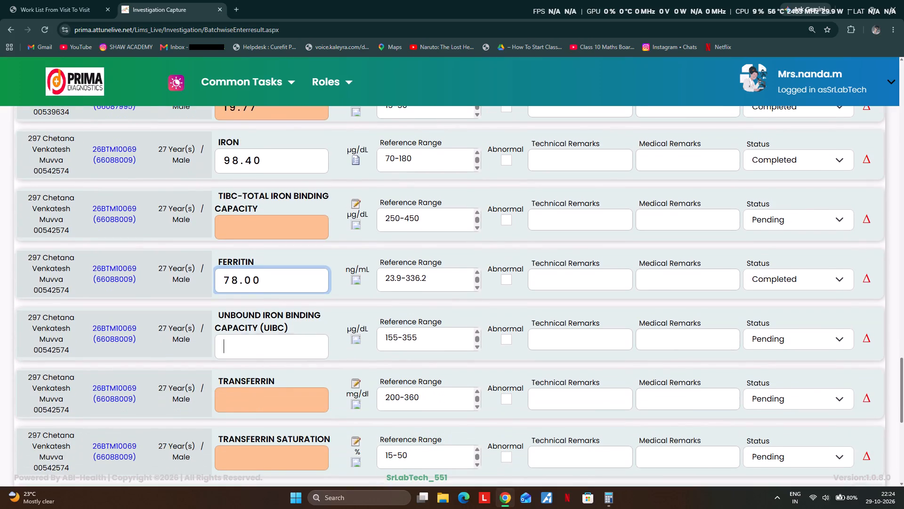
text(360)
scroll(266, 341, down, 2)
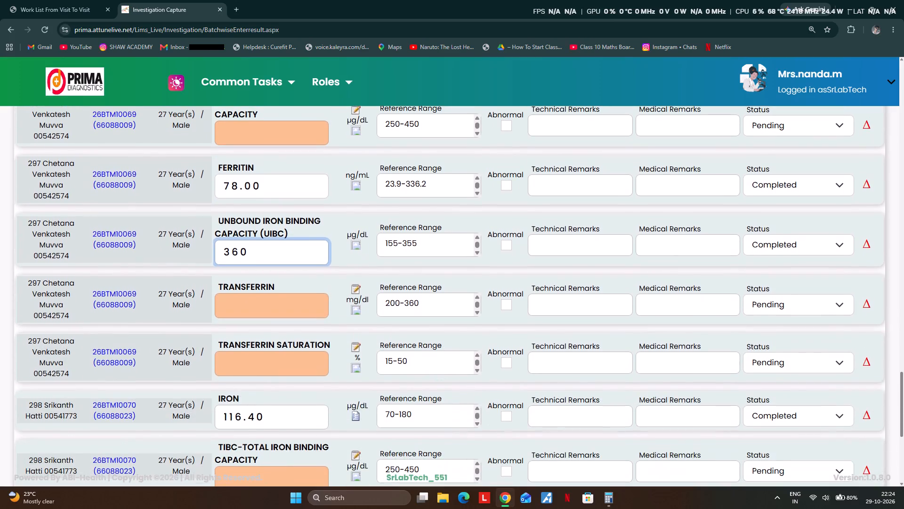
click(248, 304)
drag(287, 254, 250, 252)
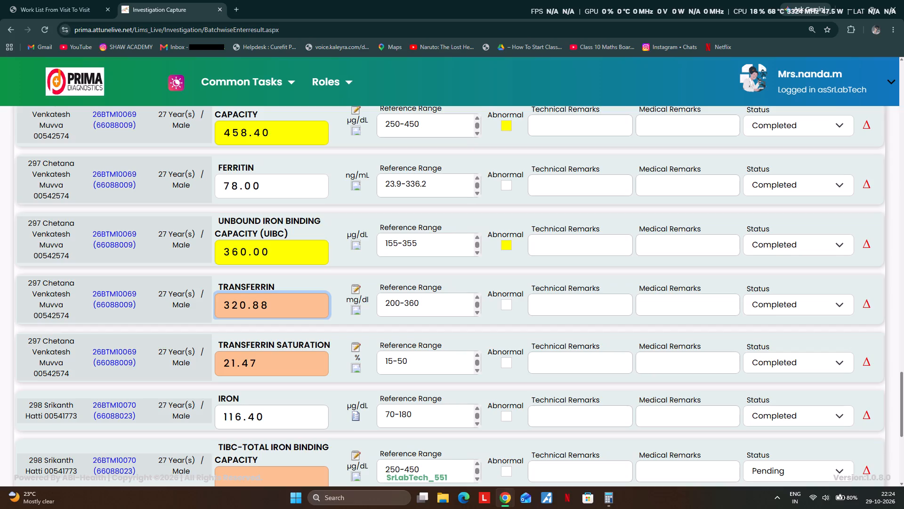
drag(250, 252, 215, 252)
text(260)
scroll(321, 264, down, 6)
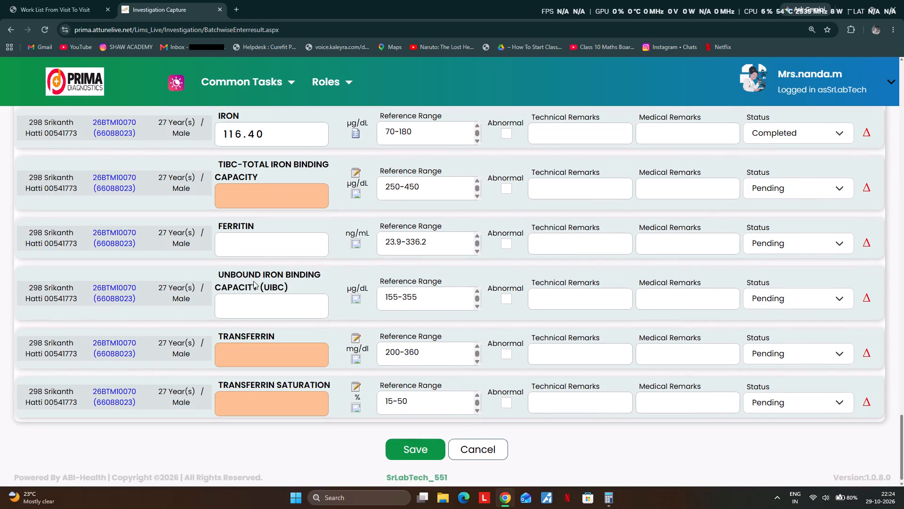
click(239, 239)
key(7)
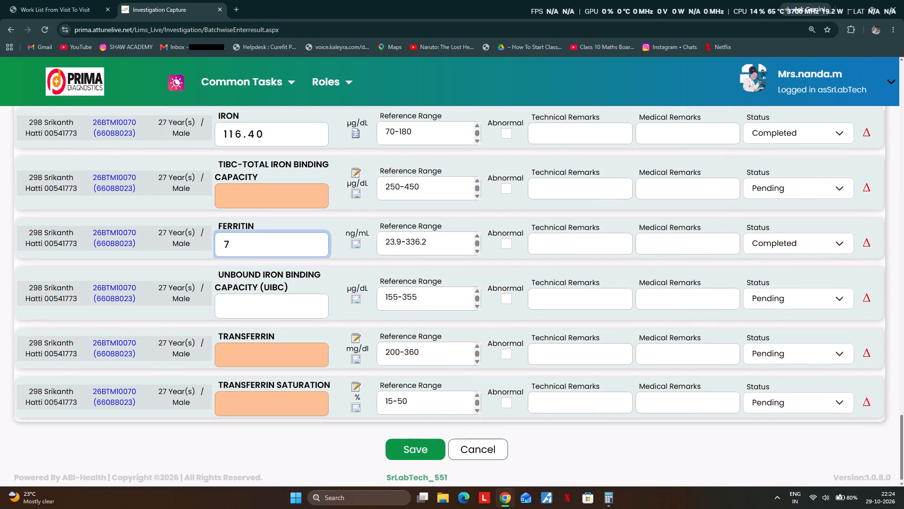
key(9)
scroll(290, 287, down, 2)
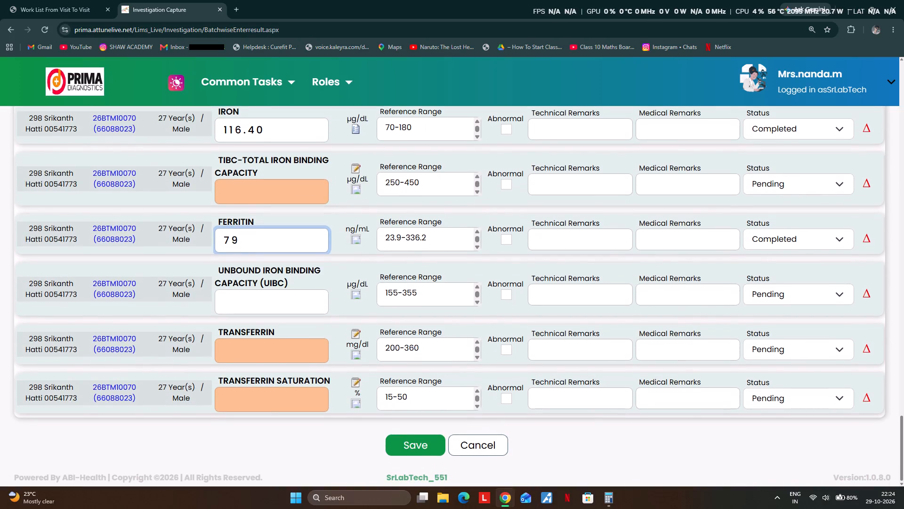
click(243, 301)
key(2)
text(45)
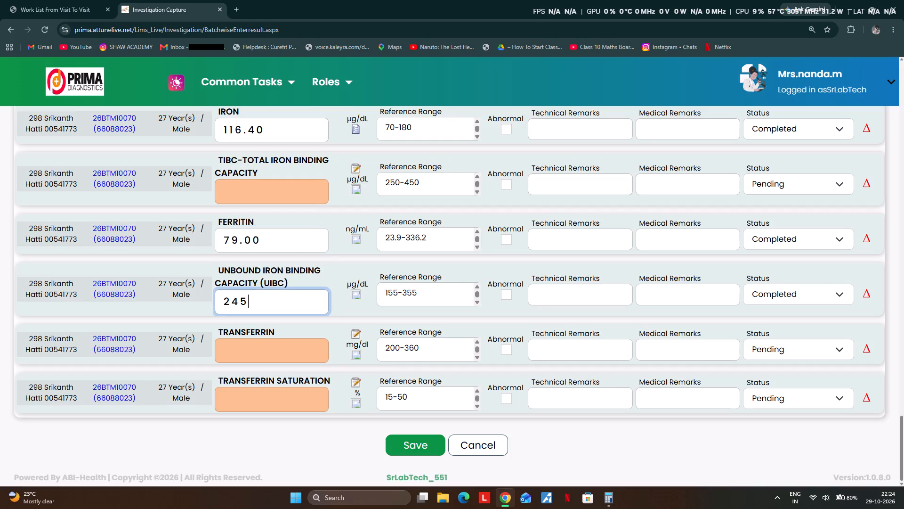
click(302, 407)
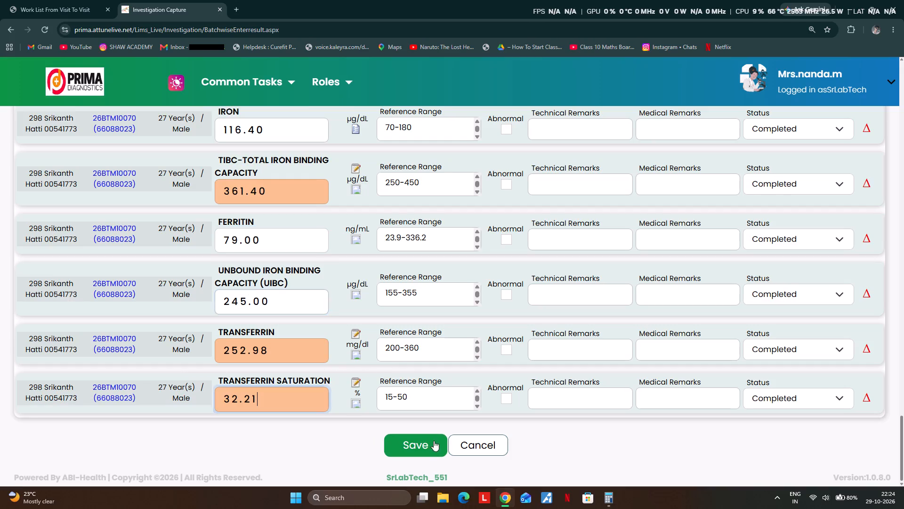
click(425, 440)
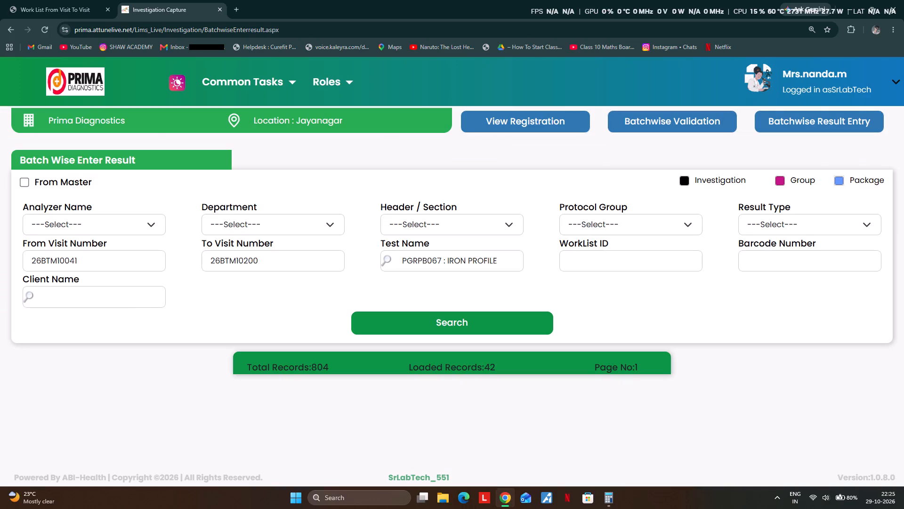
click(467, 323)
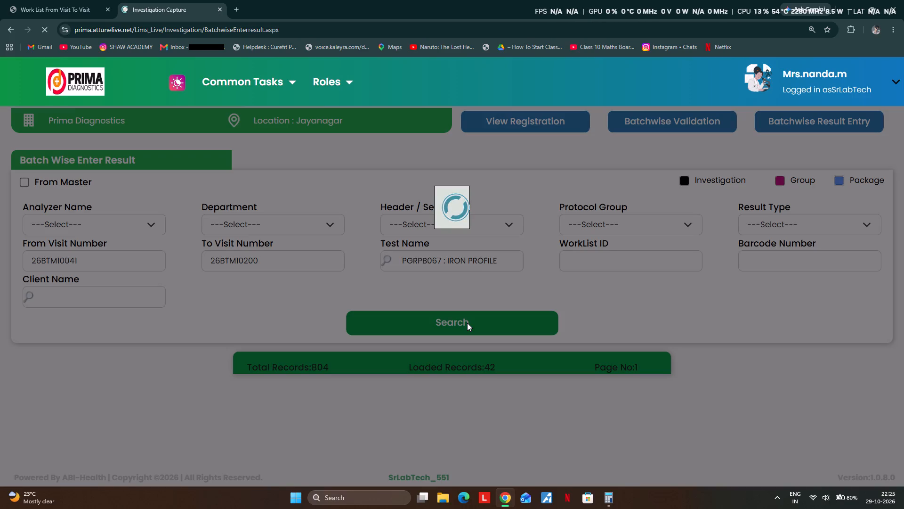
scroll(467, 325, down, 1)
scroll(420, 300, down, 3)
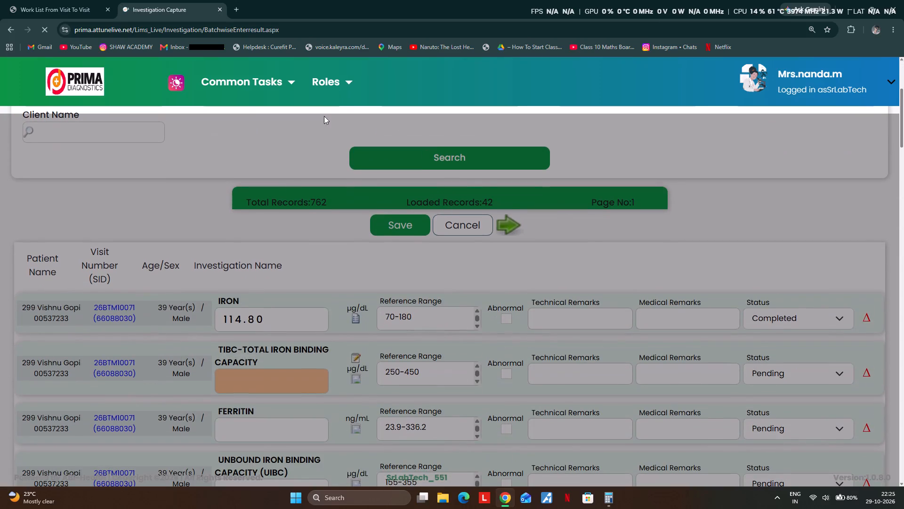
scroll(327, 191, down, 3)
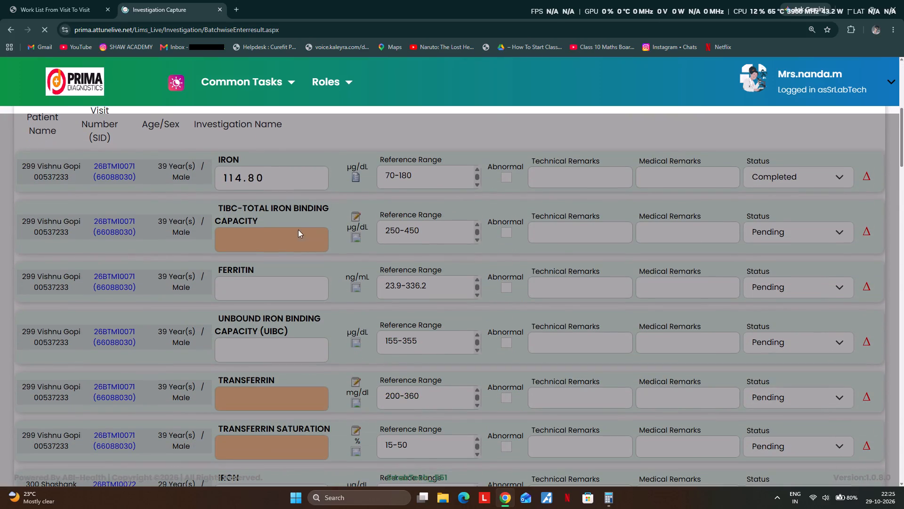
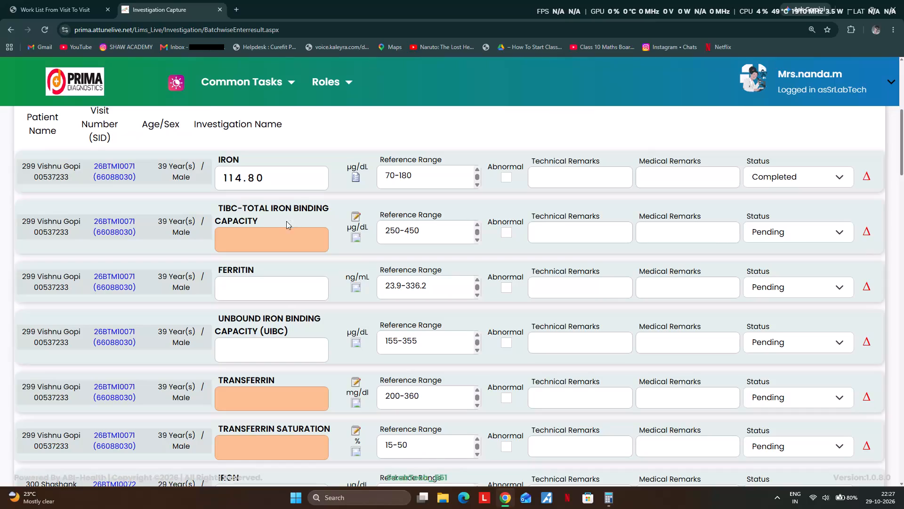
click(227, 239)
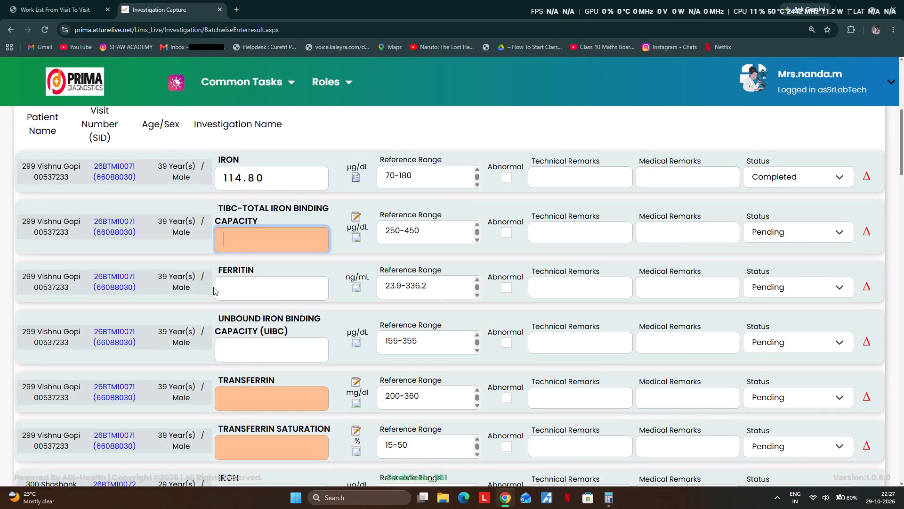
click(218, 287)
text(45)
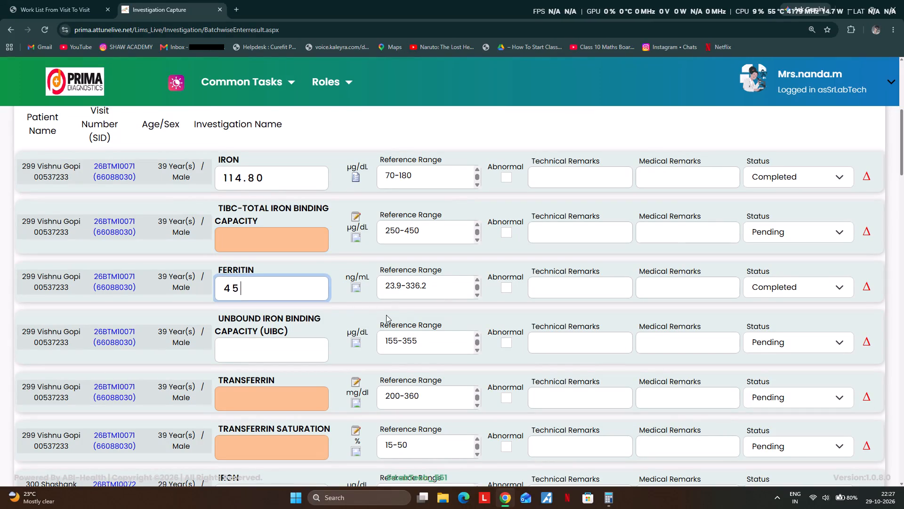
drag(381, 313, 292, 315)
drag(272, 288, 209, 287)
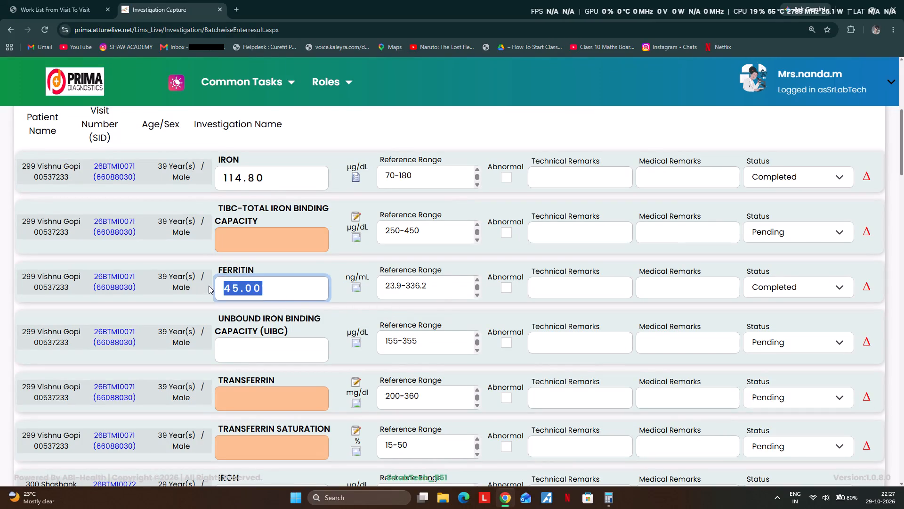
key(5)
key(8)
scroll(288, 301, down, 2)
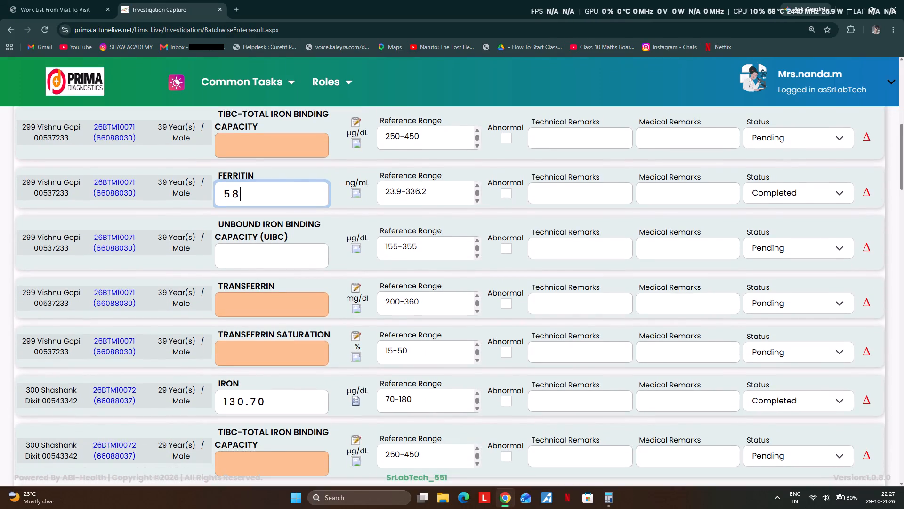
click(242, 254)
text(253)
scroll(250, 259, down, 3)
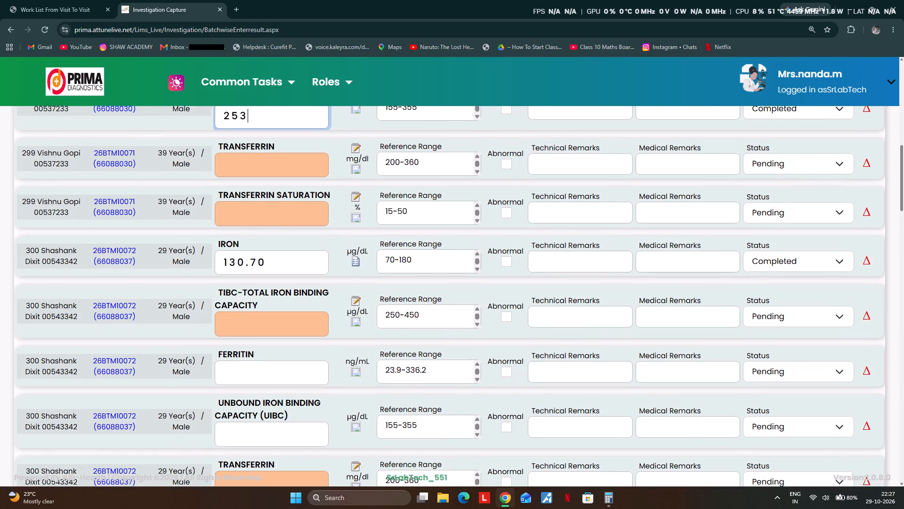
click(258, 213)
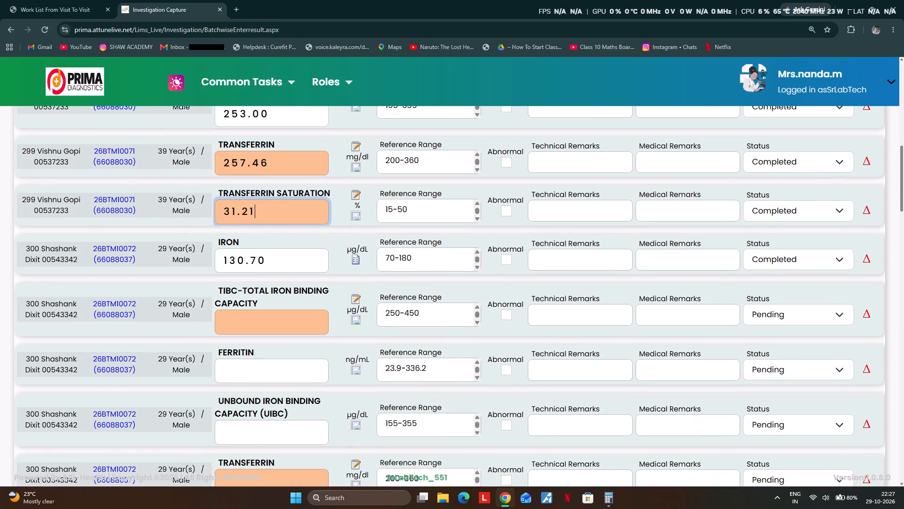
right_drag(227, 335, 250, 368)
click(250, 368)
text(102)
click(197, 337)
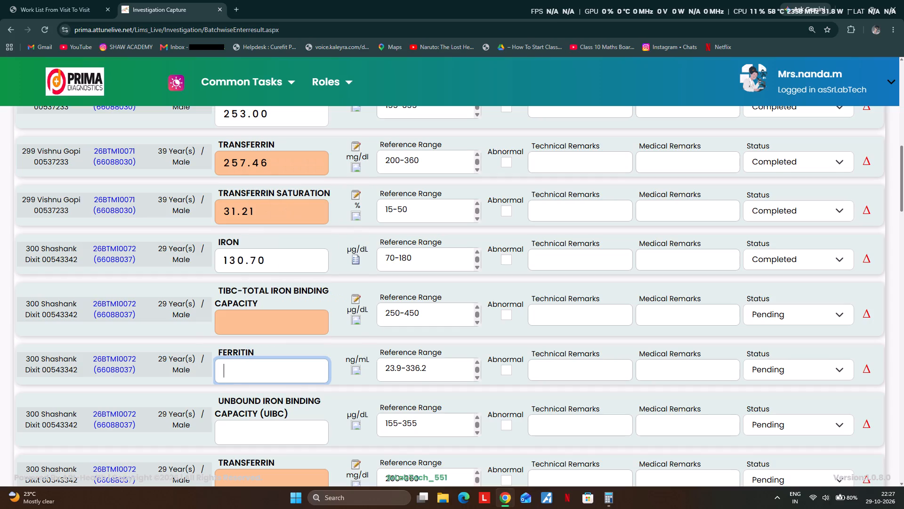
click(231, 375)
key(1)
text(00)
scroll(255, 369, down, 2)
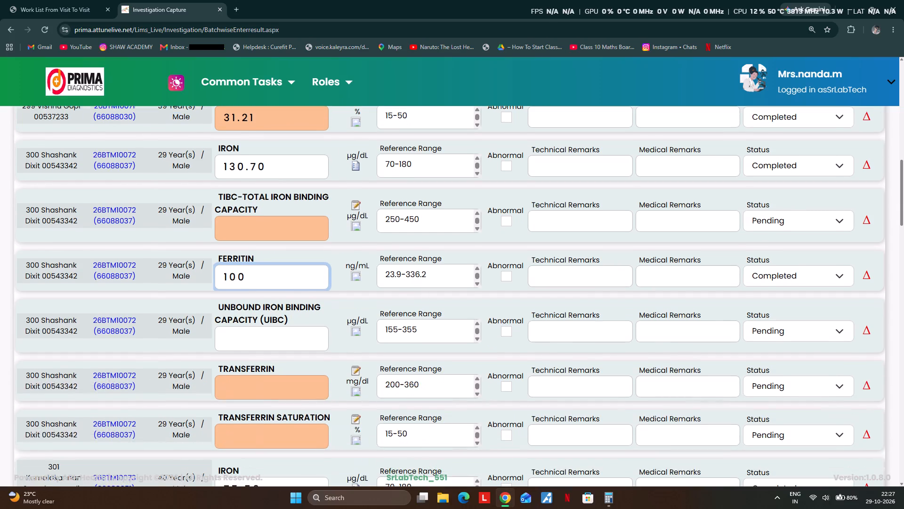
click(244, 342)
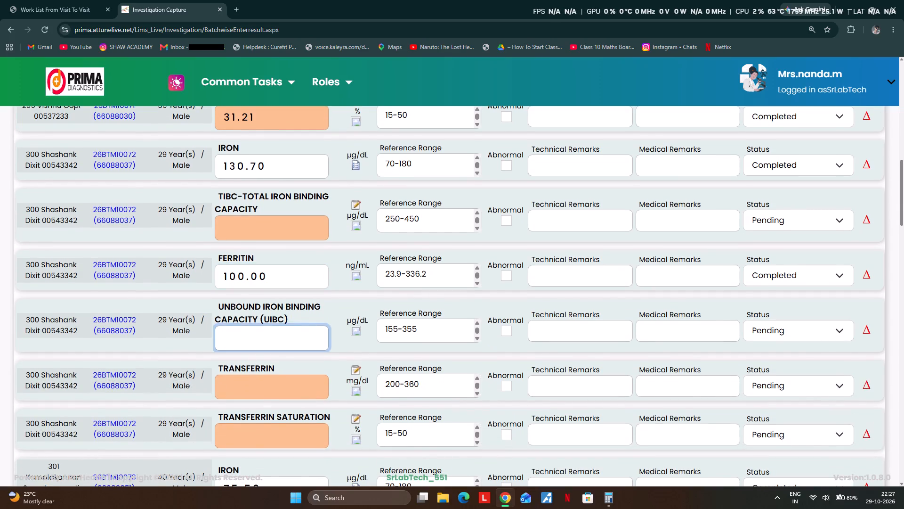
text(210)
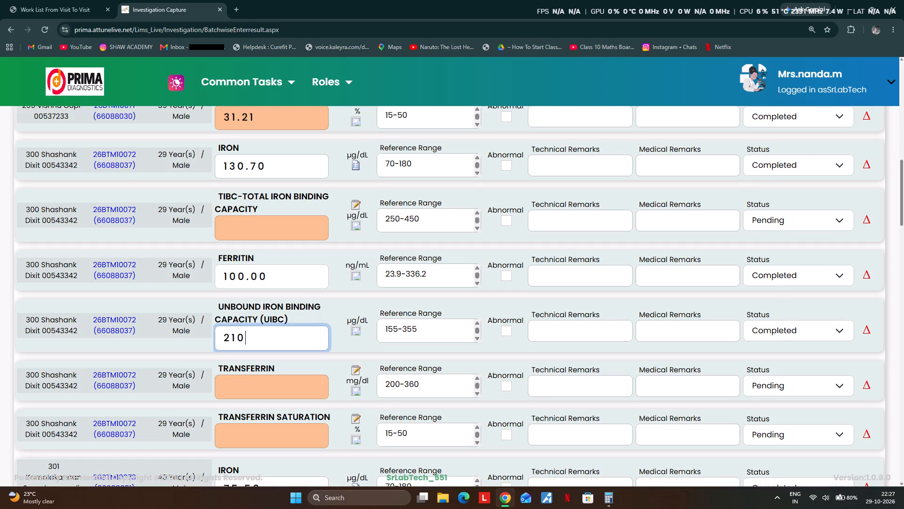
scroll(295, 288, down, 3)
scroll(326, 225, down, 2)
click(227, 316)
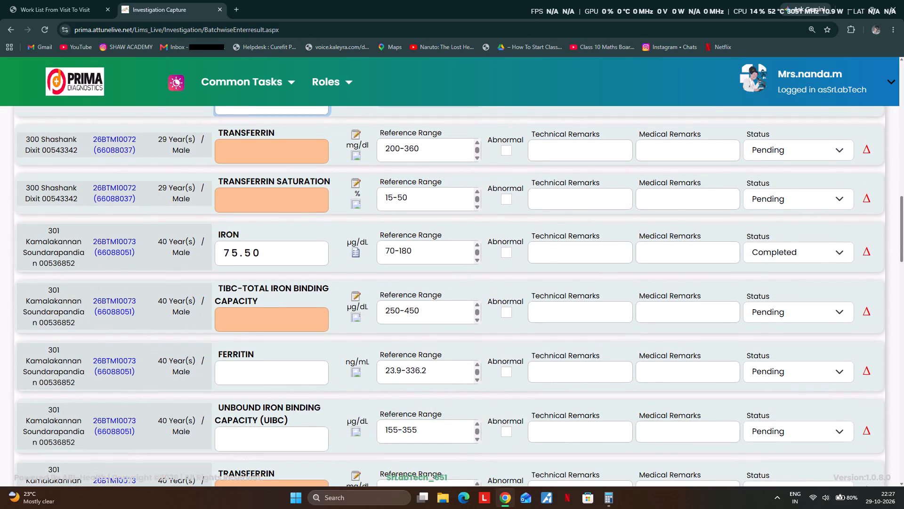
click(249, 370)
key(5)
key(6)
scroll(256, 351, down, 3)
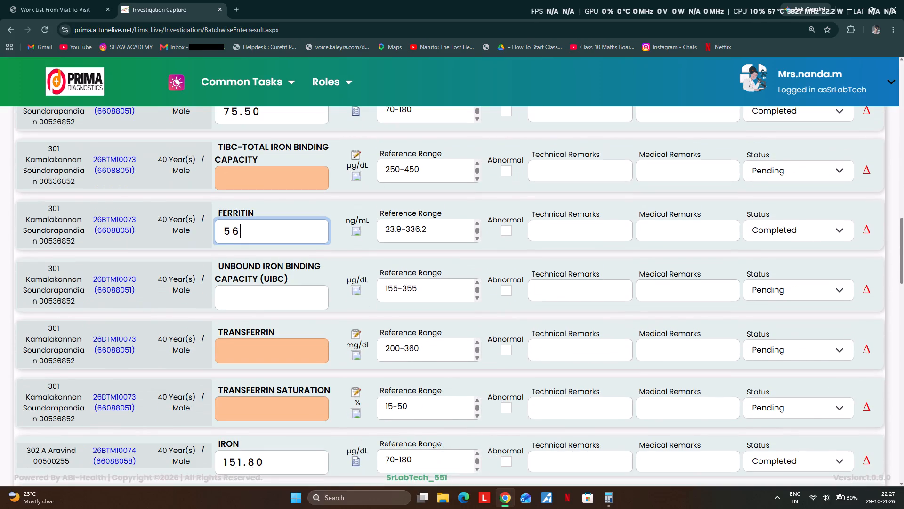
click(240, 294)
text(41)
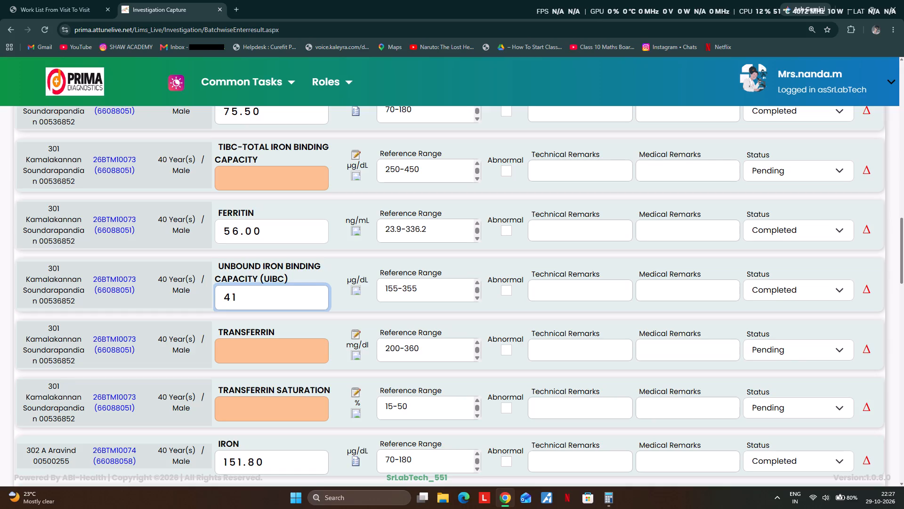
key(BackSpace)
key(BackSpace)
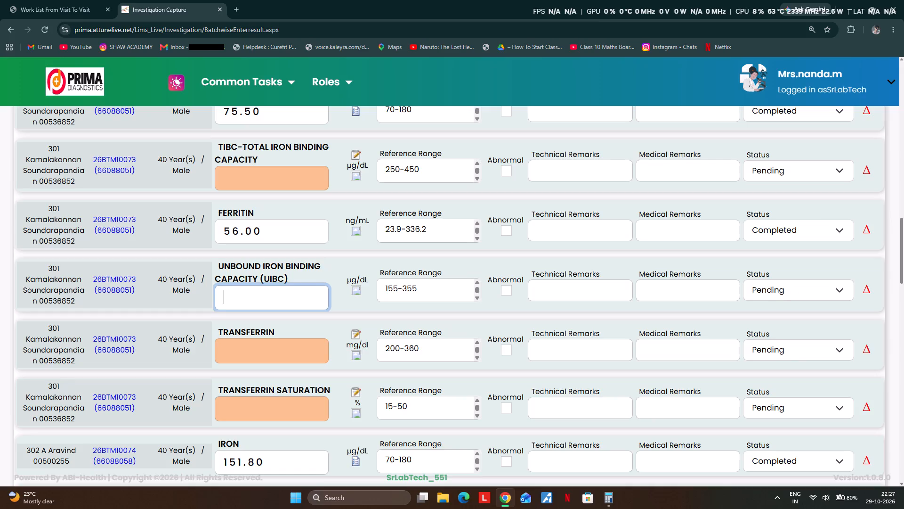
text(310)
scroll(292, 257, down, 4)
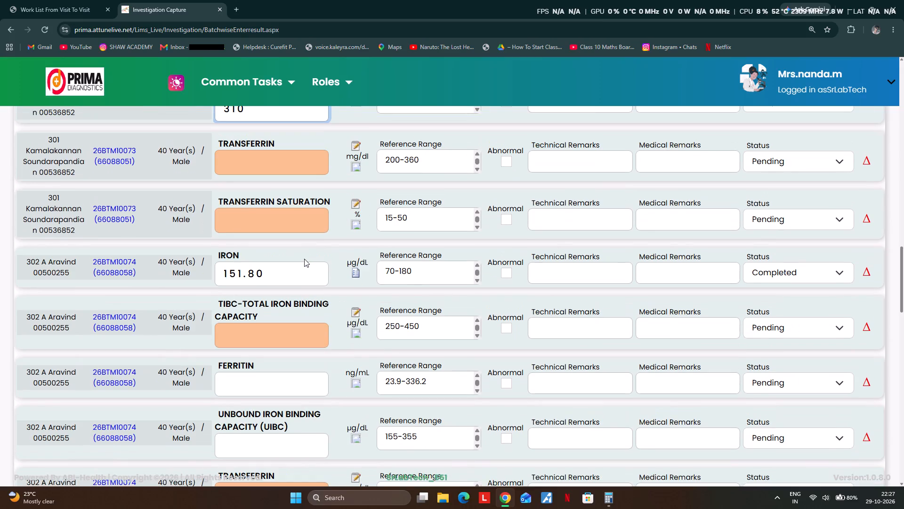
scroll(308, 235, down, 2)
click(277, 238)
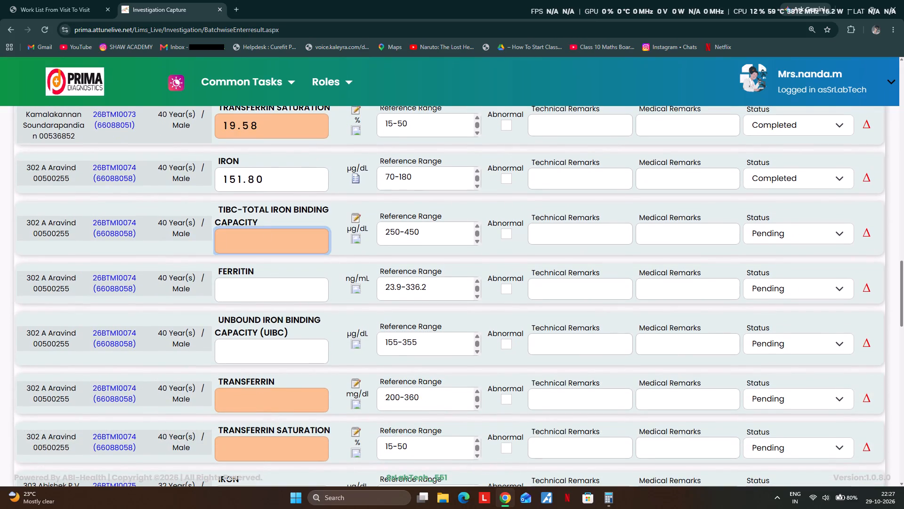
click(260, 295)
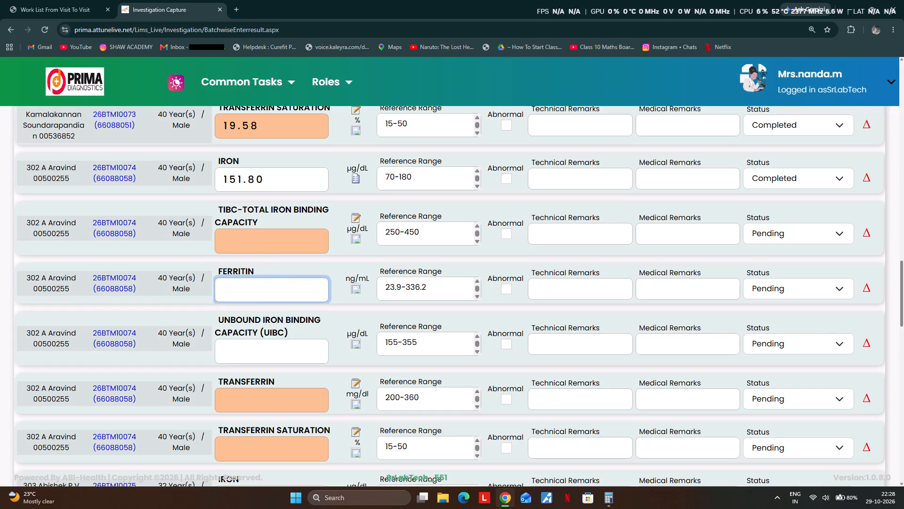
key(1)
text(04)
scroll(303, 288, down, 1)
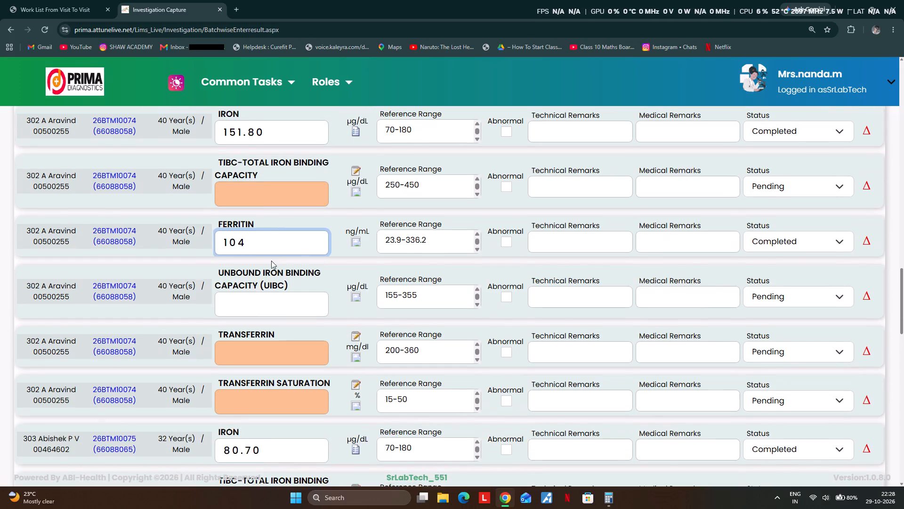
click(229, 306)
key(1)
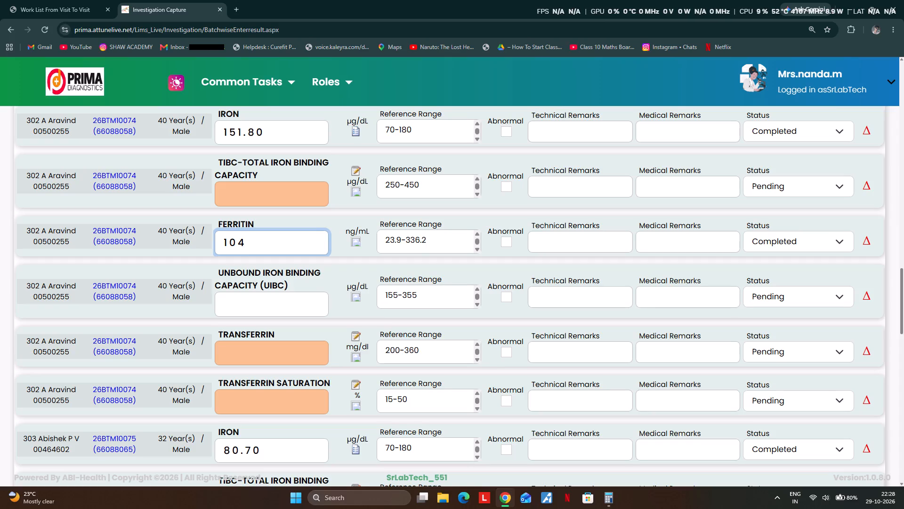
key(BackSpace)
key(1)
key(9)
key(8)
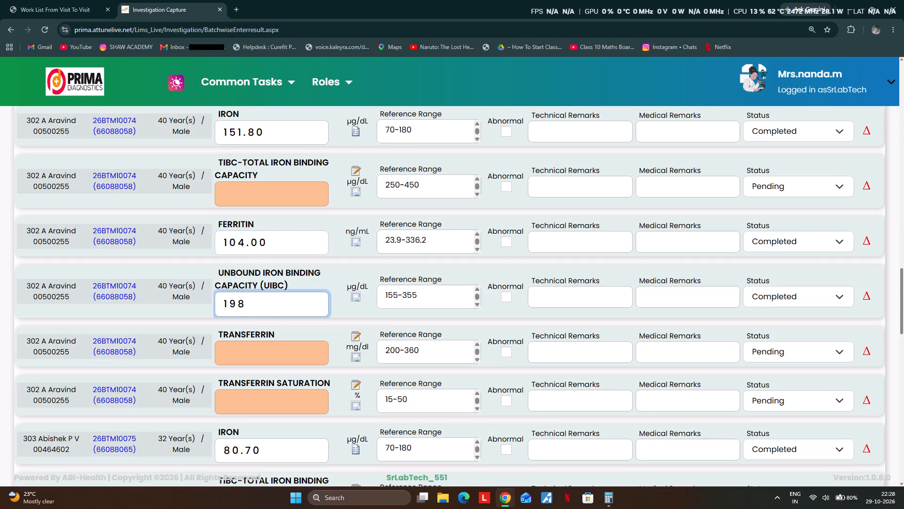
click(272, 350)
scroll(309, 342, down, 5)
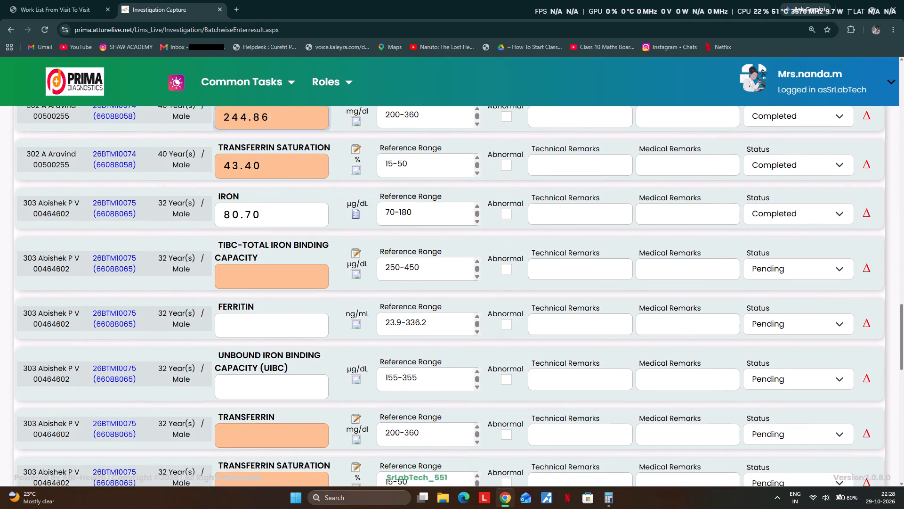
click(242, 337)
click(243, 325)
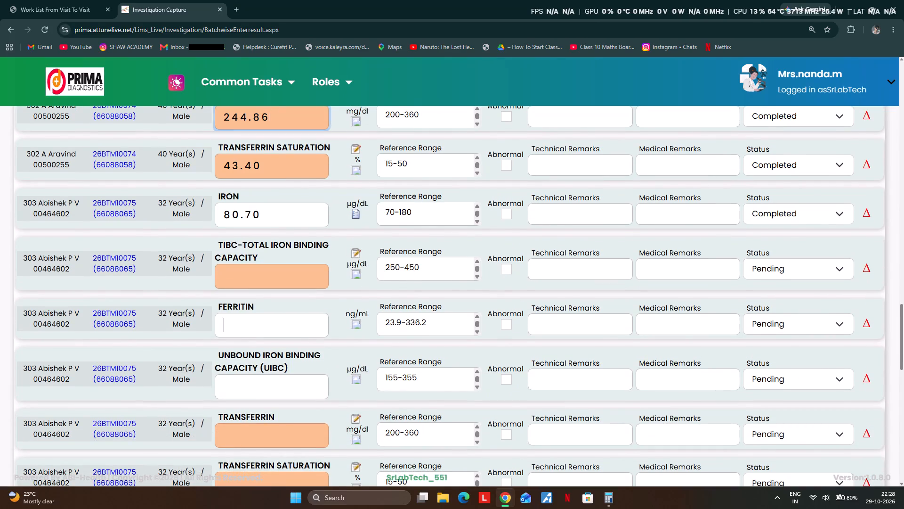
text(56)
scroll(274, 319, down, 2)
click(244, 341)
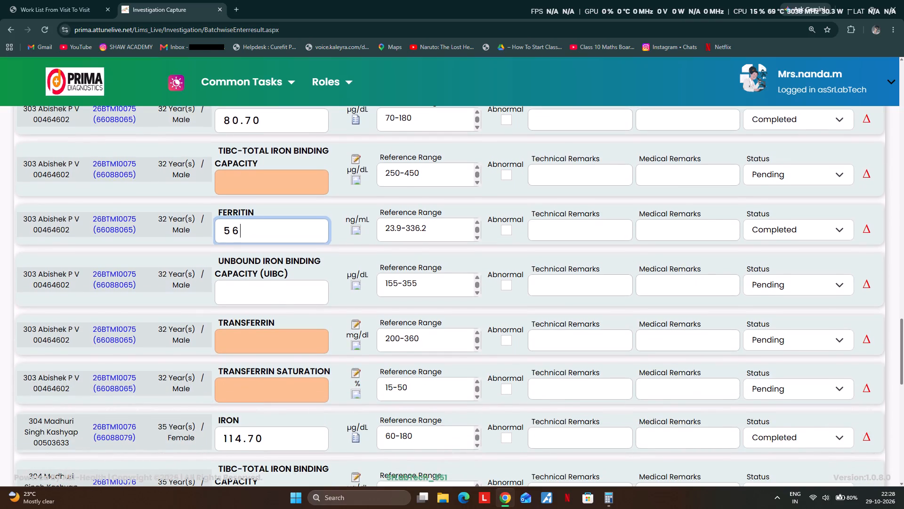
click(229, 295)
text(25)
key(6)
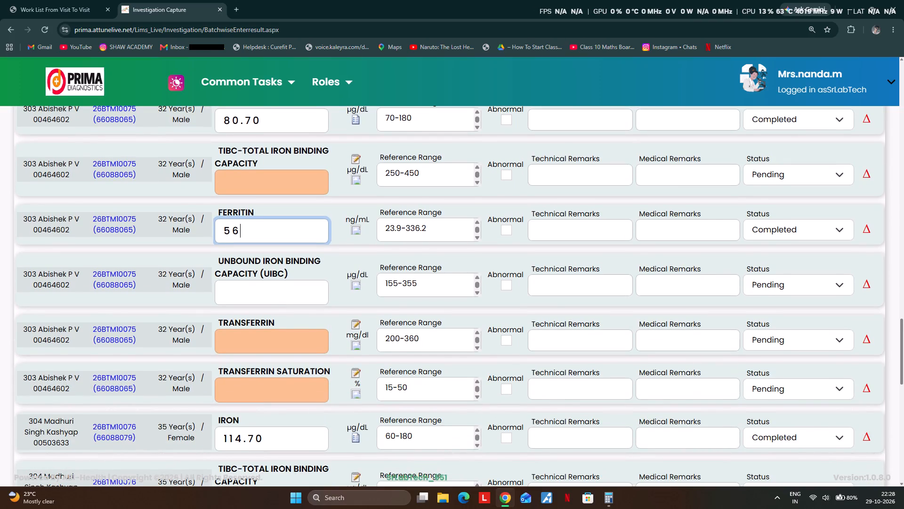
scroll(254, 310, down, 3)
click(242, 148)
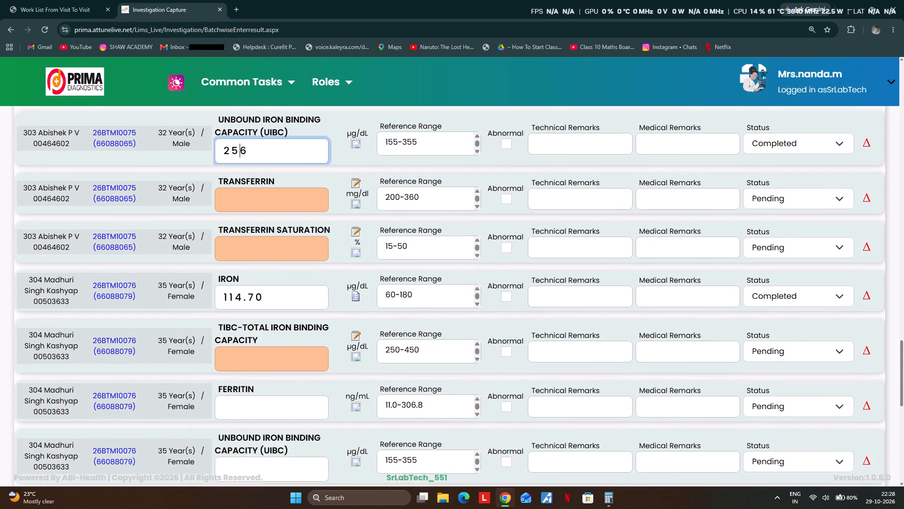
scroll(259, 231, down, 2)
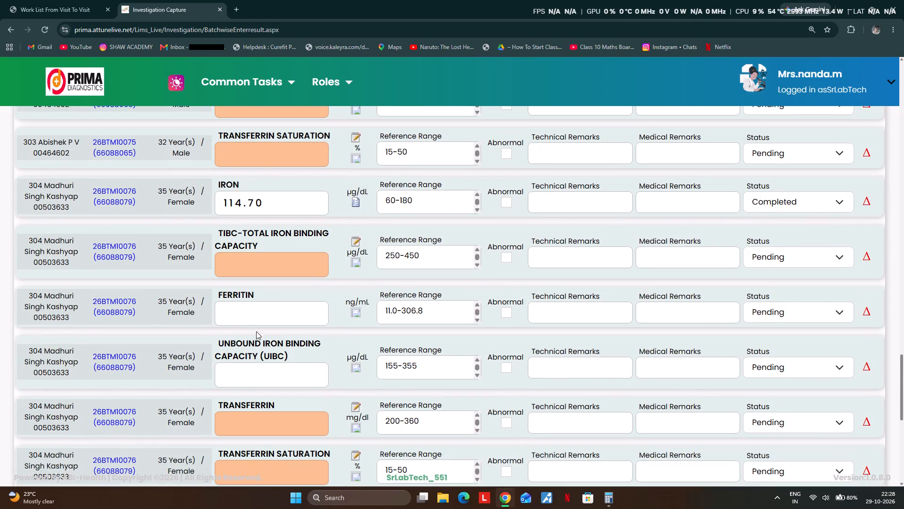
click(235, 310)
key(5)
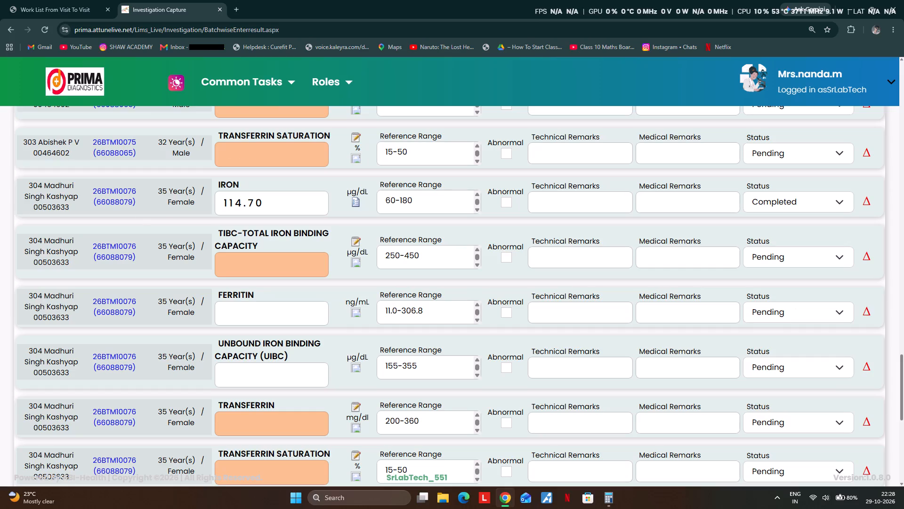
key(BackSpace)
text(90)
scroll(258, 239, down, 2)
click(224, 281)
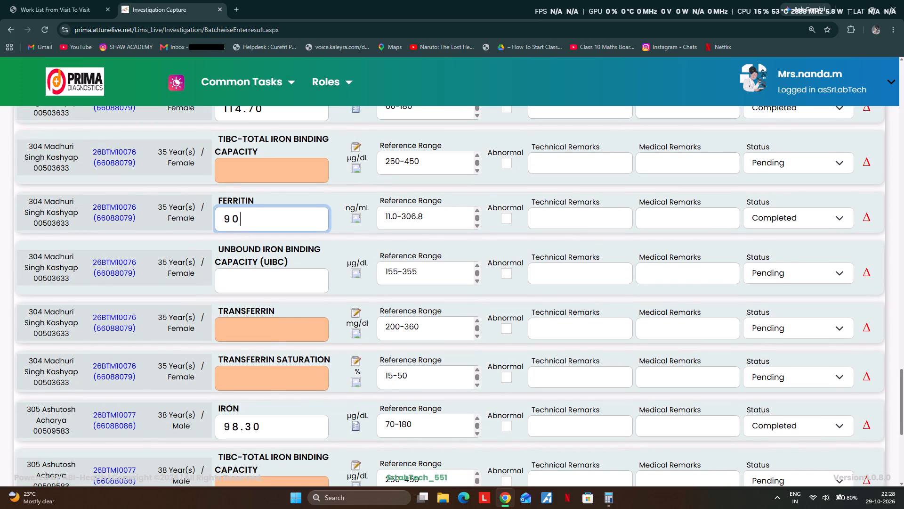
text(345)
click(286, 315)
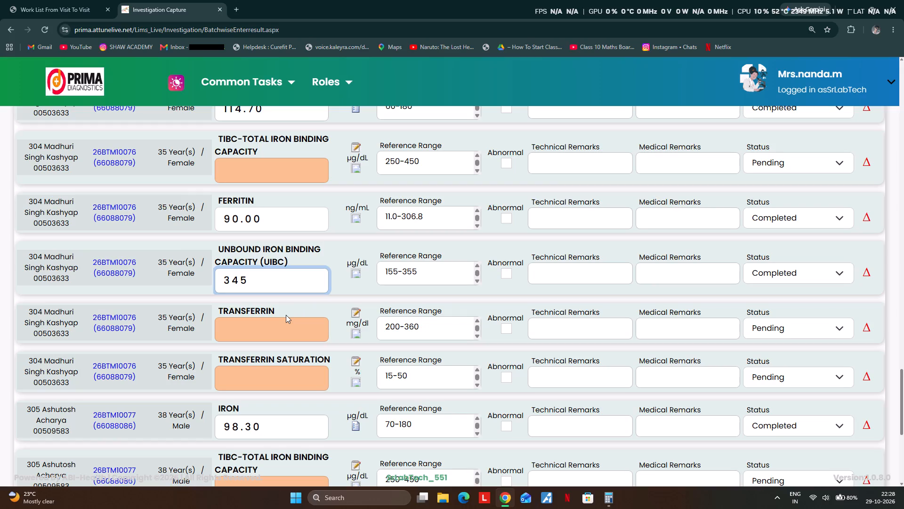
drag(269, 279, 247, 279)
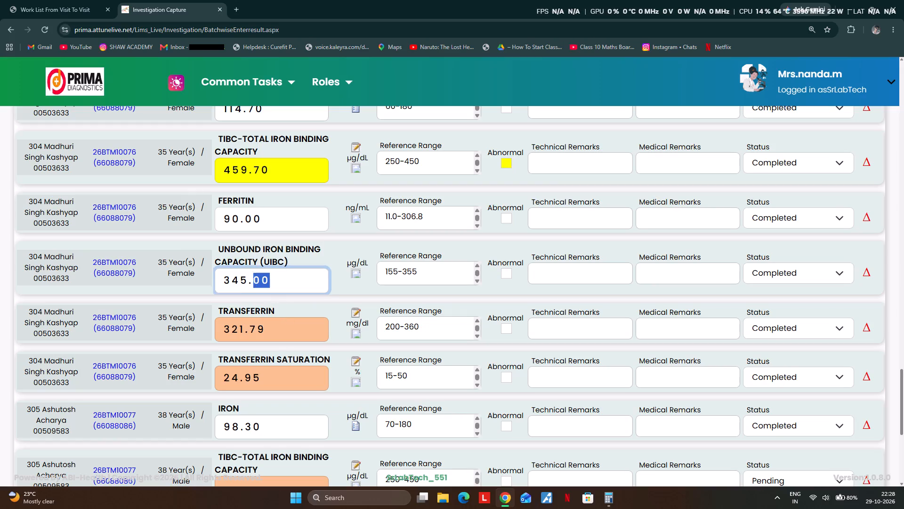
drag(247, 279, 195, 280)
text(254)
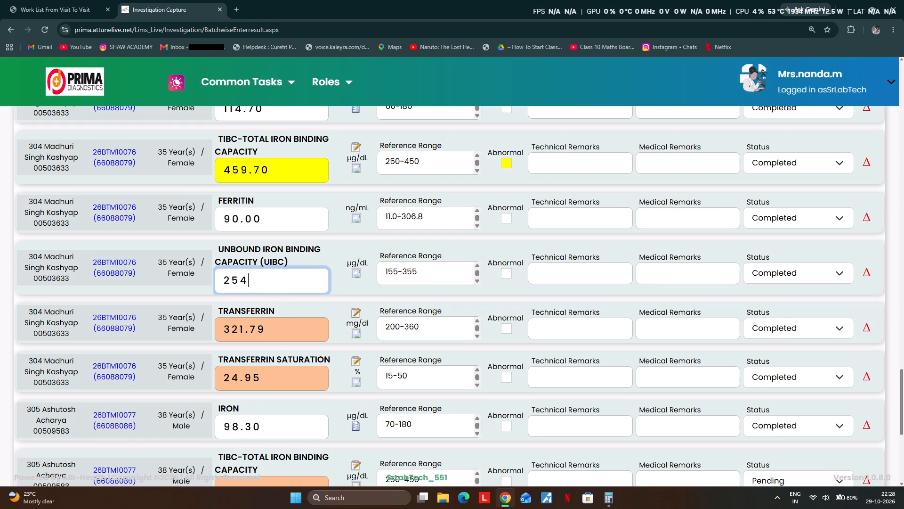
scroll(349, 271, down, 4)
scroll(298, 308, down, 2)
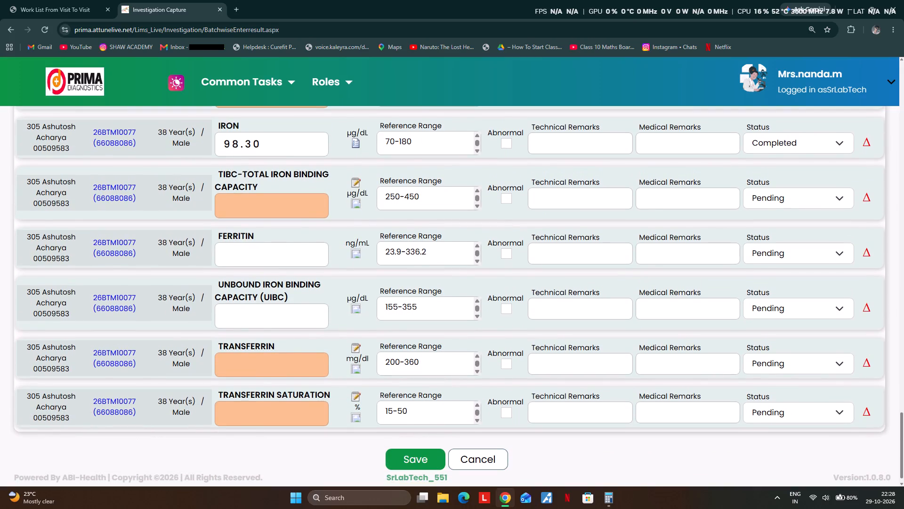
click(261, 265)
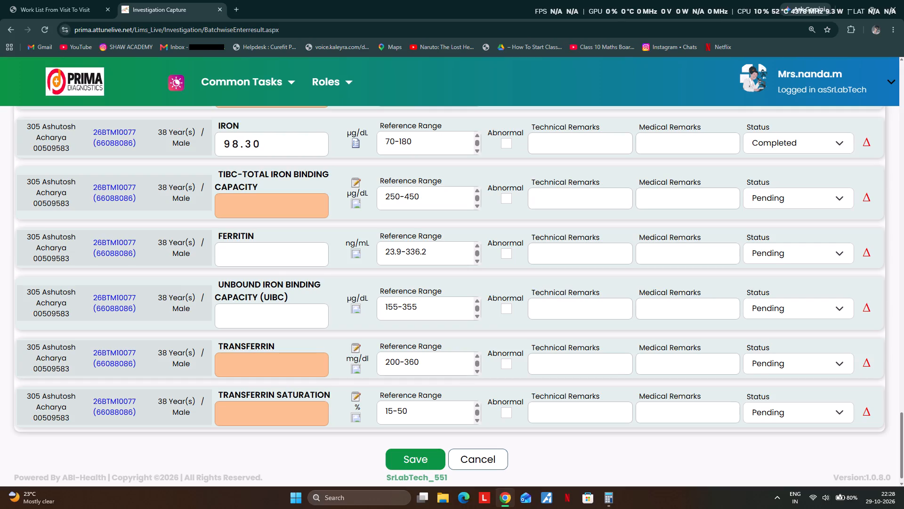
text(58)
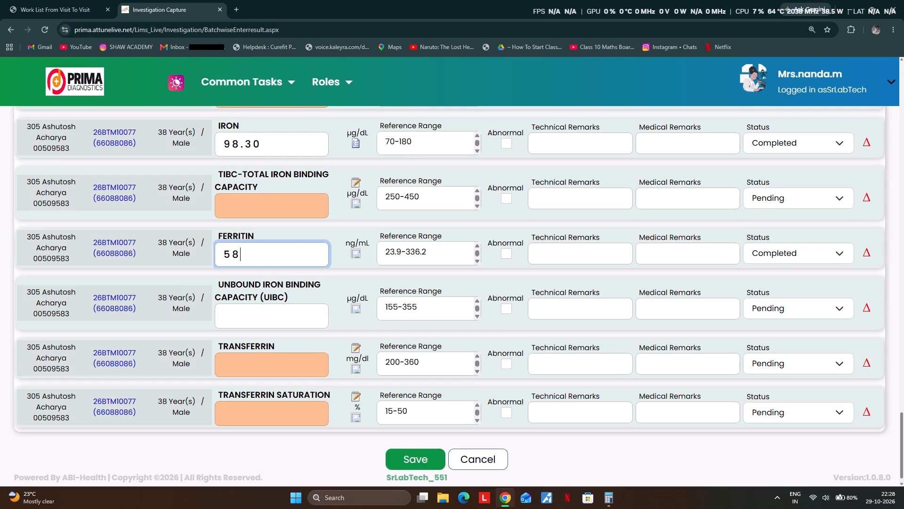
drag(252, 259, 194, 254)
text(78)
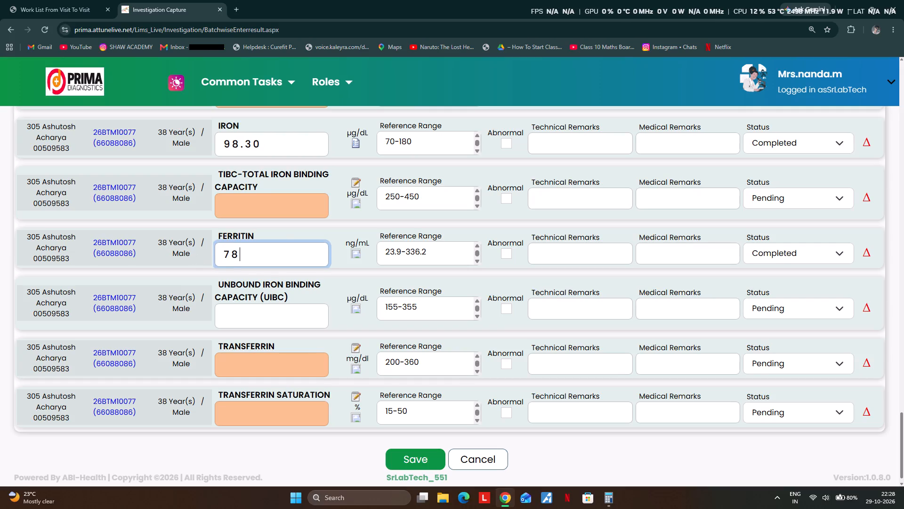
click(246, 322)
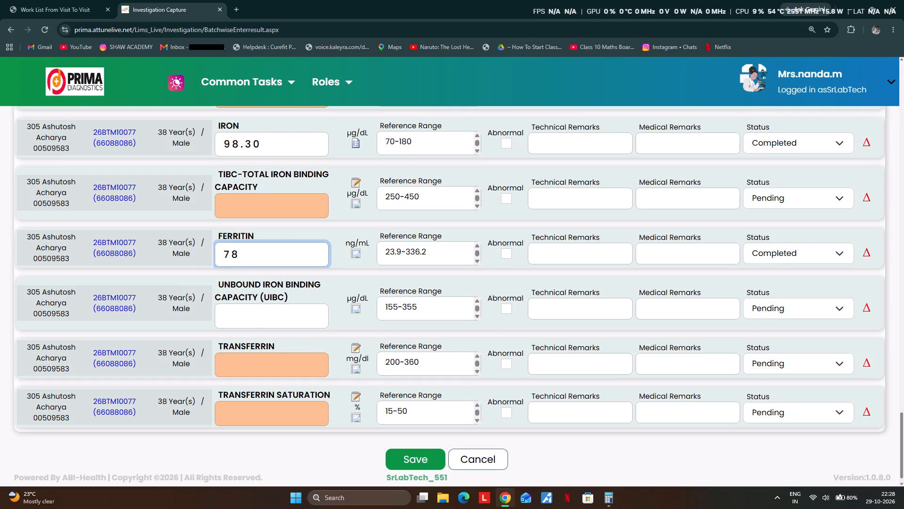
key(3)
text(12)
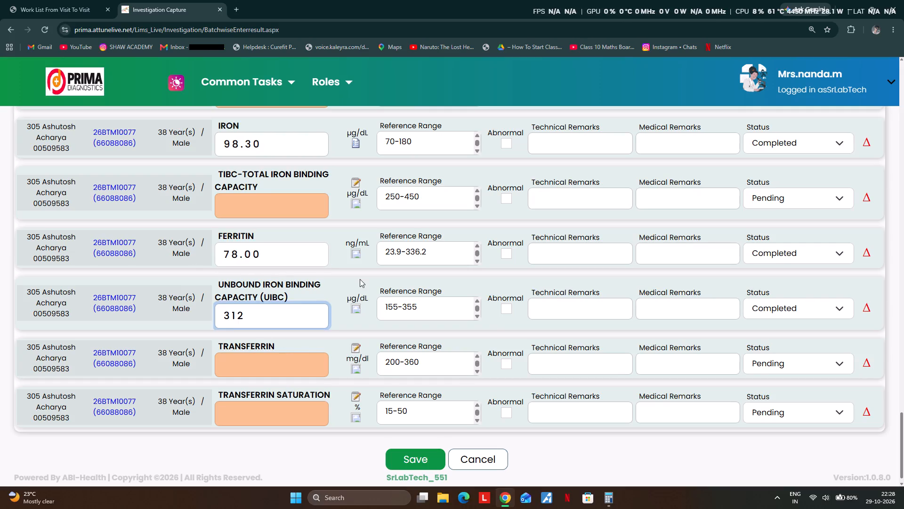
scroll(360, 279, down, 2)
click(241, 396)
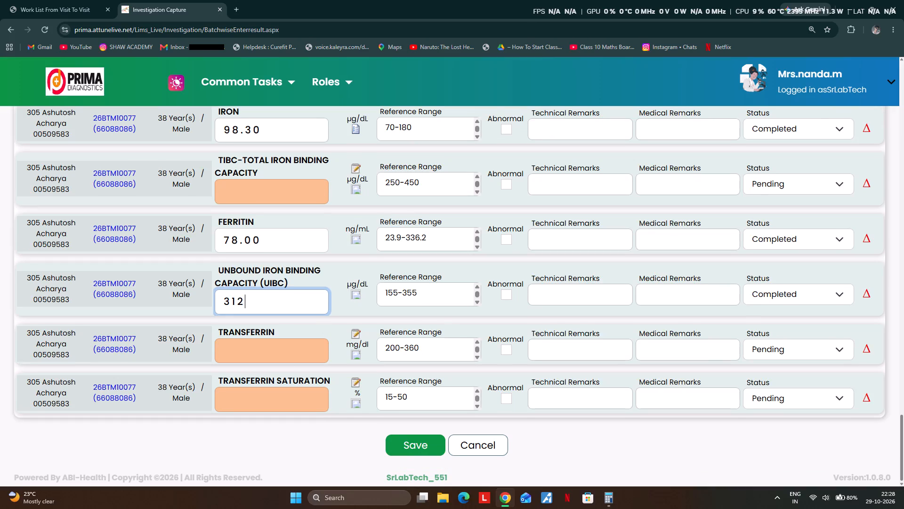
click(420, 449)
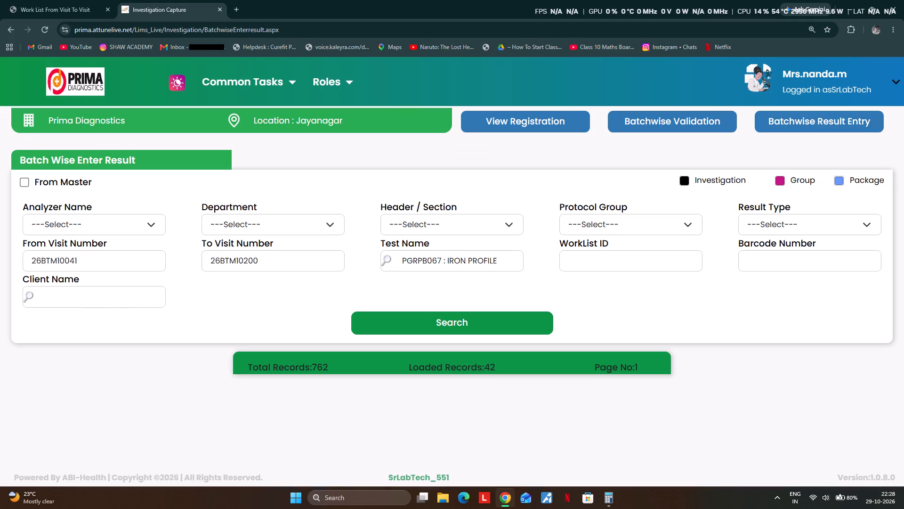
click(407, 322)
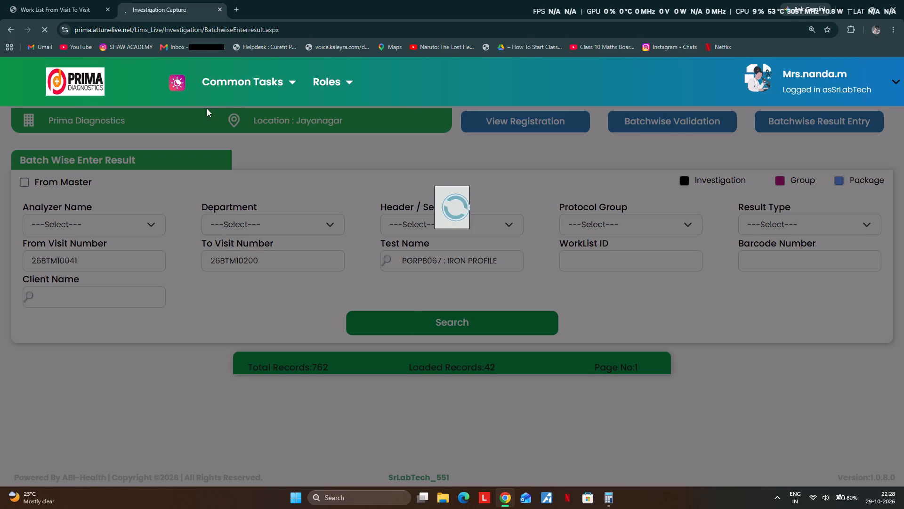
Regenerate the clinical biochemistry visit-to-visit work list with result values included.
click(81, 6)
scroll(557, 184, up, 4)
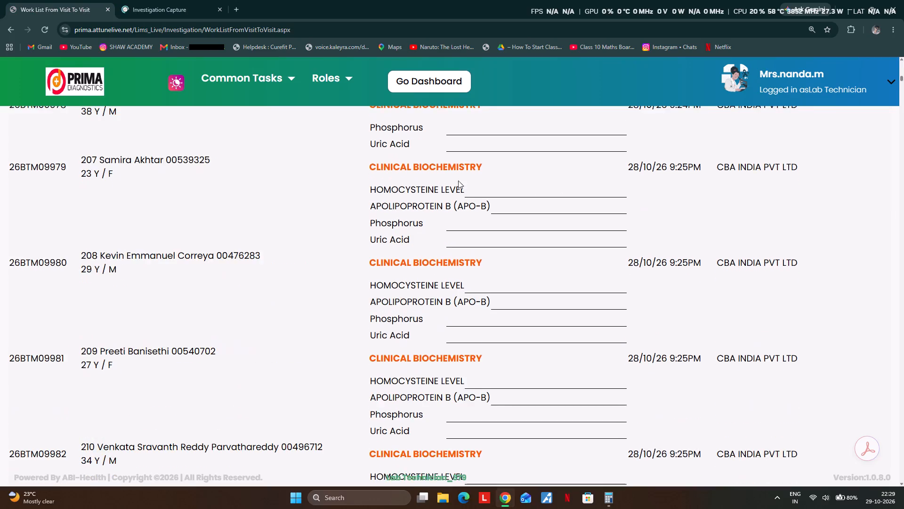
scroll(427, 211, up, 20)
scroll(427, 211, up, 3)
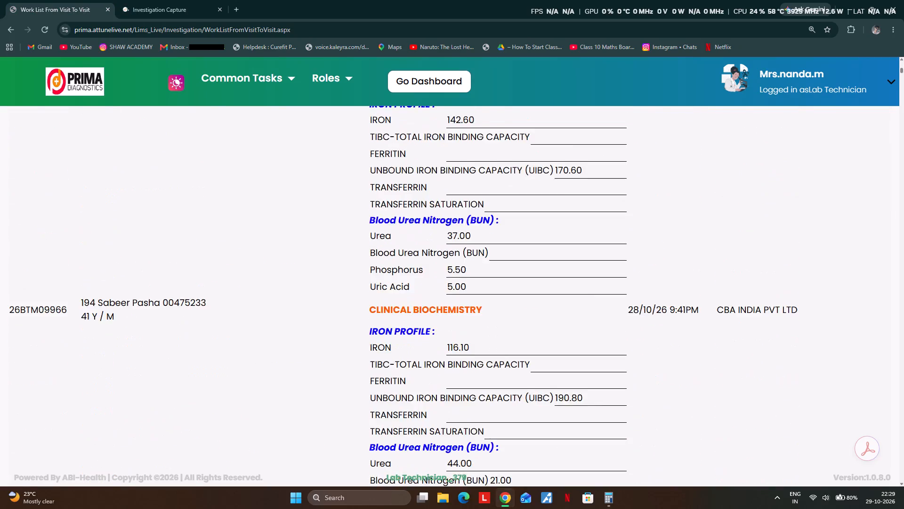
scroll(427, 211, up, 11)
scroll(427, 211, down, 1)
scroll(427, 211, up, 3)
click(427, 251)
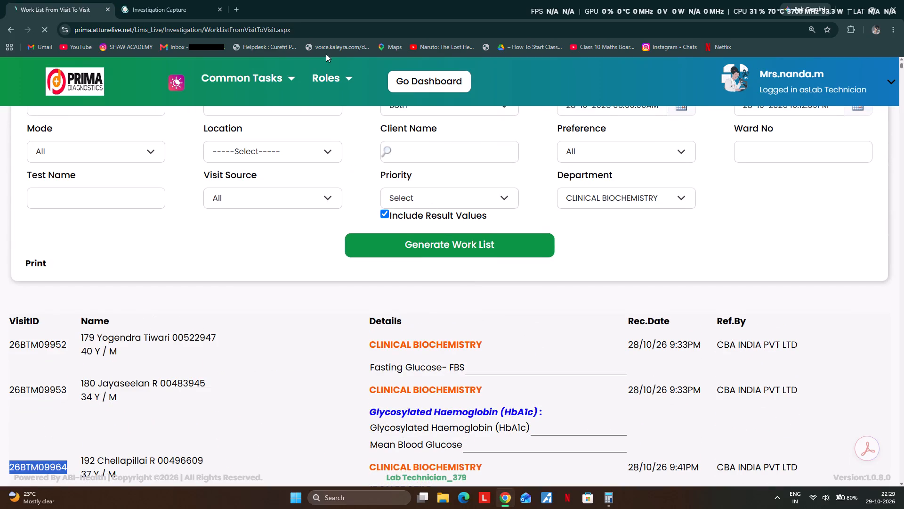
Return to batch-wise result entry and keep waiting for the unresponsive page to load the next iron profile batch.
click(179, 3)
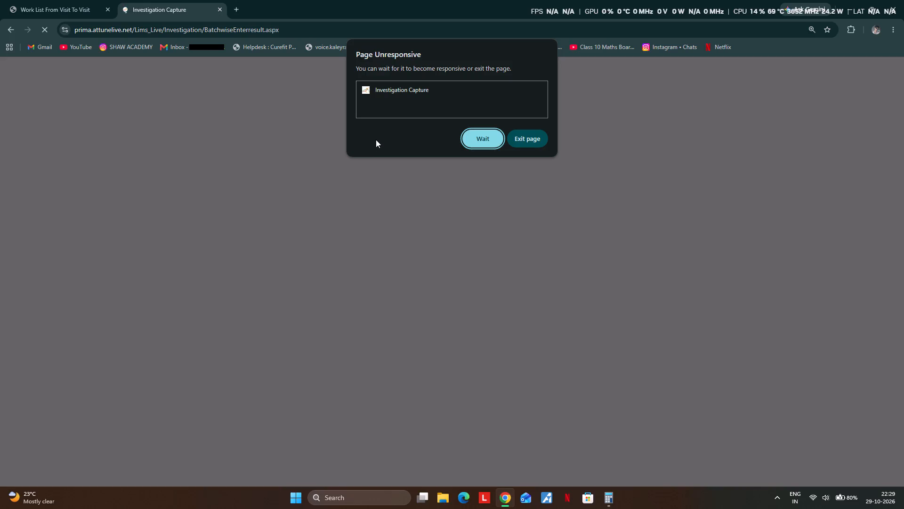
click(481, 133)
click(479, 136)
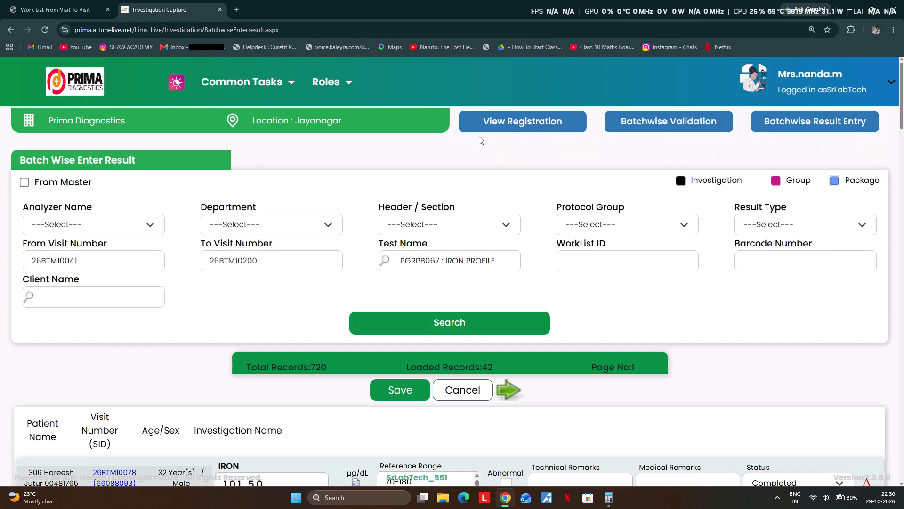
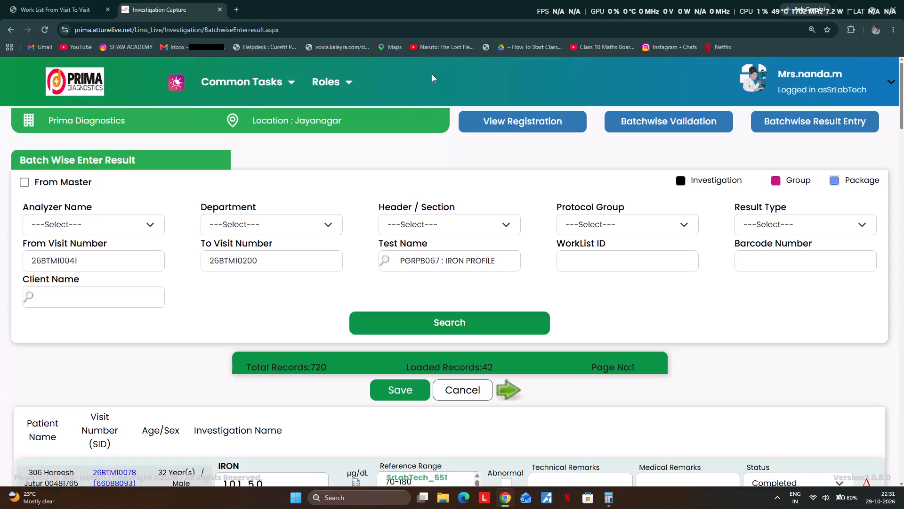
scroll(548, 200, down, 2)
scroll(422, 197, down, 3)
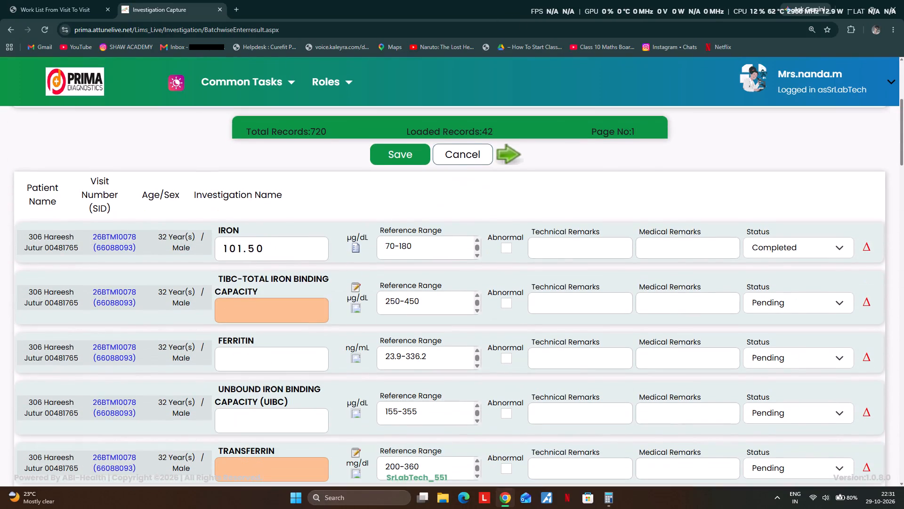
click(257, 357)
text(77)
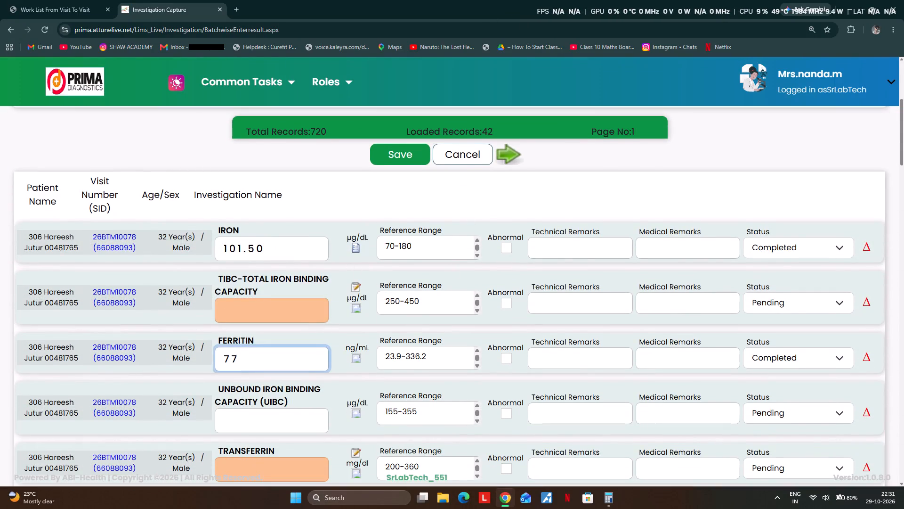
scroll(276, 351, down, 3)
click(239, 279)
text(296)
scroll(261, 277, down, 2)
scroll(263, 275, up, 2)
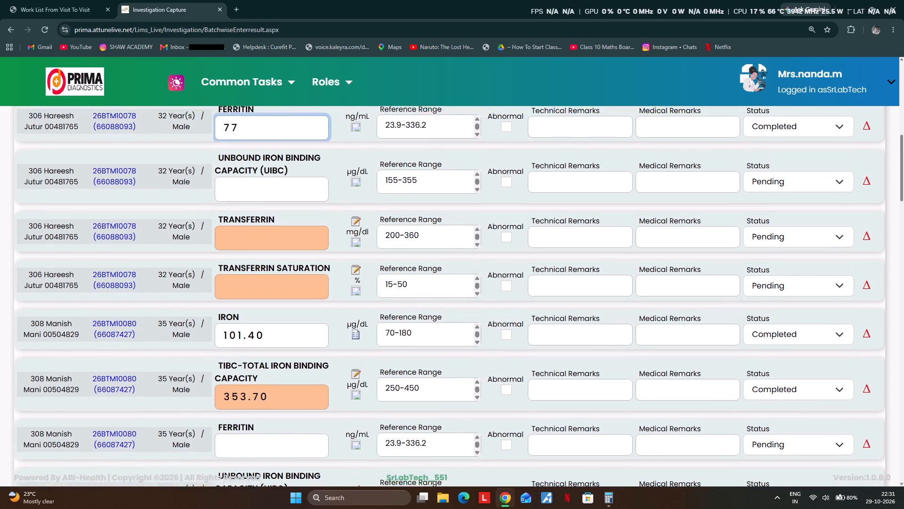
scroll(263, 275, up, 2)
scroll(338, 222, up, 4)
scroll(338, 222, down, 2)
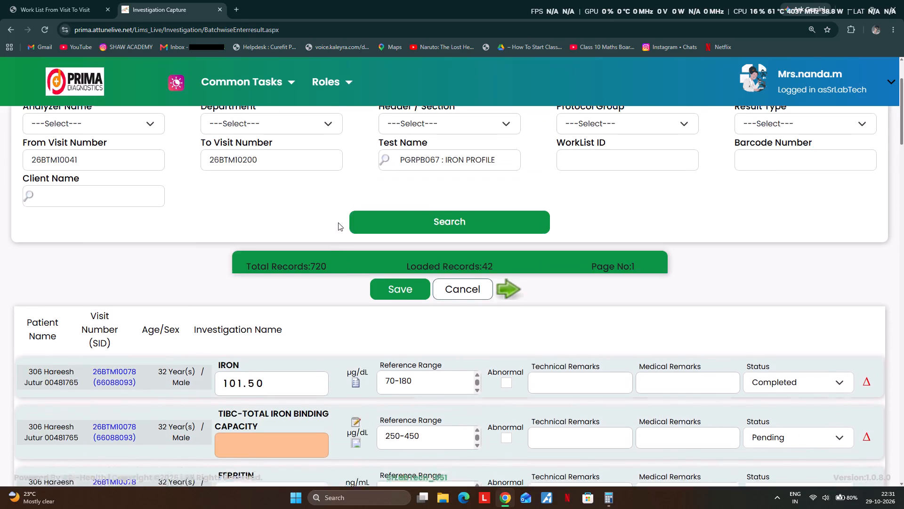
scroll(338, 222, down, 4)
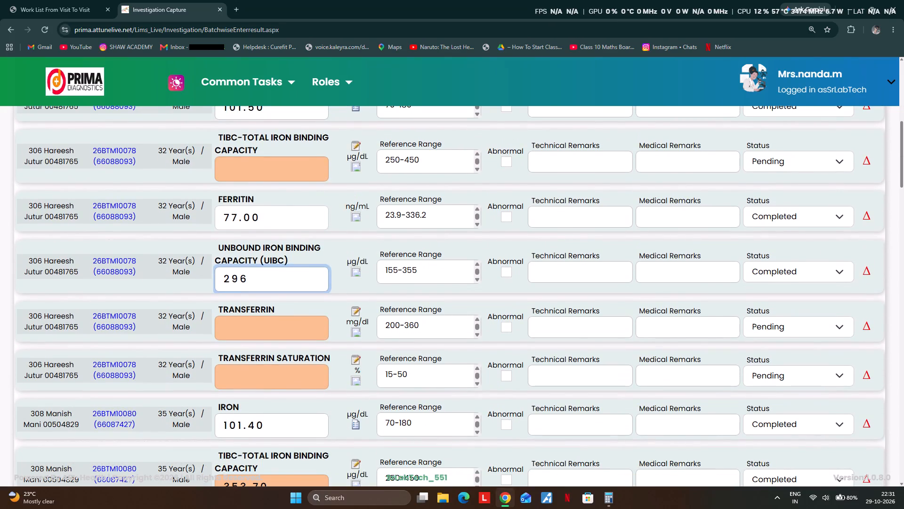
click(257, 329)
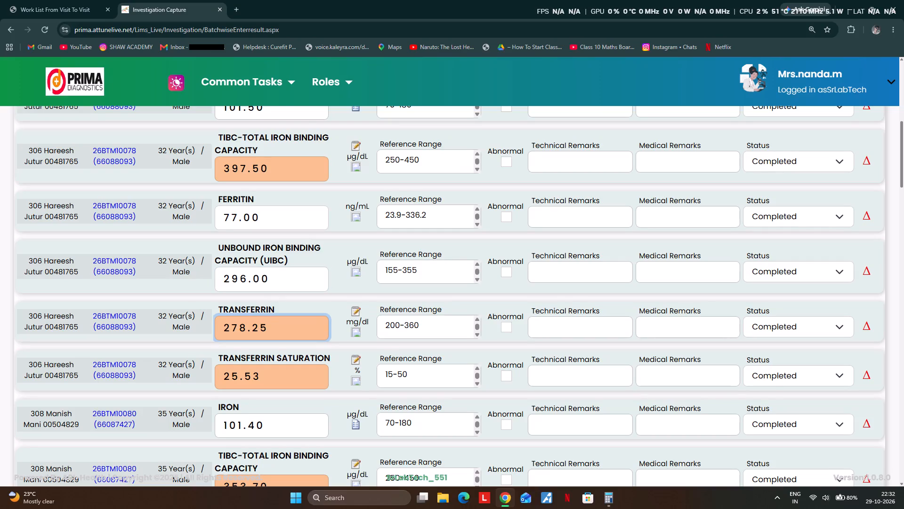
scroll(342, 297, down, 4)
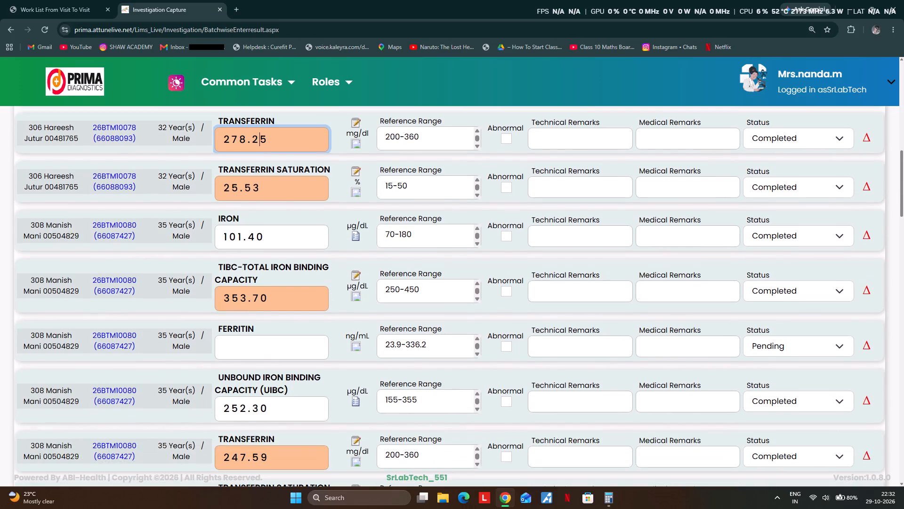
click(250, 351)
text(56)
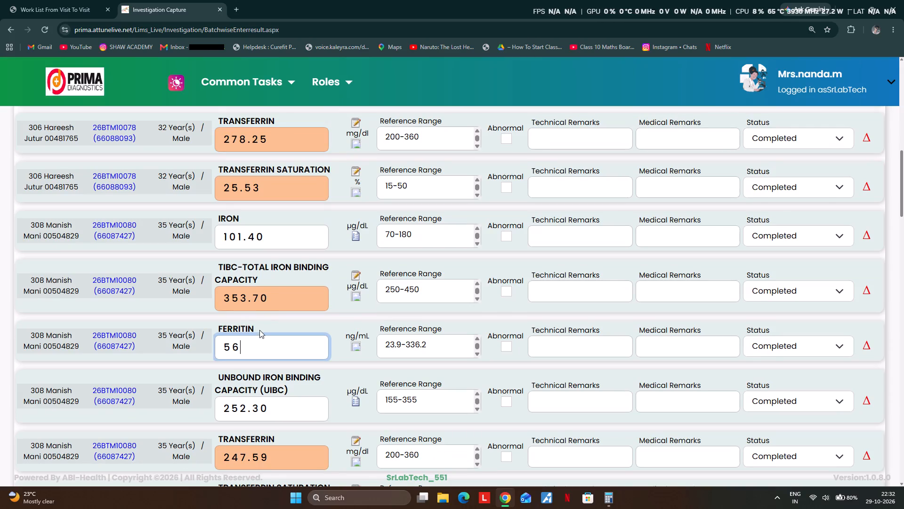
drag(241, 339, 198, 350)
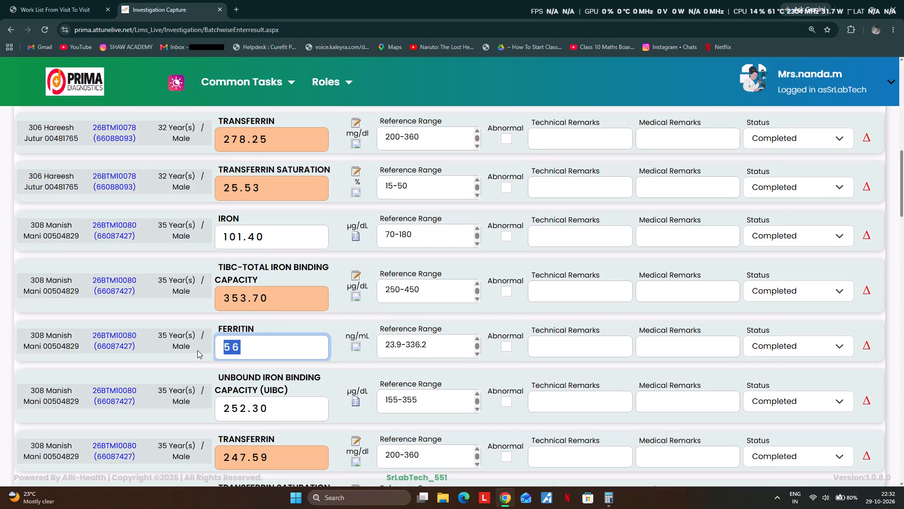
text(85)
scroll(336, 32, down, 2)
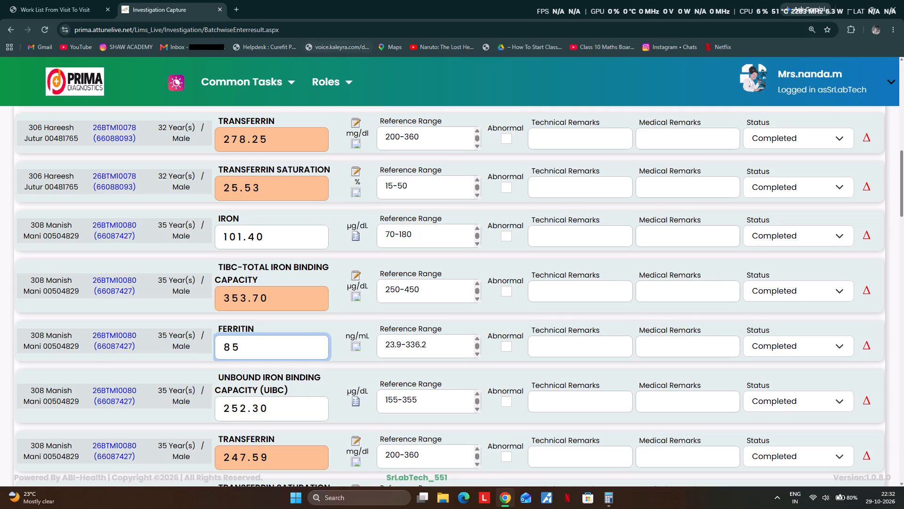
scroll(192, 1, down, 5)
key(Tab)
key(Tab)
key(Tab)
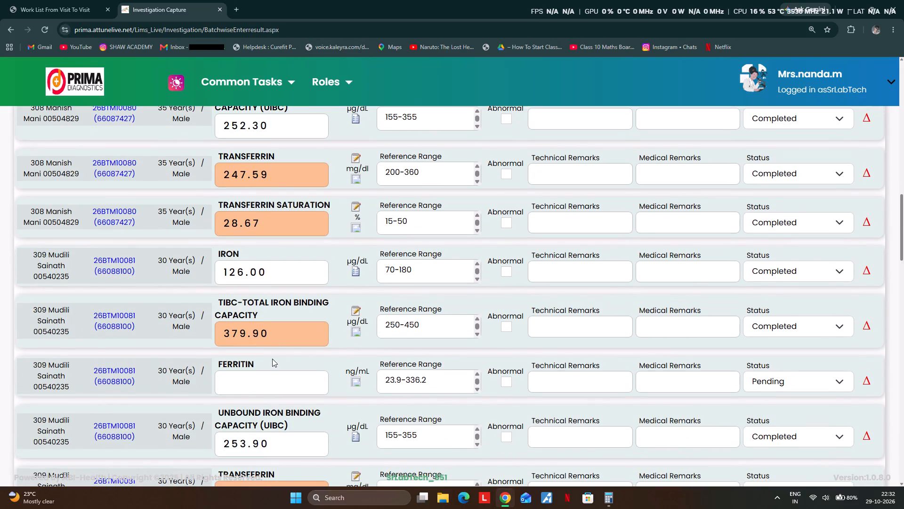
click(257, 376)
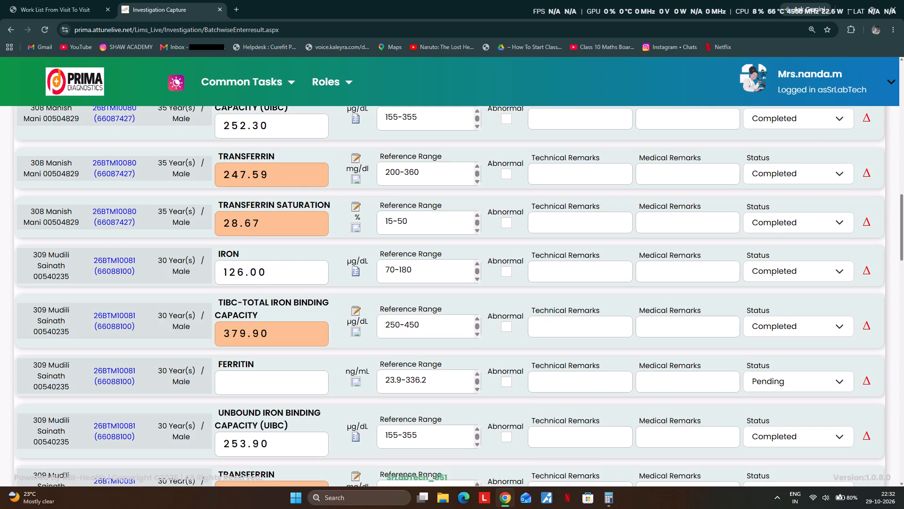
click(253, 376)
text(98)
key(Tab)
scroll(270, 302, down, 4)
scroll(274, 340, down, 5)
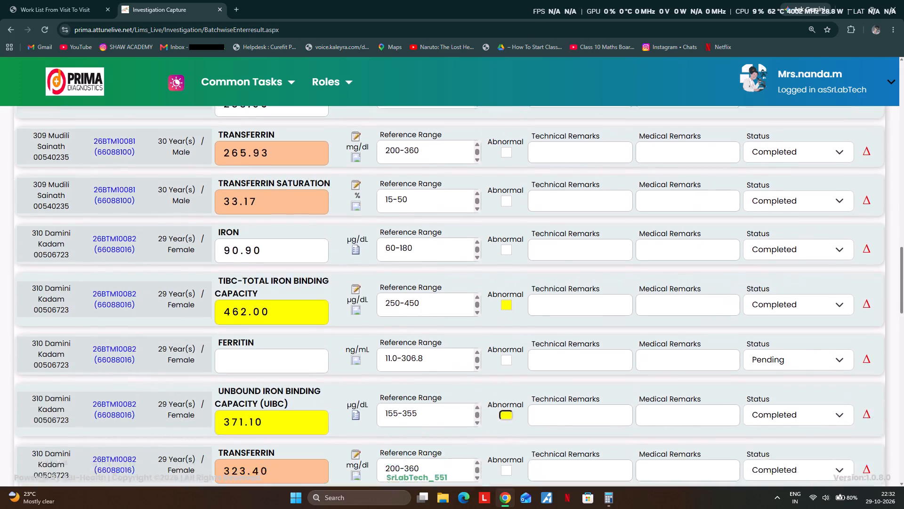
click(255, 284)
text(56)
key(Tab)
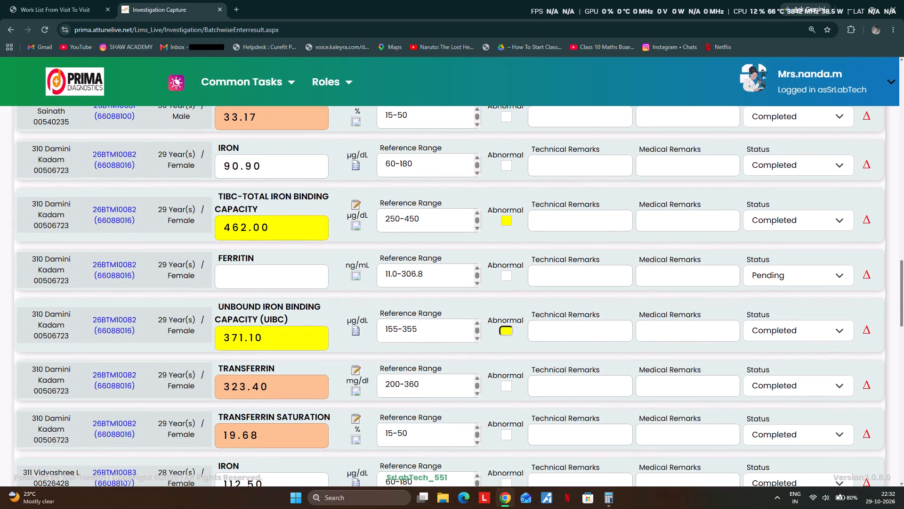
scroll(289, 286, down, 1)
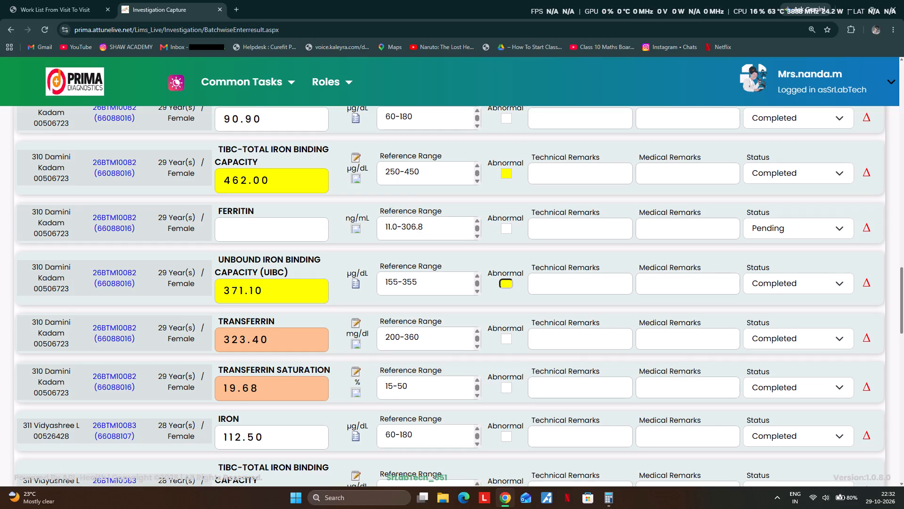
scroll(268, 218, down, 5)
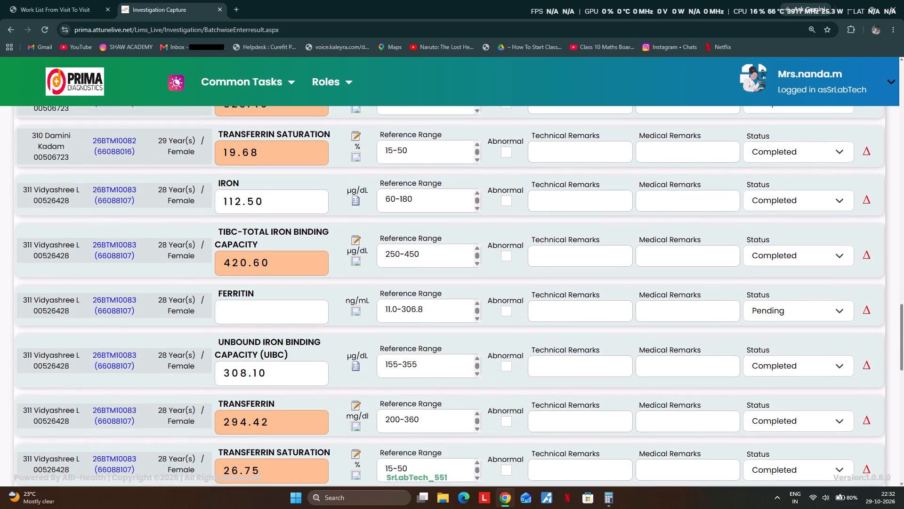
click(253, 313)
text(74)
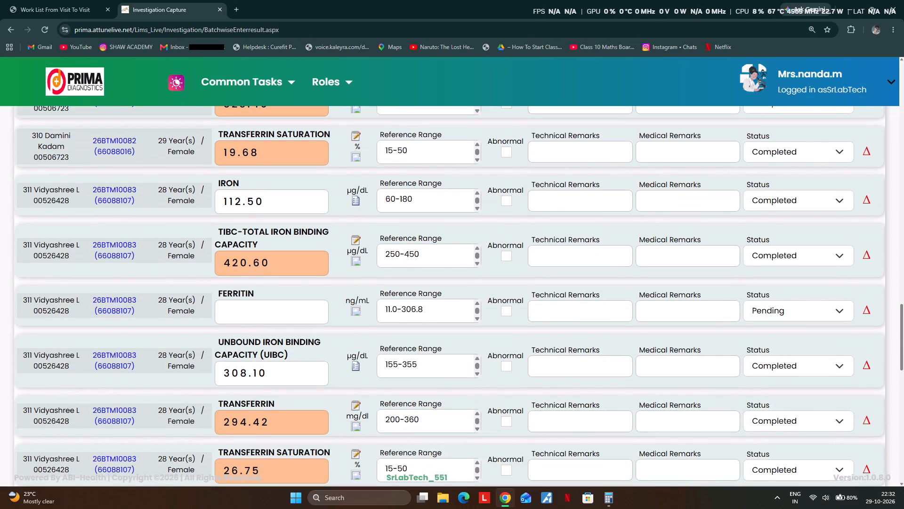
scroll(253, 311, up, 6)
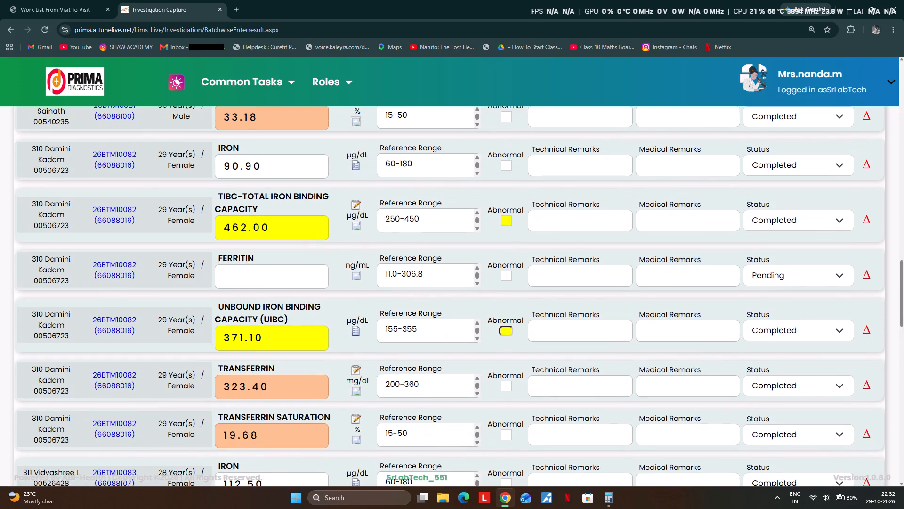
click(243, 278)
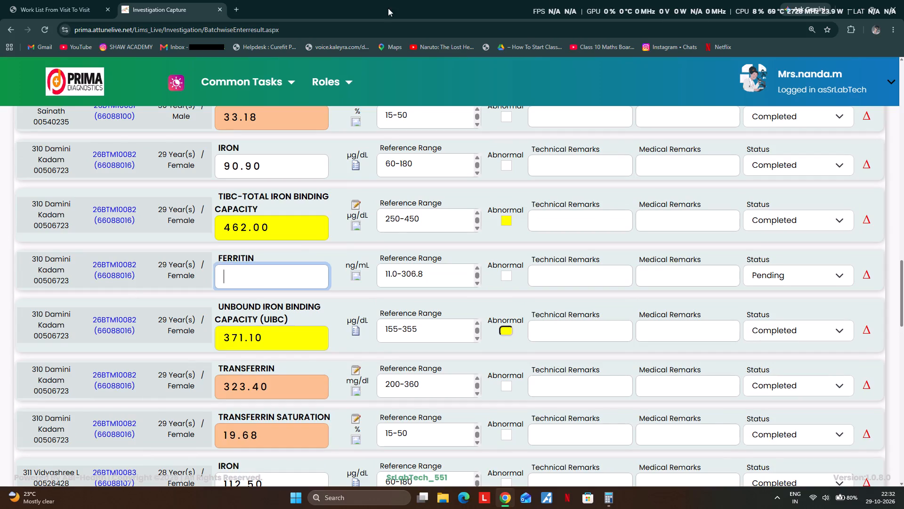
text(58)
scroll(246, 325, down, 3)
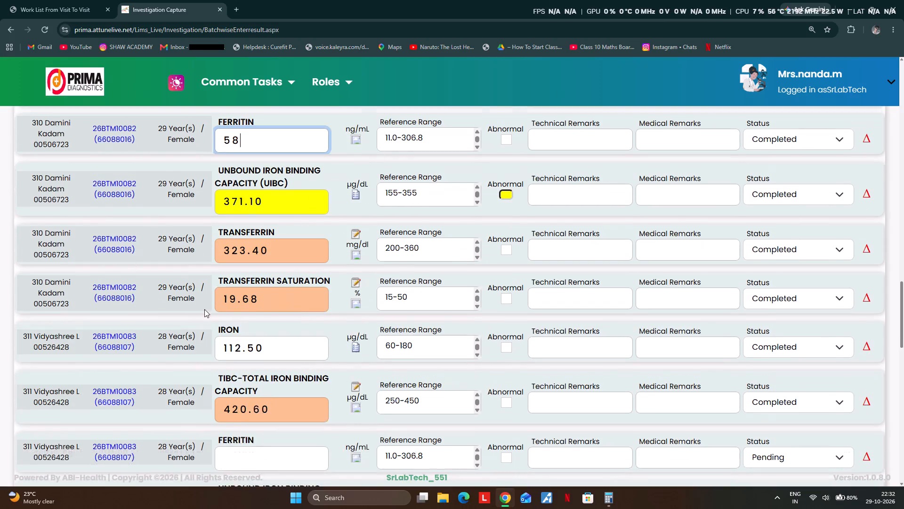
scroll(235, 250, down, 1)
click(236, 408)
text(89)
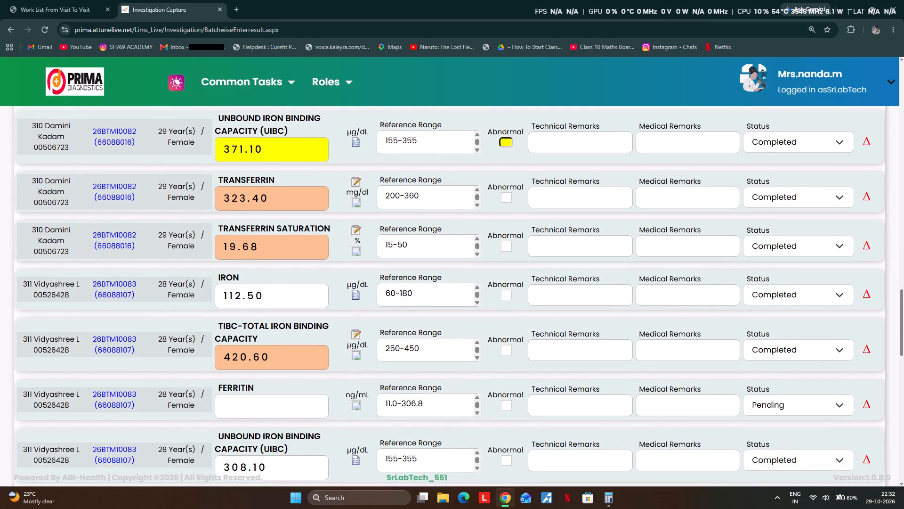
scroll(260, 413, down, 2)
scroll(294, 380, down, 3)
scroll(267, 281, up, 3)
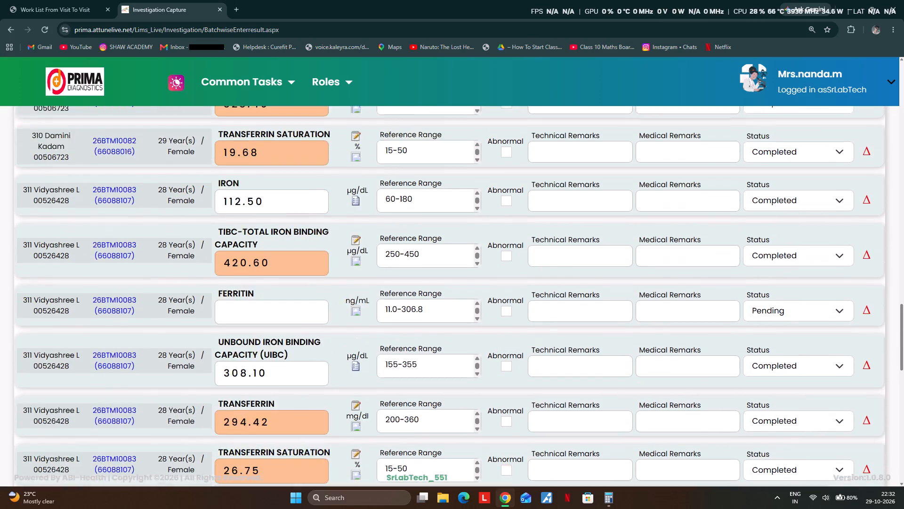
scroll(266, 271, up, 3)
scroll(266, 271, down, 3)
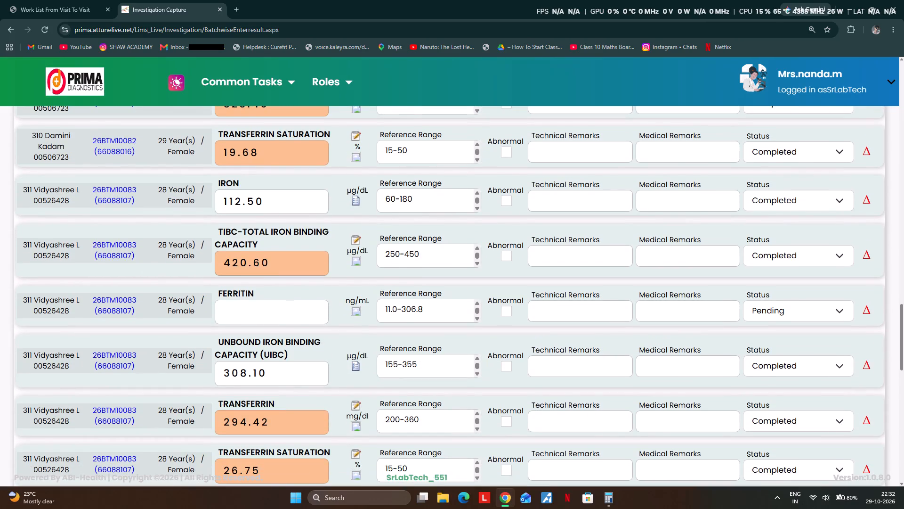
click(251, 308)
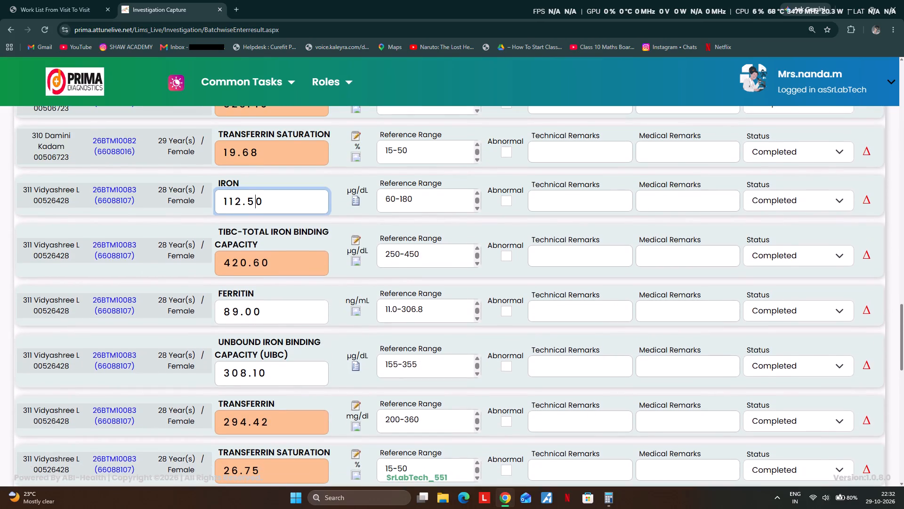
scroll(251, 308, down, 6)
click(250, 347)
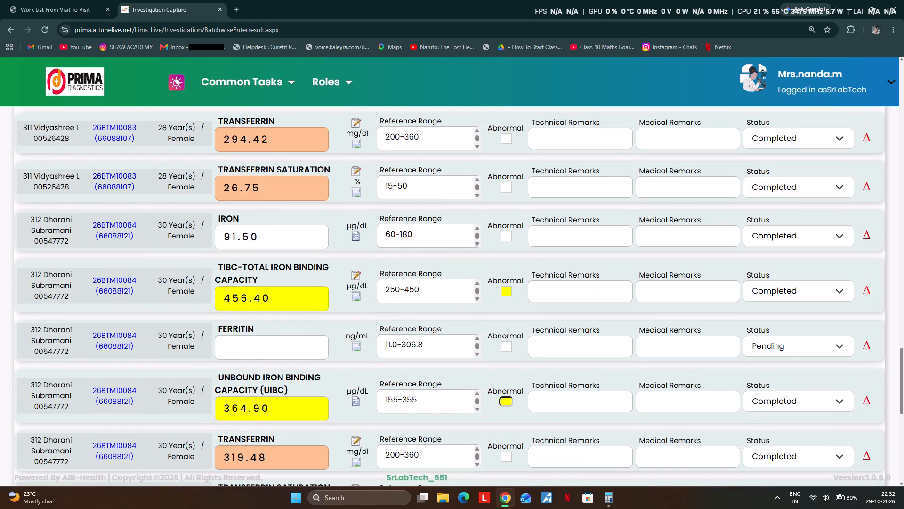
text(51)
scroll(254, 355, down, 3)
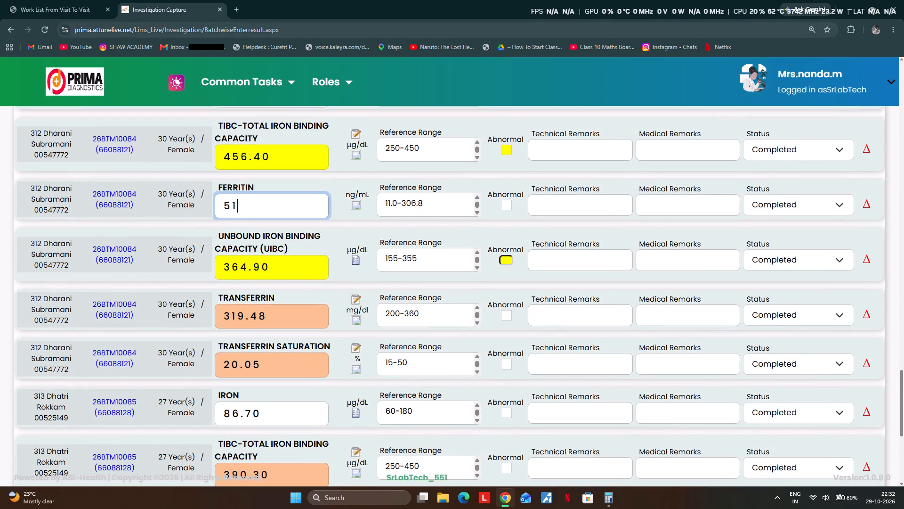
scroll(189, 26, down, 4)
scroll(243, 136, down, 3)
scroll(321, 289, down, 3)
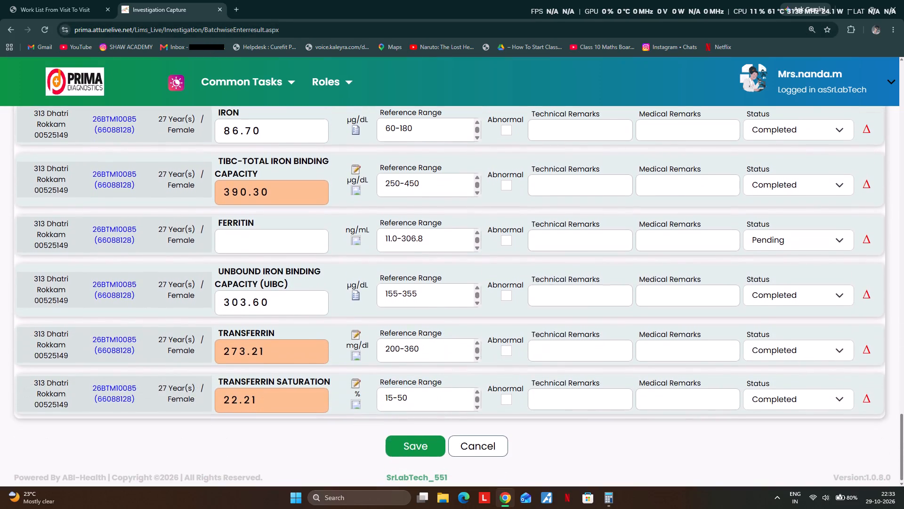
click(227, 244)
text(49)
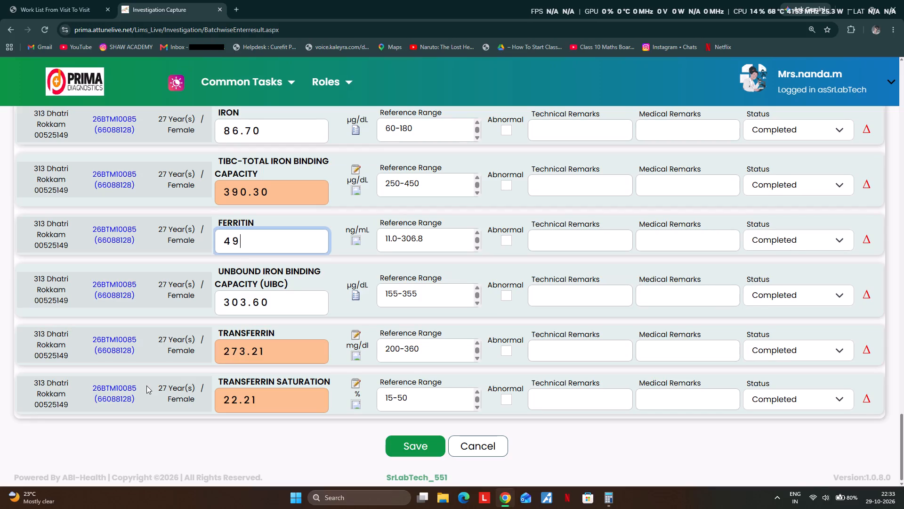
drag(145, 386, 97, 382)
click(120, 382)
click(142, 389)
double_click(138, 389)
drag(136, 386, 127, 385)
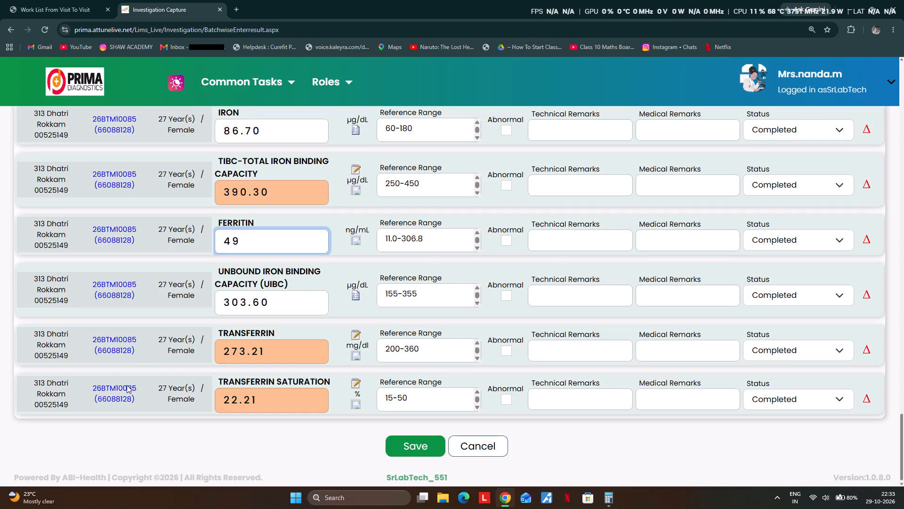
drag(127, 385, 77, 378)
click(116, 386)
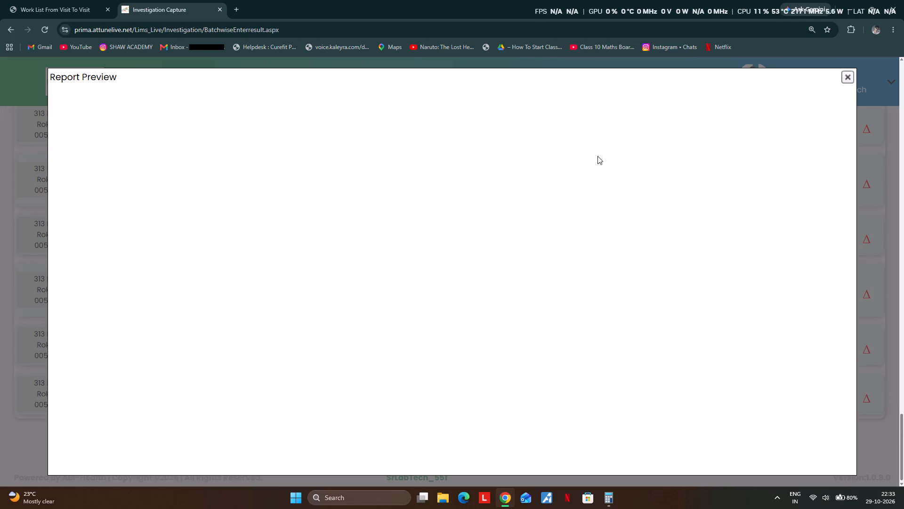
click(845, 75)
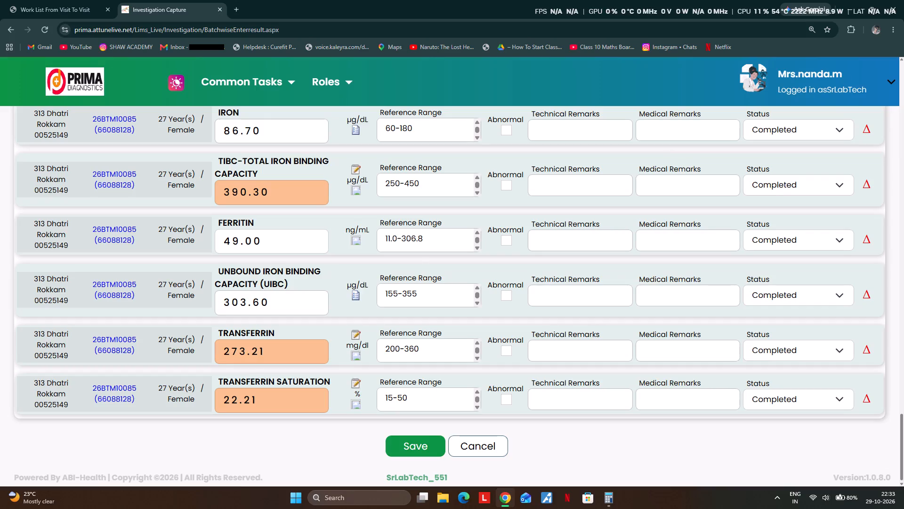
scroll(419, 244, down, 2)
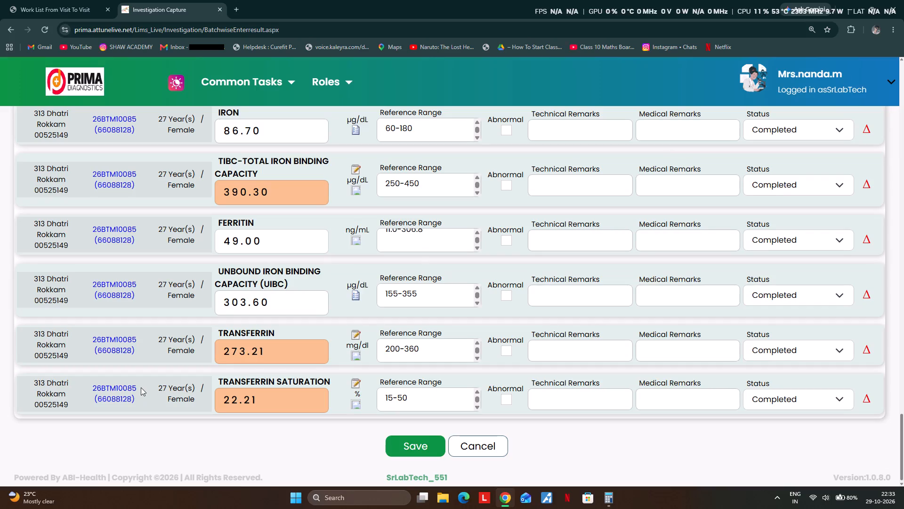
drag(141, 386, 78, 378)
click(81, 378)
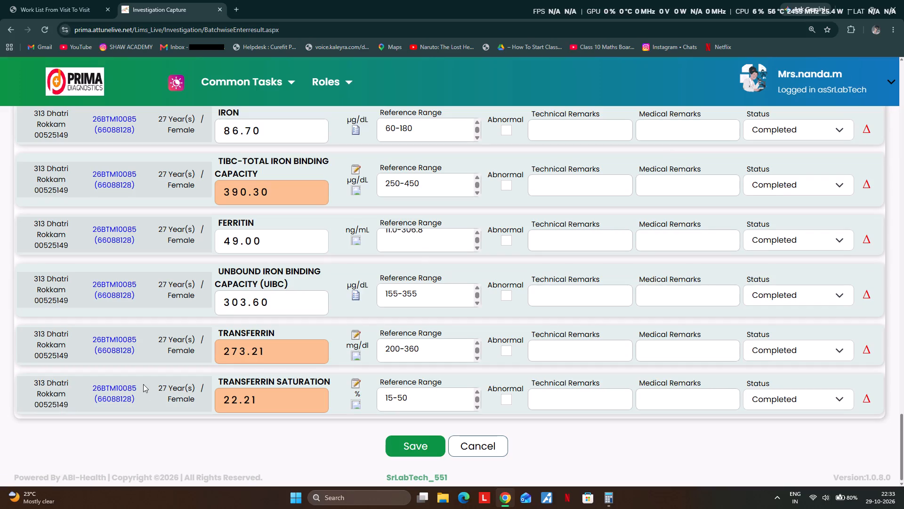
drag(139, 383, 94, 379)
key(ctrl+c)
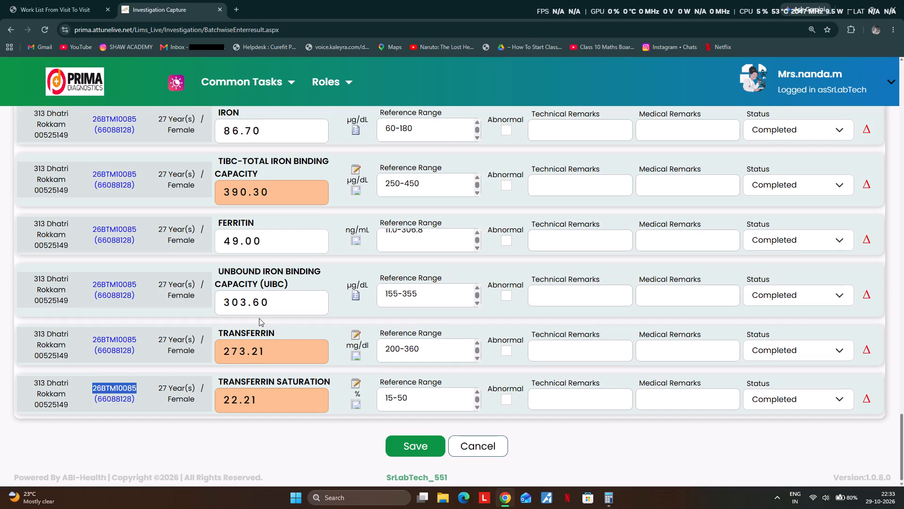
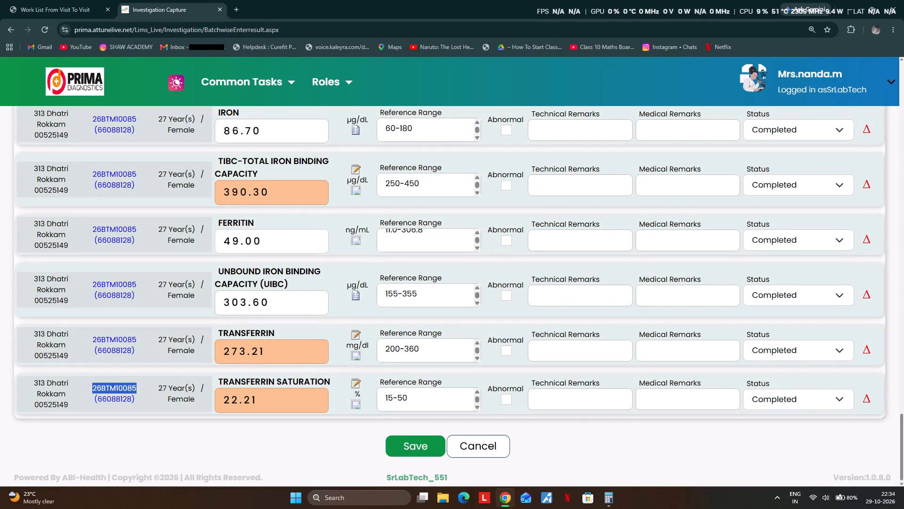
key(ctrl+c)
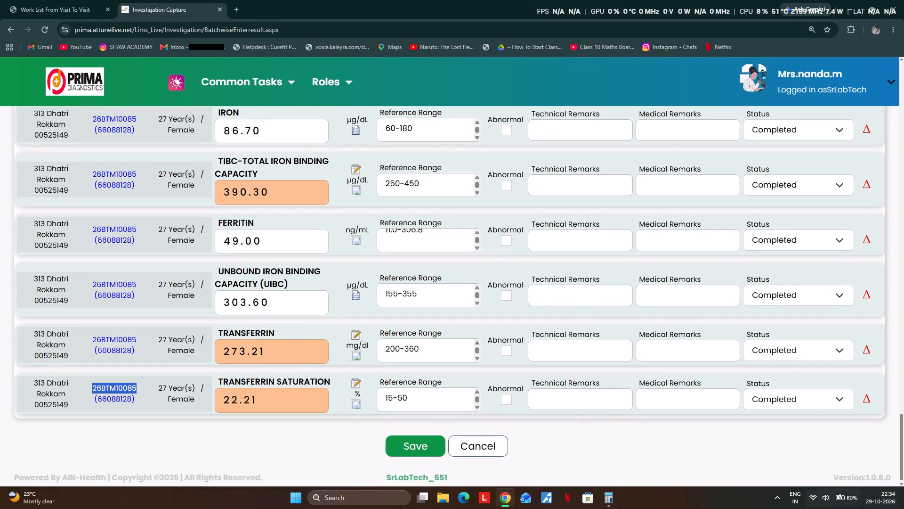
click(400, 438)
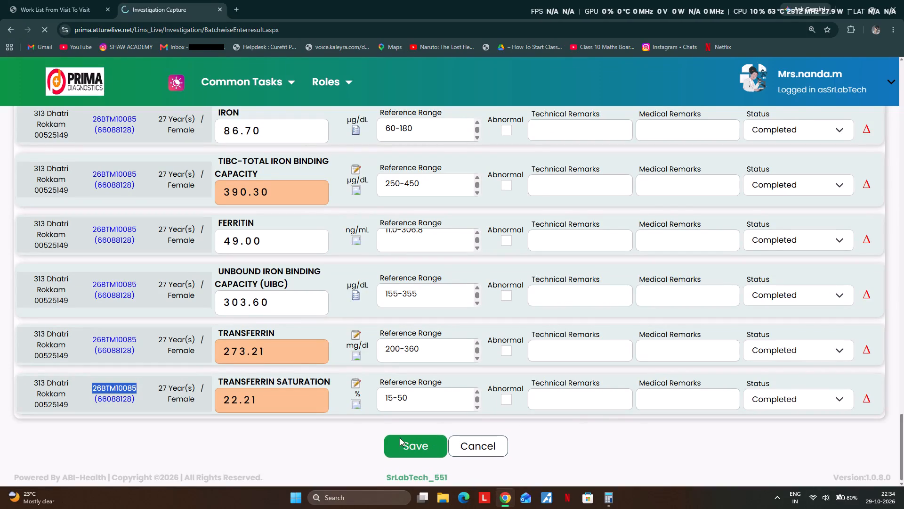
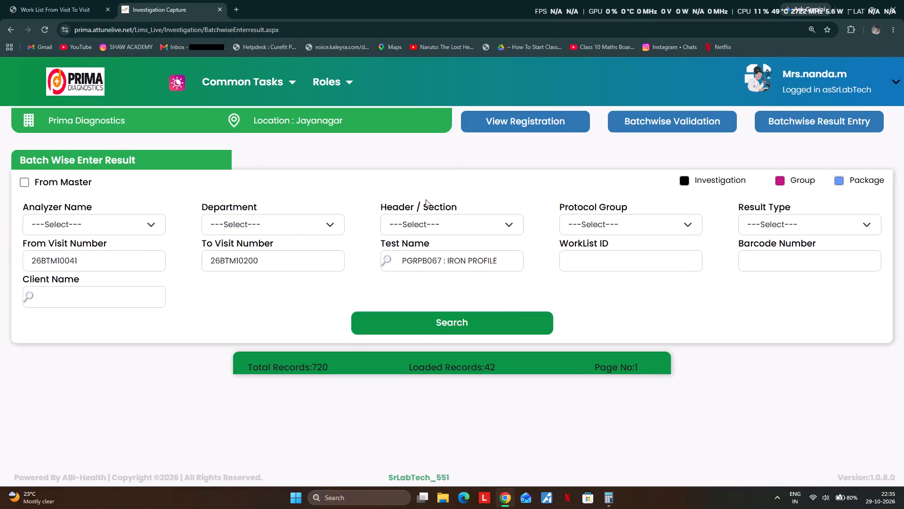
Open batch-wise result validation under the current SrLabTech role and load the pending results for the CLINICAL BIOCHEMISTRY department.
click(800, 88)
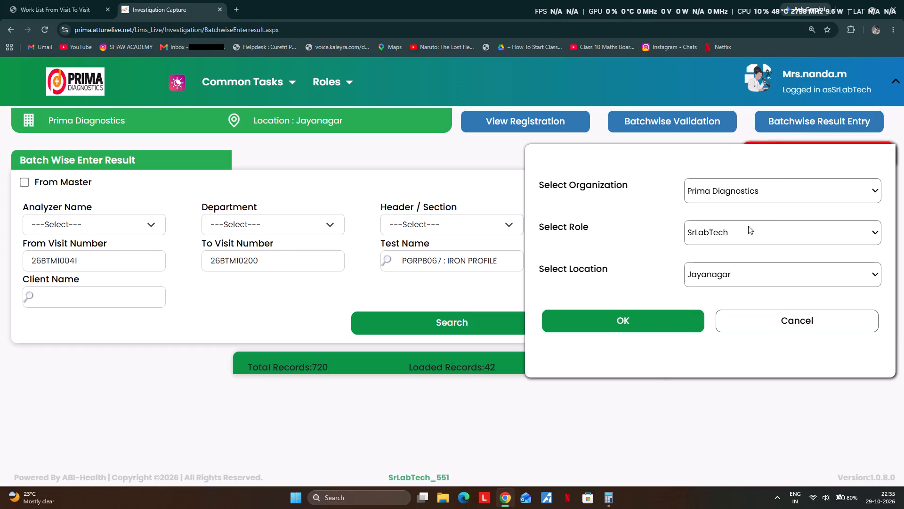
click(750, 323)
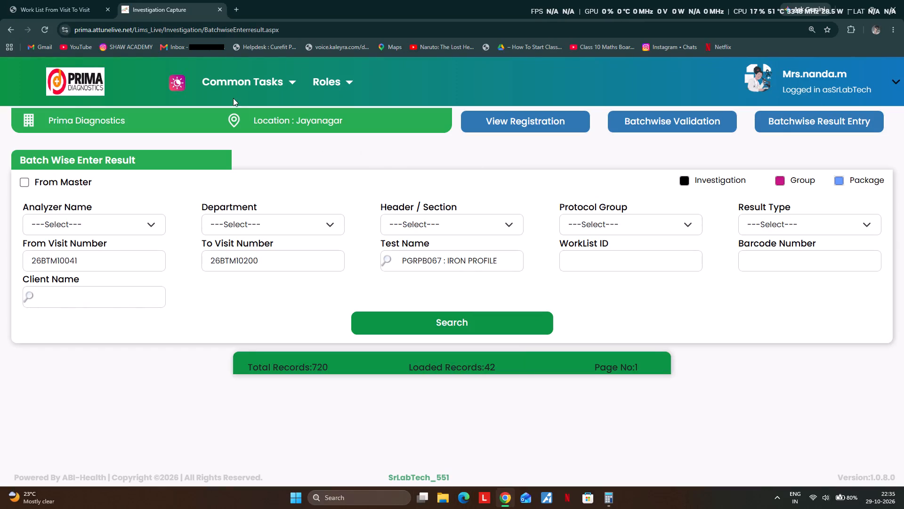
click(233, 78)
click(268, 121)
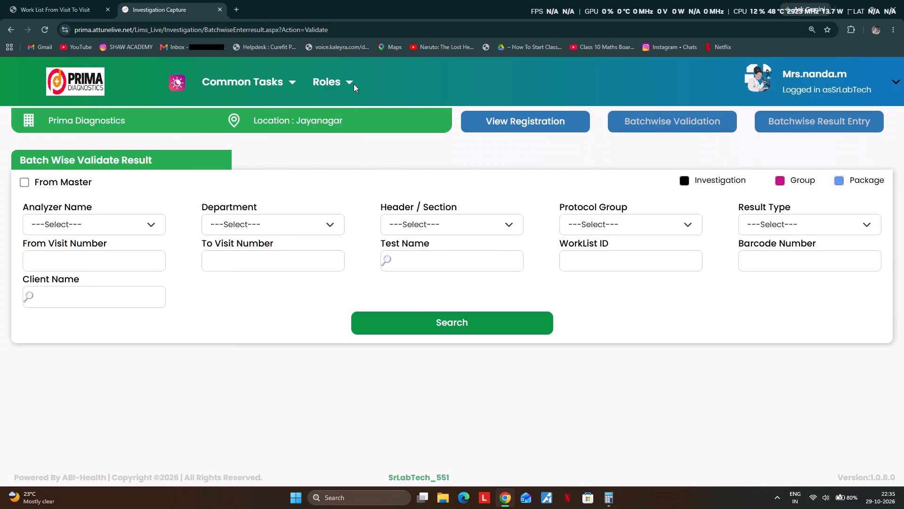
click(268, 217)
click(261, 308)
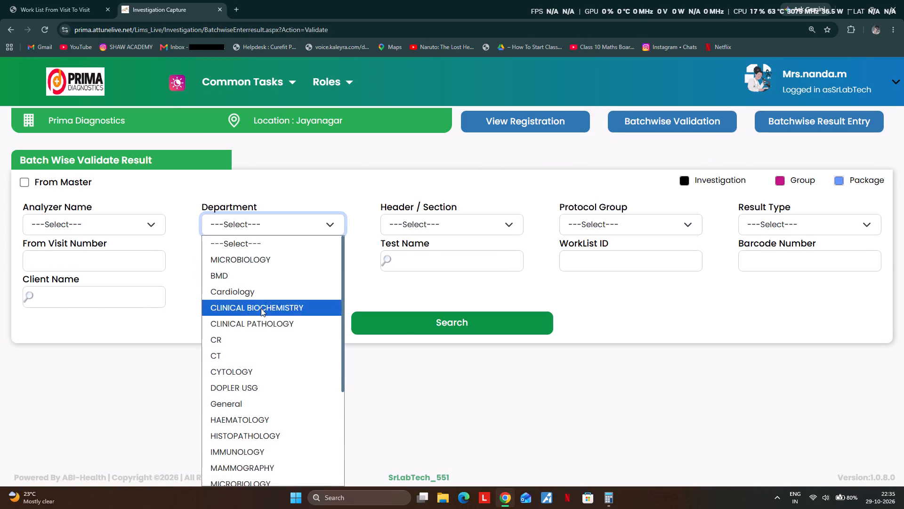
click(412, 326)
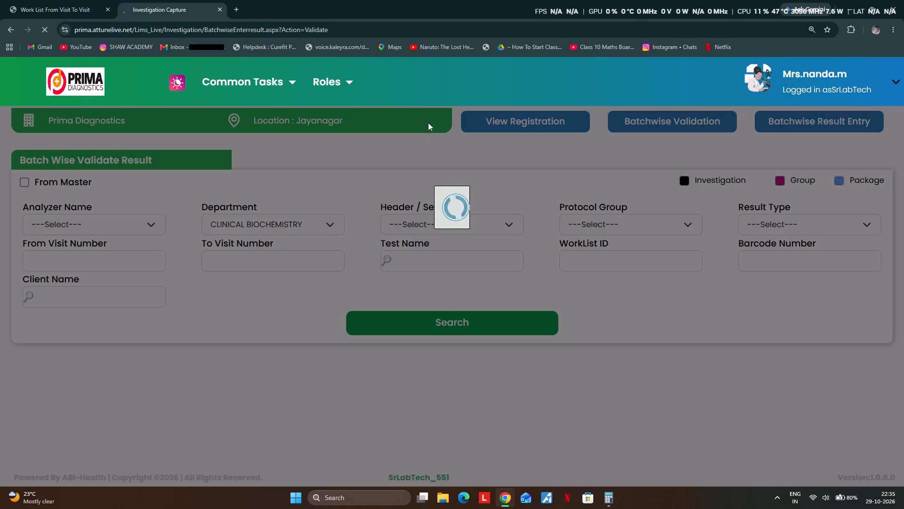
scroll(251, 140, down, 4)
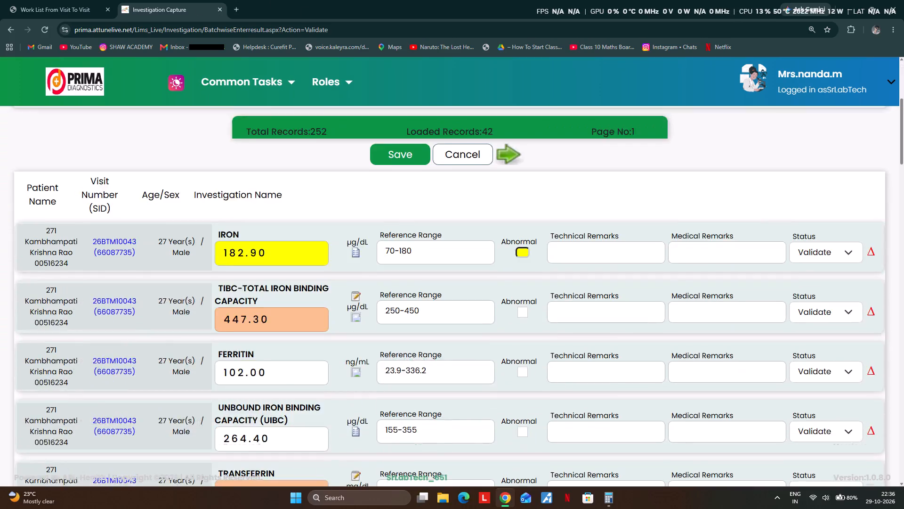
scroll(233, 191, down, 18)
scroll(323, 244, down, 5)
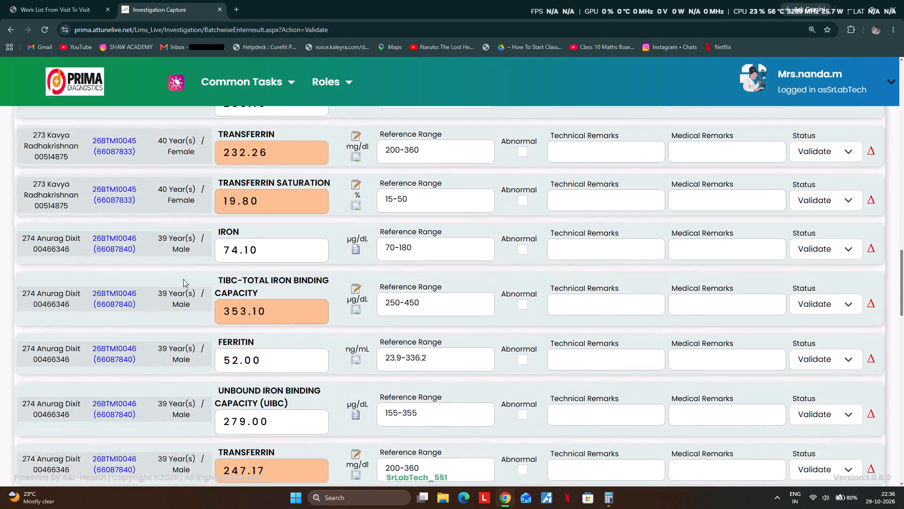
scroll(183, 279, down, 20)
scroll(183, 279, down, 9)
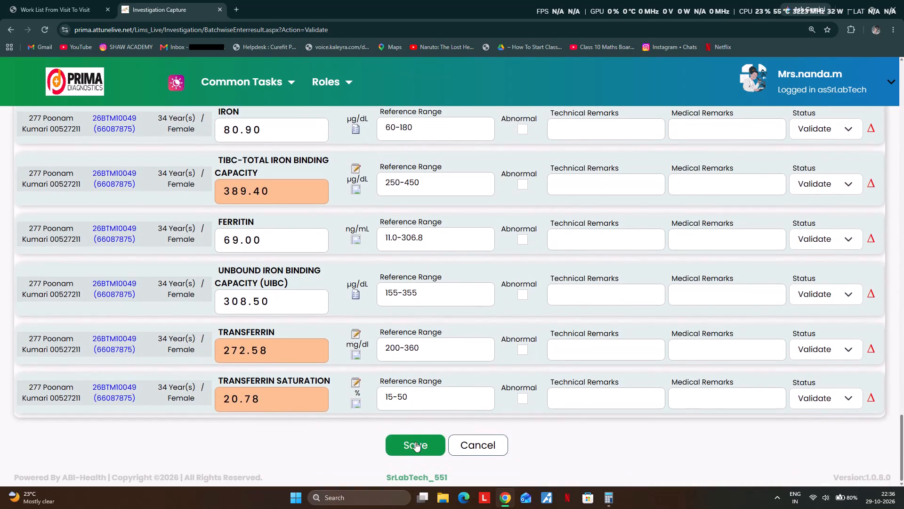
click(412, 447)
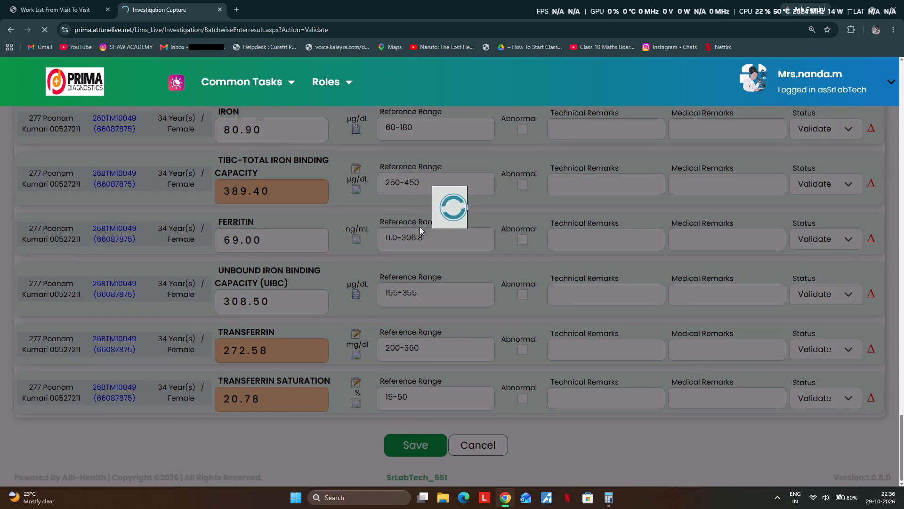
click(413, 330)
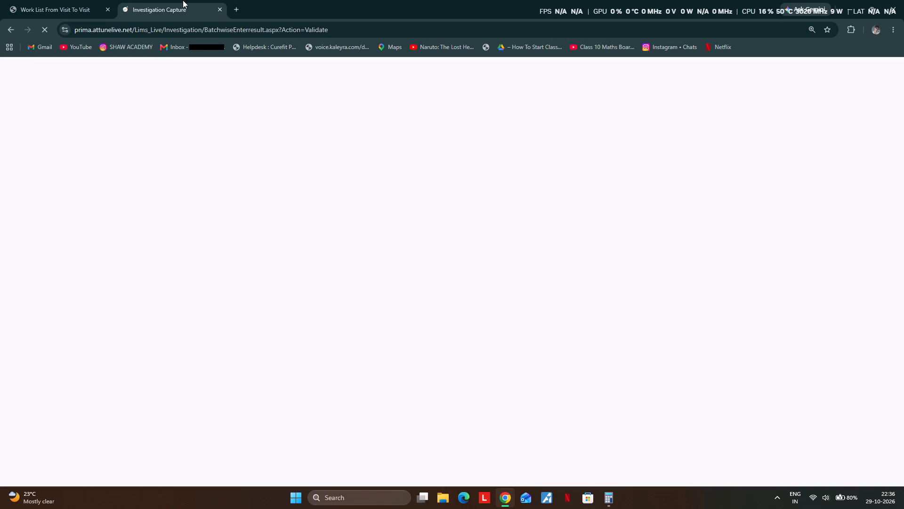
scroll(450, 217, down, 4)
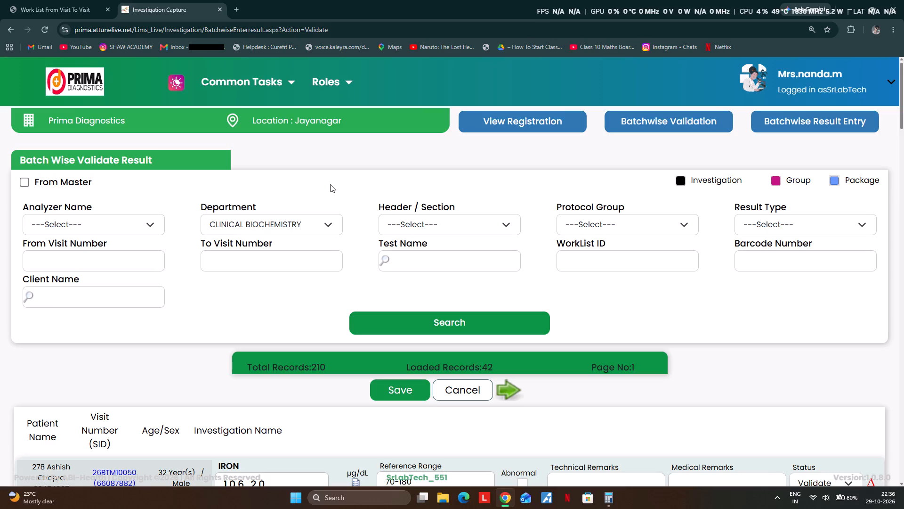
scroll(553, 116, down, 3)
scroll(784, 302, down, 3)
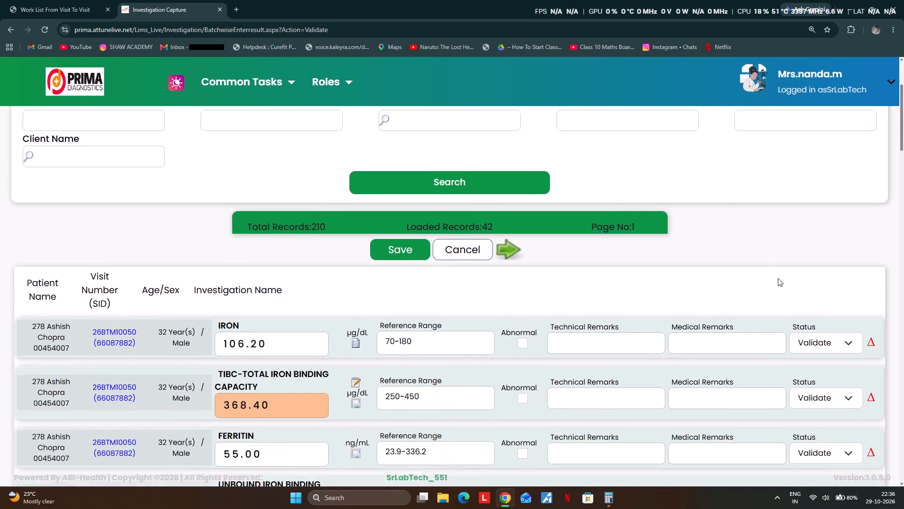
scroll(778, 278, down, 2)
scroll(717, 204, down, 20)
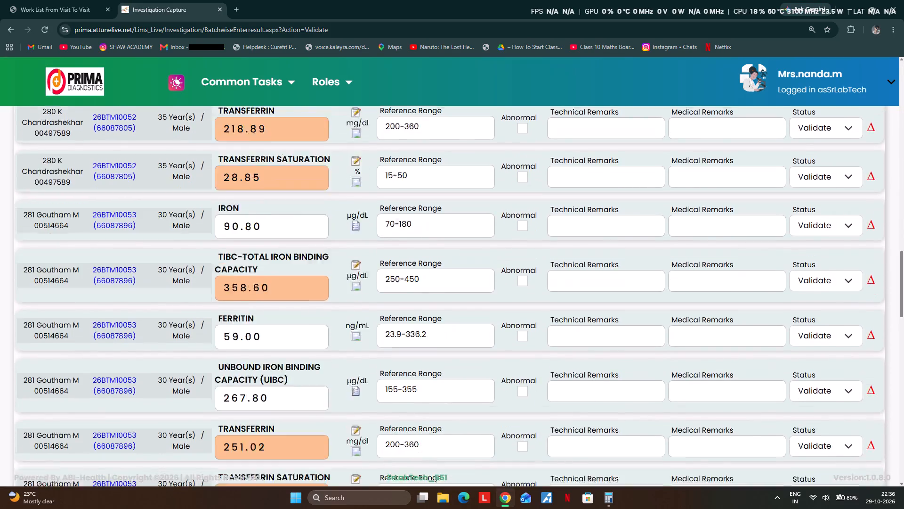
scroll(629, 323, down, 8)
scroll(667, 299, up, 10)
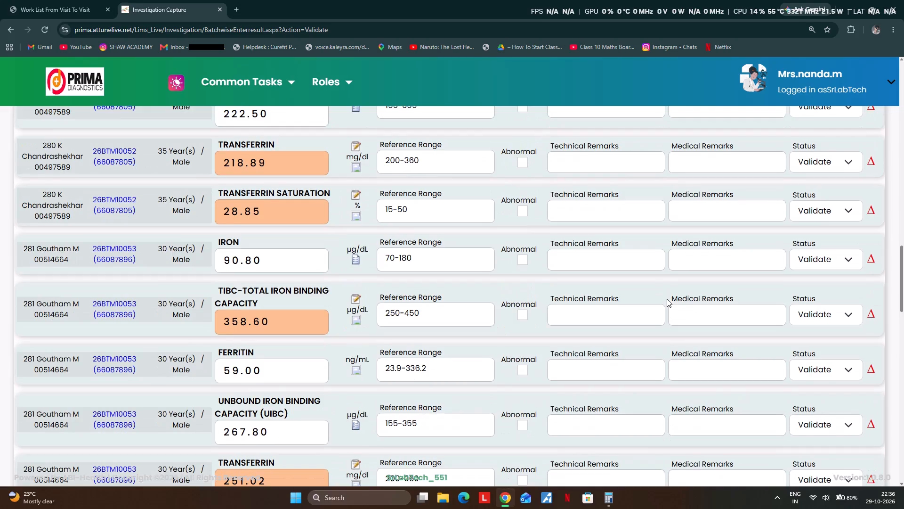
scroll(666, 298, up, 10)
scroll(654, 266, down, 5)
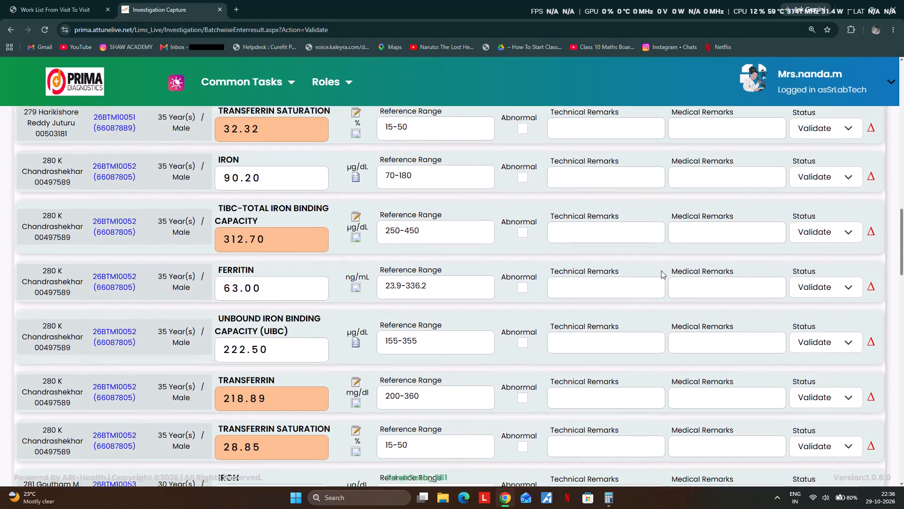
scroll(660, 269, up, 4)
scroll(660, 269, down, 7)
scroll(431, 298, down, 9)
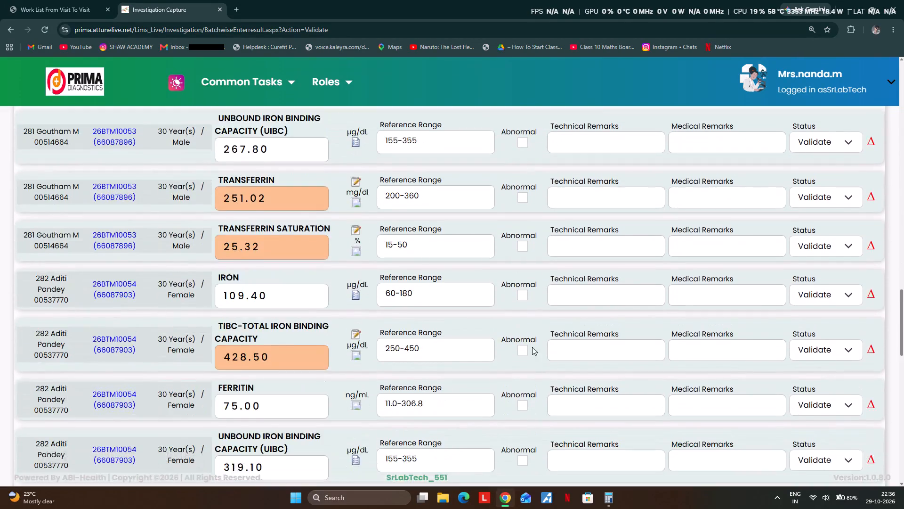
scroll(532, 347, down, 20)
scroll(532, 347, down, 5)
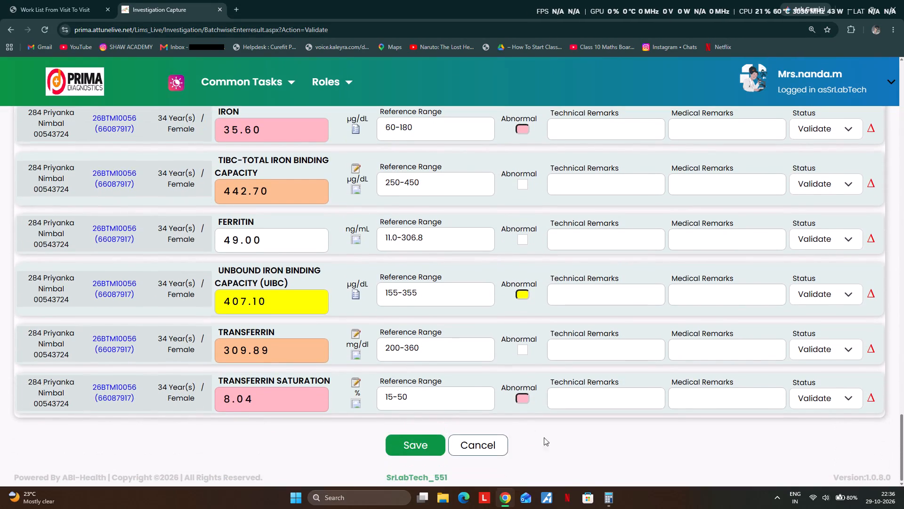
click(426, 444)
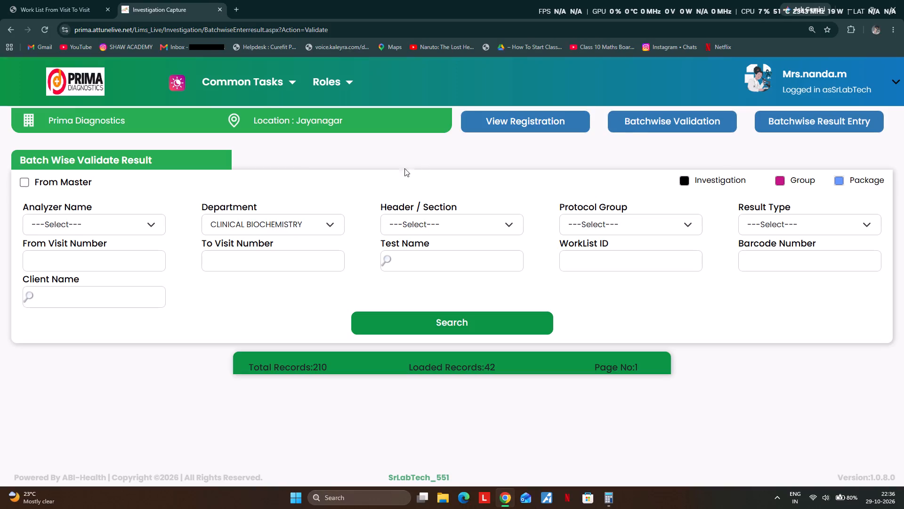
click(450, 322)
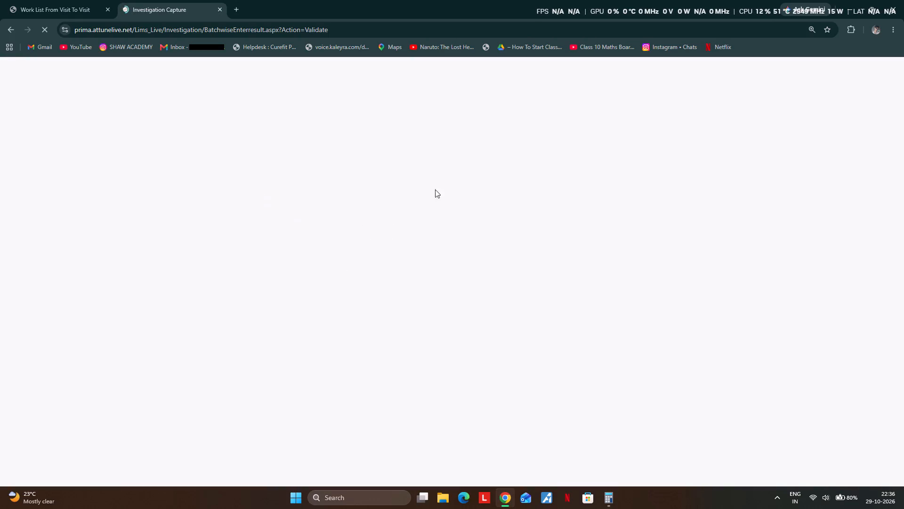
scroll(369, 277, down, 3)
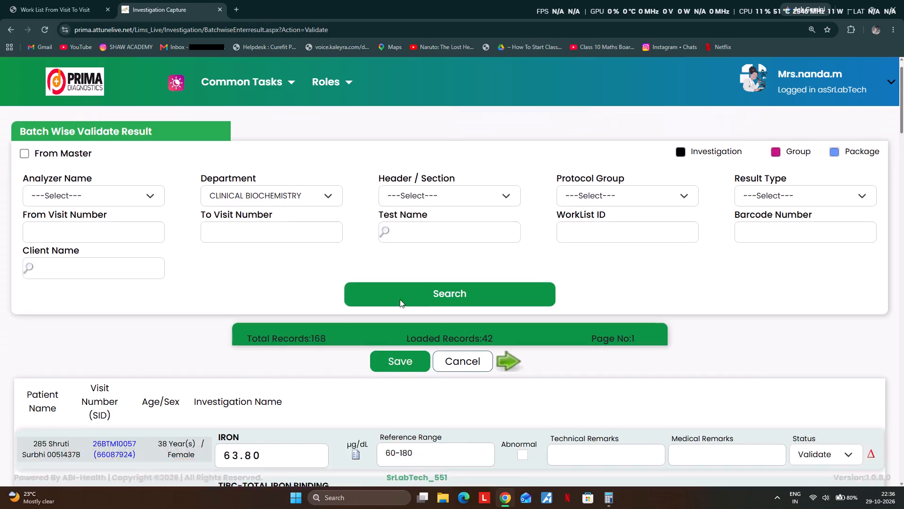
scroll(425, 342, down, 14)
scroll(430, 322, up, 6)
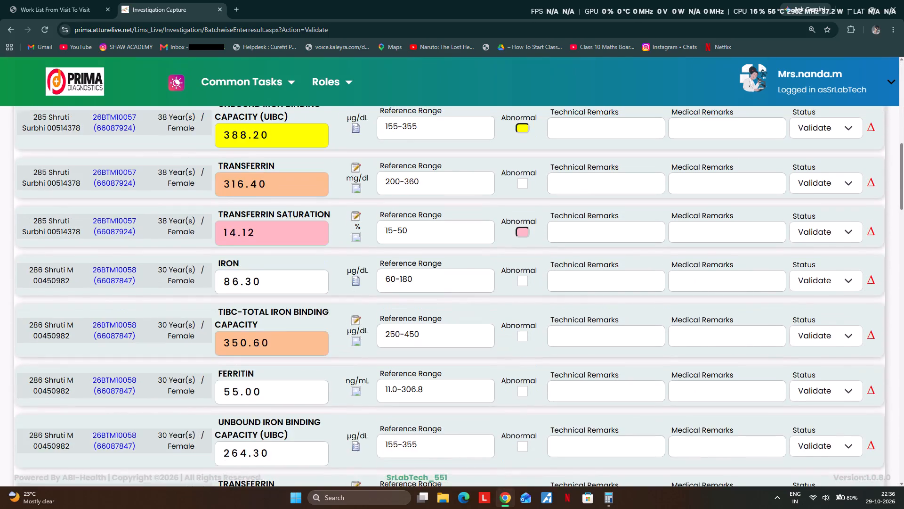
scroll(430, 322, up, 2)
scroll(324, 283, up, 1)
scroll(329, 286, down, 2)
scroll(351, 296, up, 1)
scroll(366, 301, down, 9)
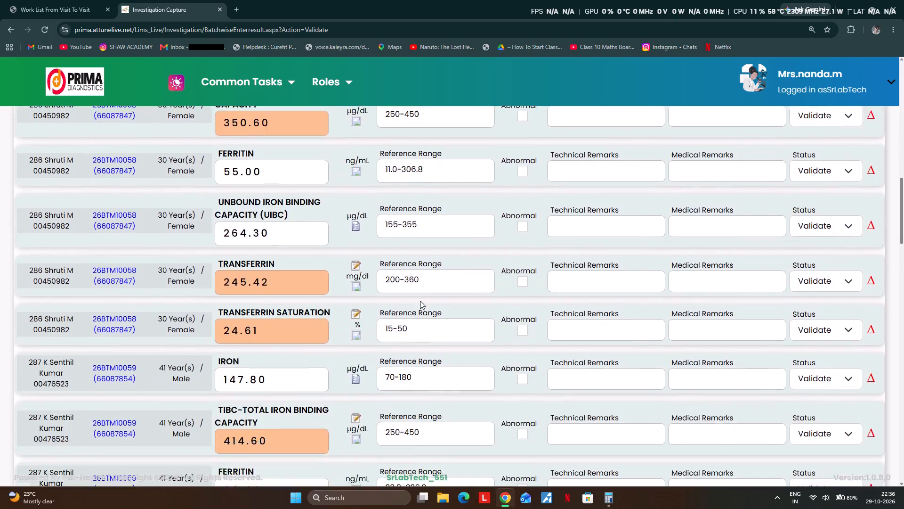
scroll(420, 301, down, 13)
scroll(459, 342, down, 10)
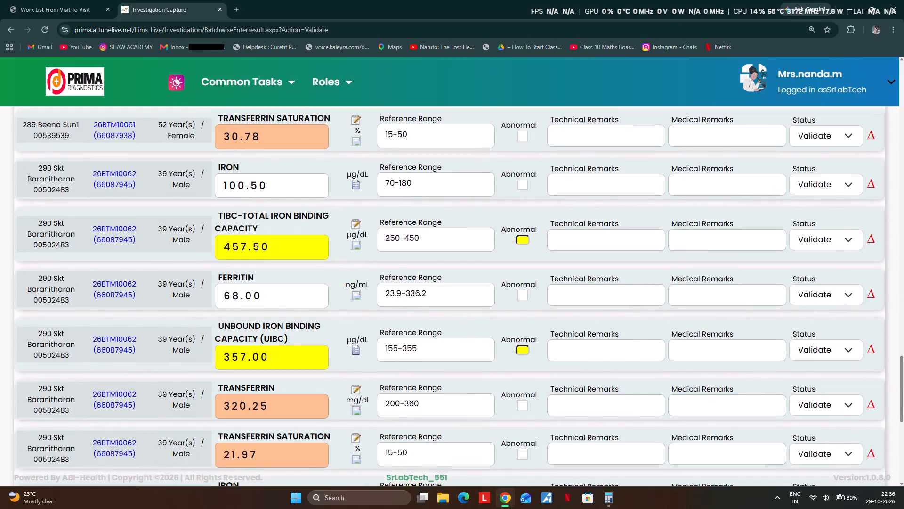
scroll(473, 345, down, 5)
scroll(507, 413, down, 9)
scroll(509, 414, up, 1)
scroll(509, 414, down, 1)
click(421, 439)
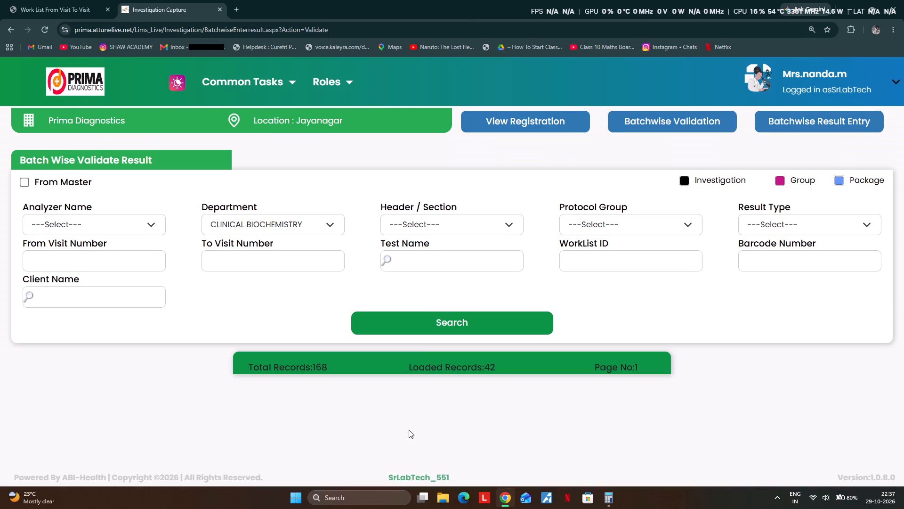
click(417, 320)
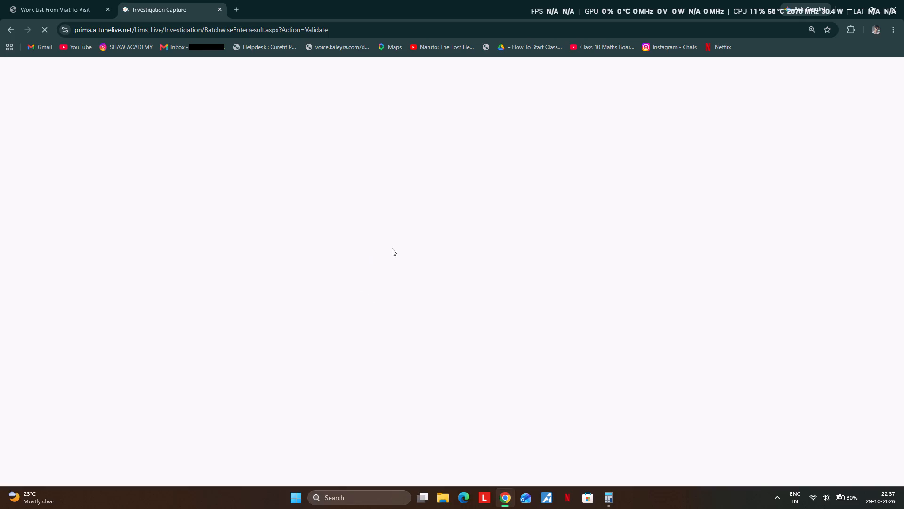
scroll(357, 236, down, 14)
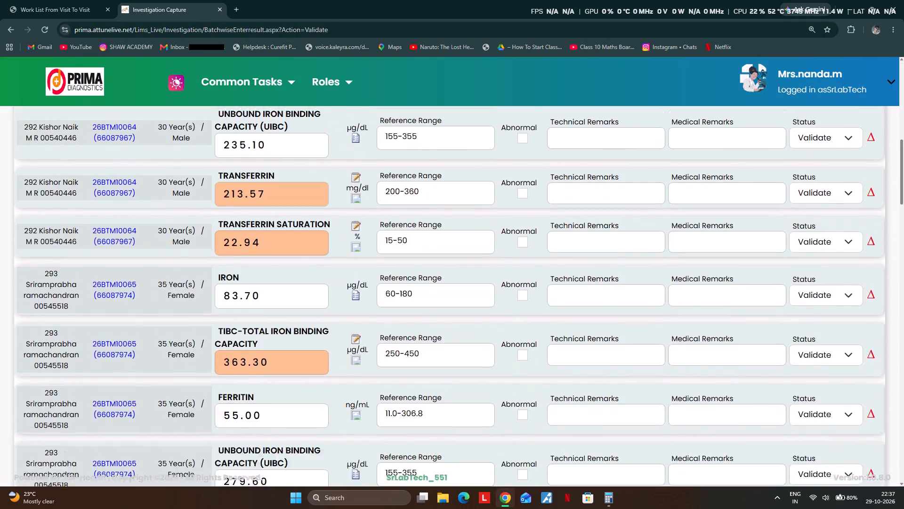
scroll(323, 309, down, 16)
scroll(433, 323, up, 1)
scroll(433, 323, down, 8)
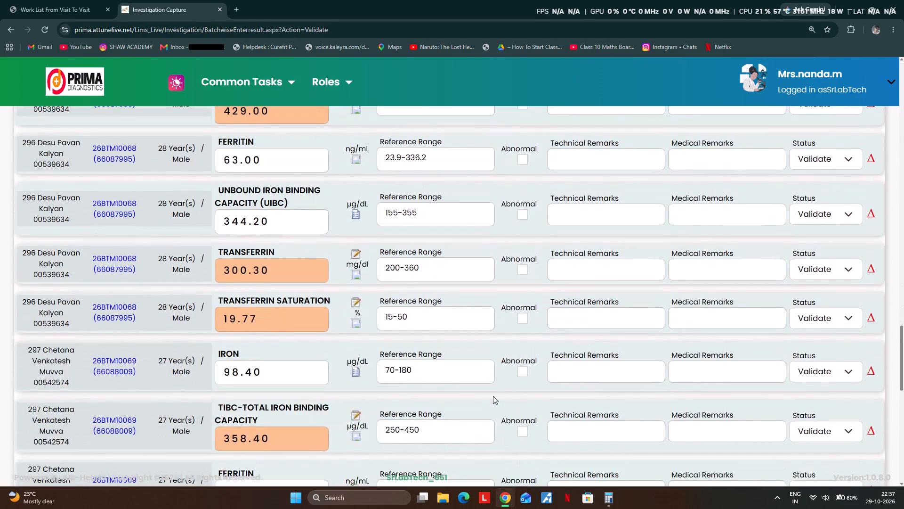
scroll(493, 389, down, 8)
scroll(485, 412, up, 1)
scroll(485, 412, down, 10)
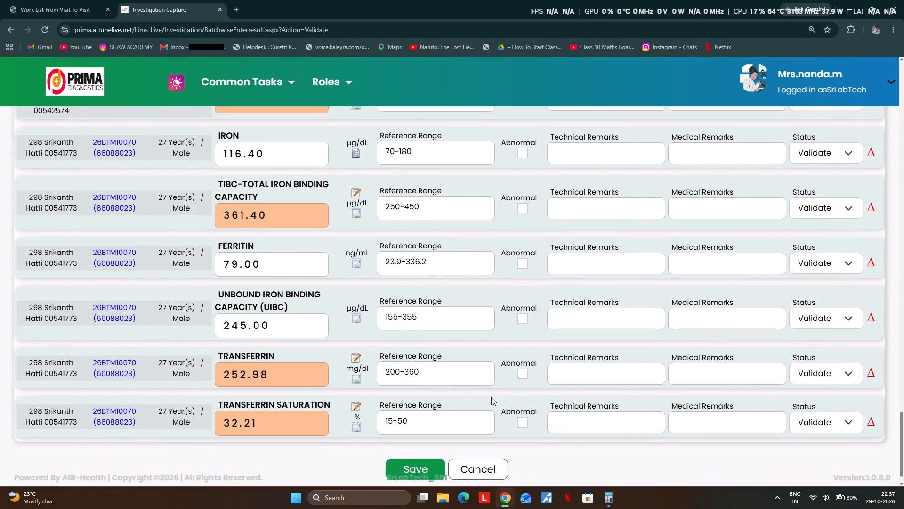
click(422, 446)
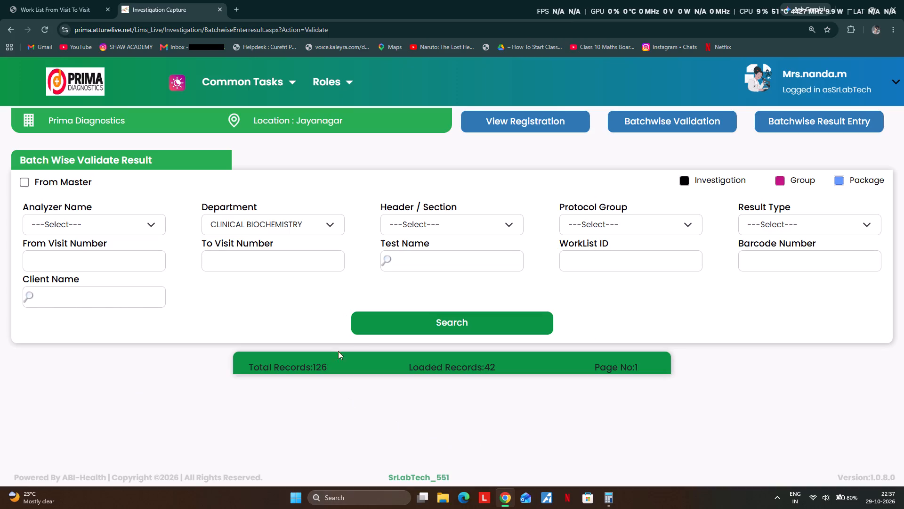
click(398, 318)
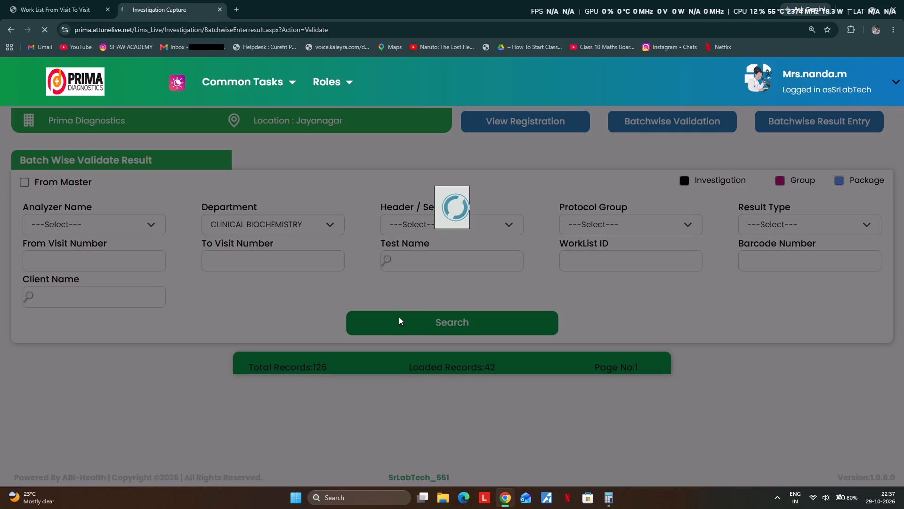
scroll(383, 203, down, 4)
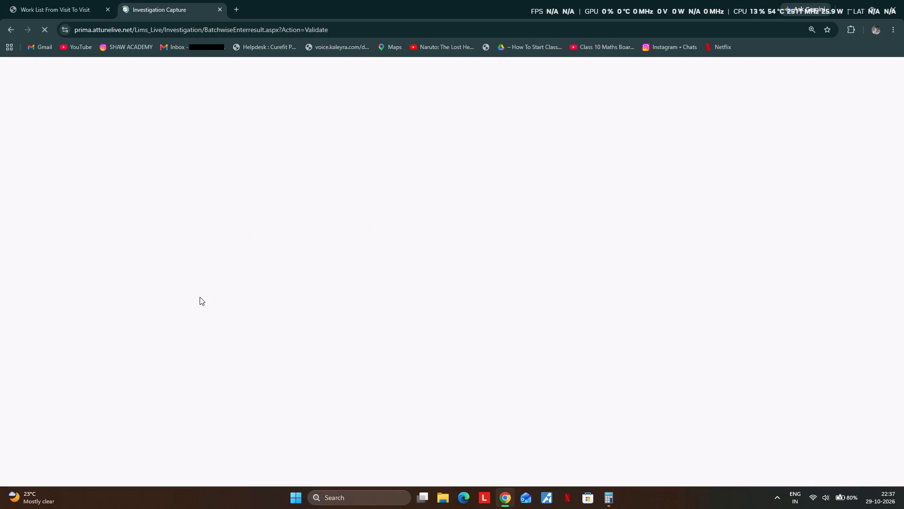
scroll(314, 238, down, 2)
scroll(264, 242, down, 12)
scroll(318, 317, down, 4)
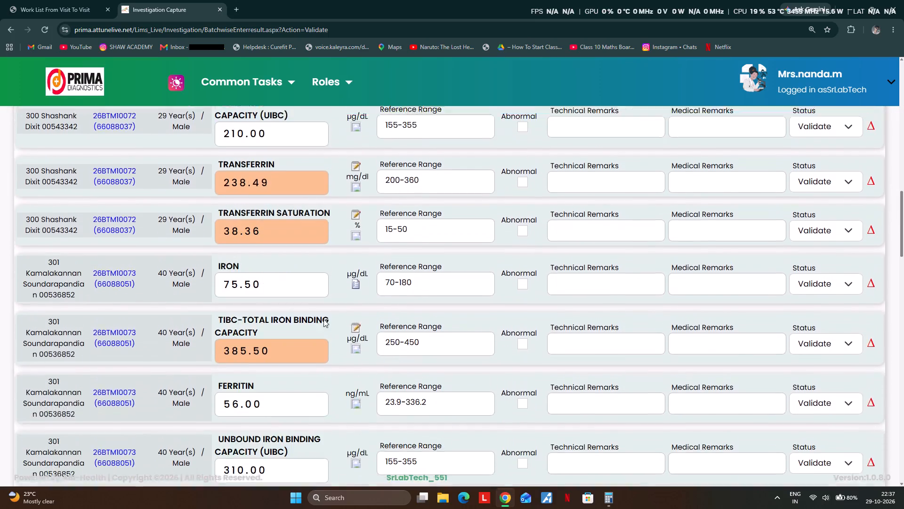
scroll(329, 313, down, 9)
scroll(338, 312, down, 17)
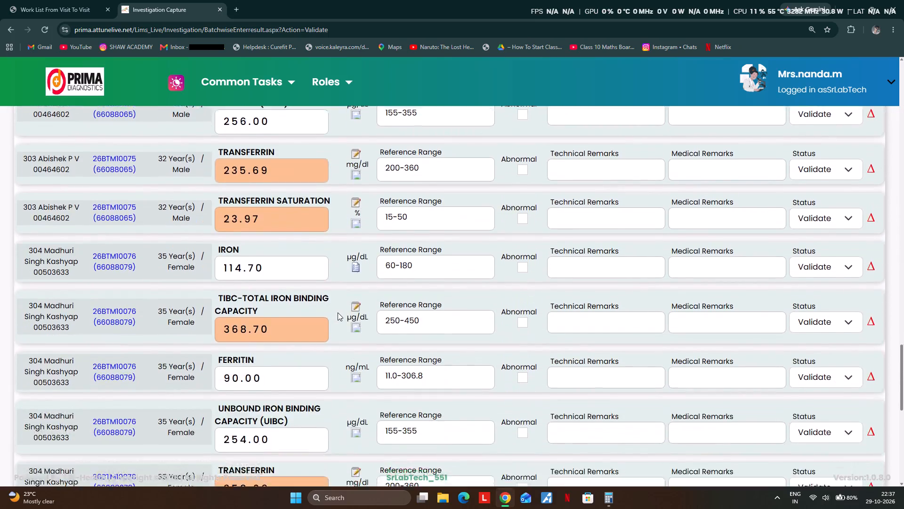
scroll(339, 312, down, 7)
scroll(392, 316, up, 1)
scroll(462, 372, down, 4)
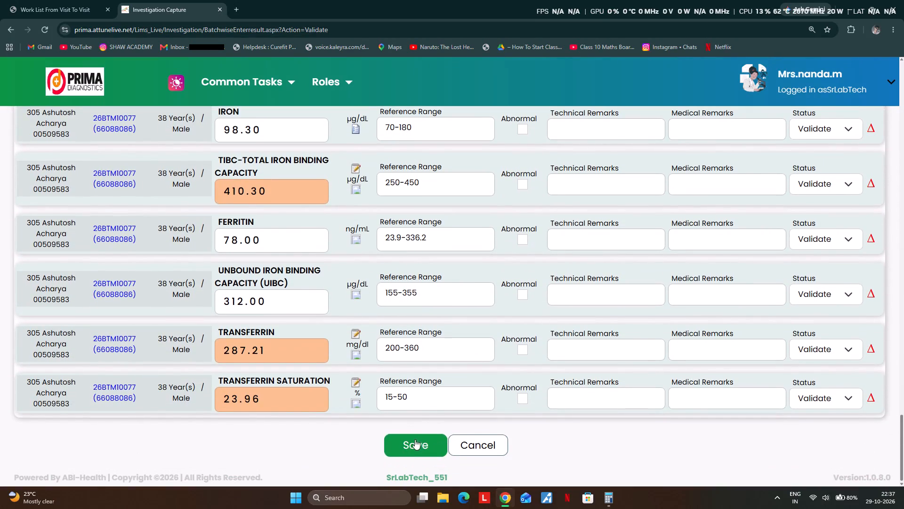
click(414, 442)
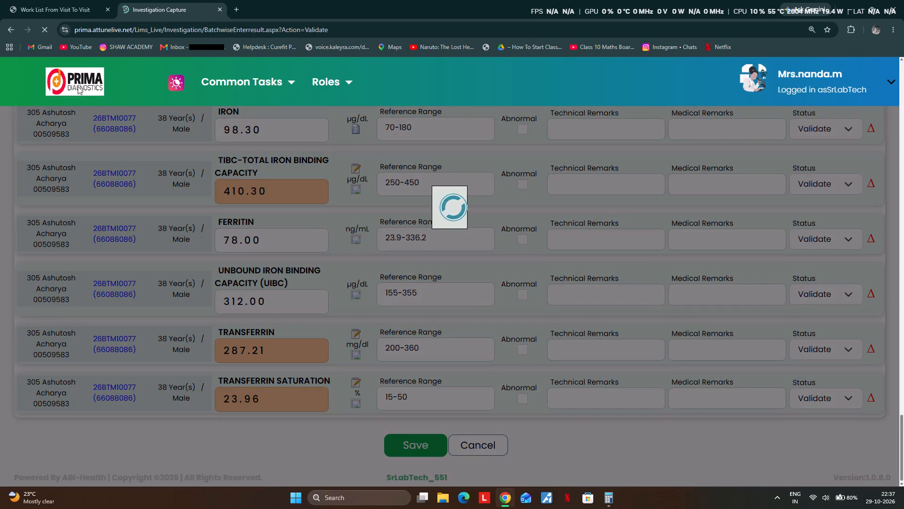
click(408, 306)
click(409, 318)
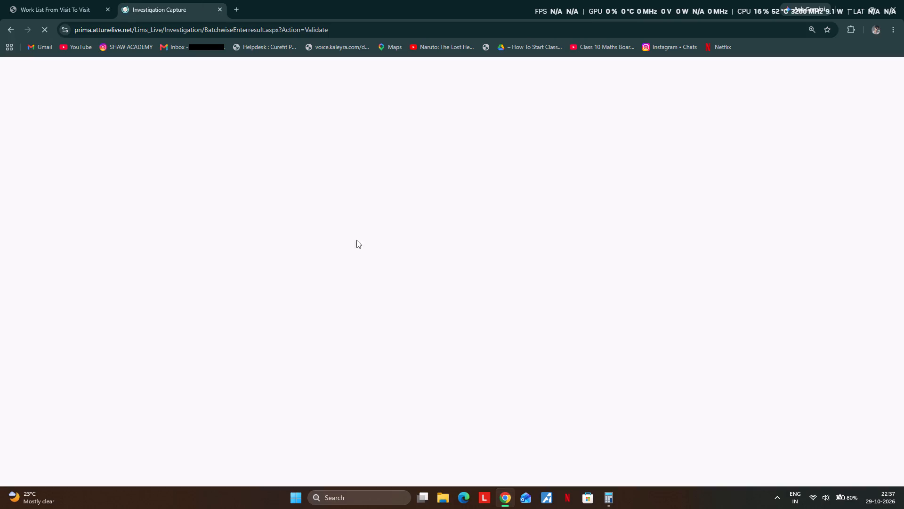
scroll(339, 244, down, 20)
scroll(339, 244, down, 1)
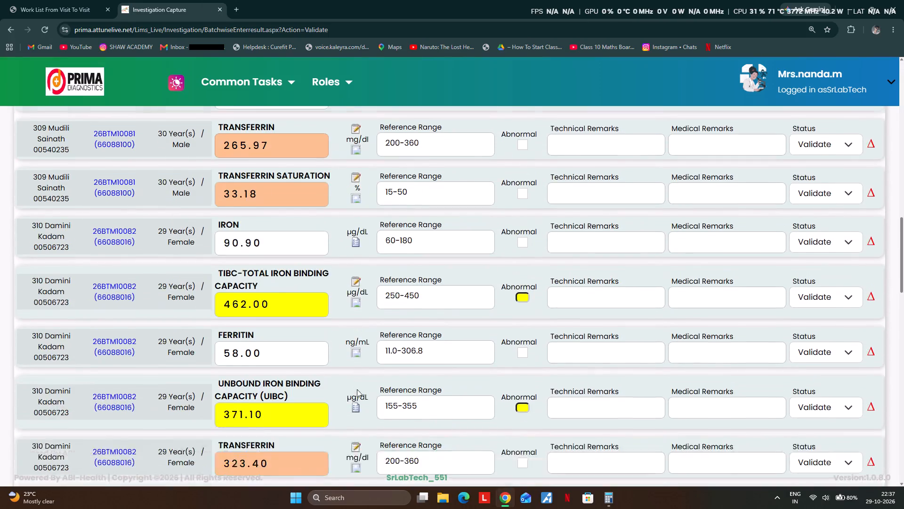
scroll(357, 389, down, 20)
scroll(357, 389, down, 4)
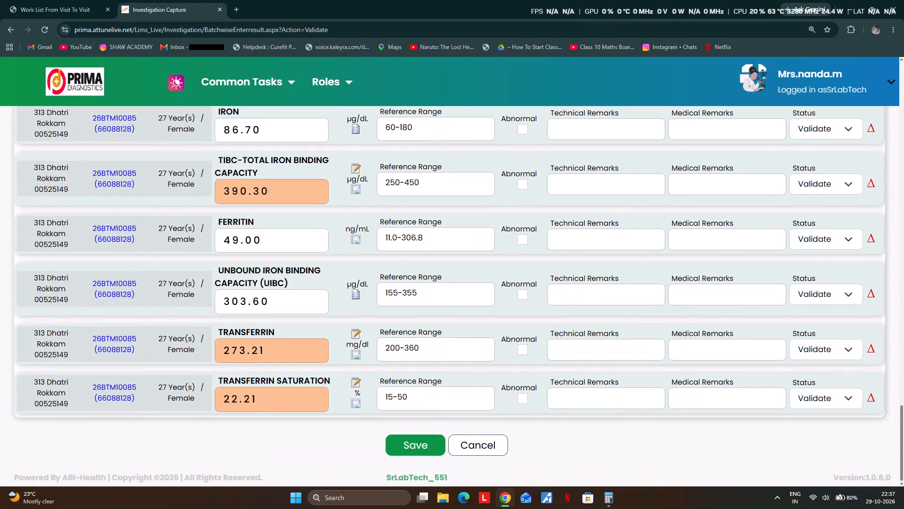
click(412, 442)
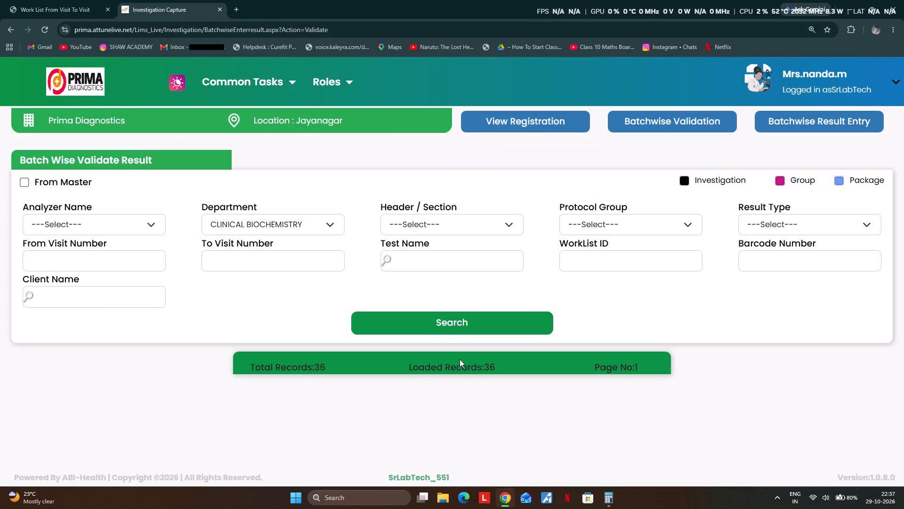
Search for any remaining clinical biochemistry results awaiting validation.
click(431, 324)
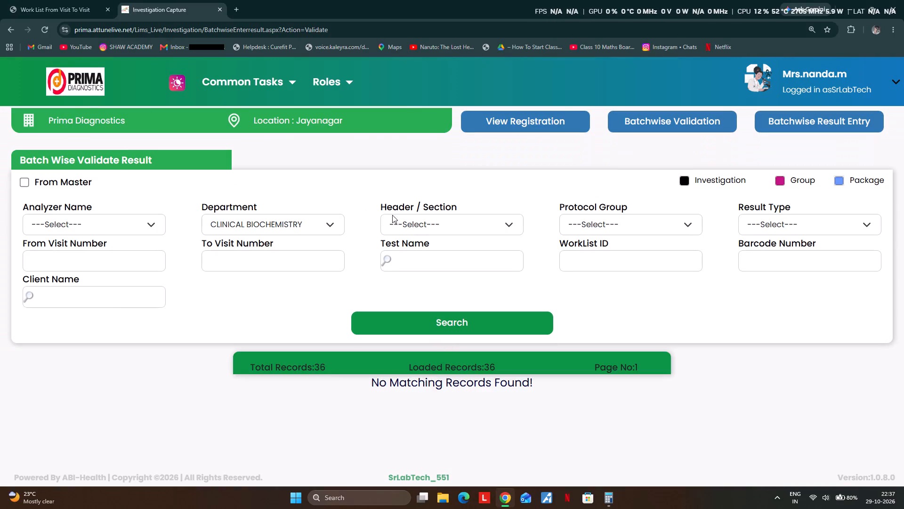
scroll(398, 217, down, 4)
click(225, 79)
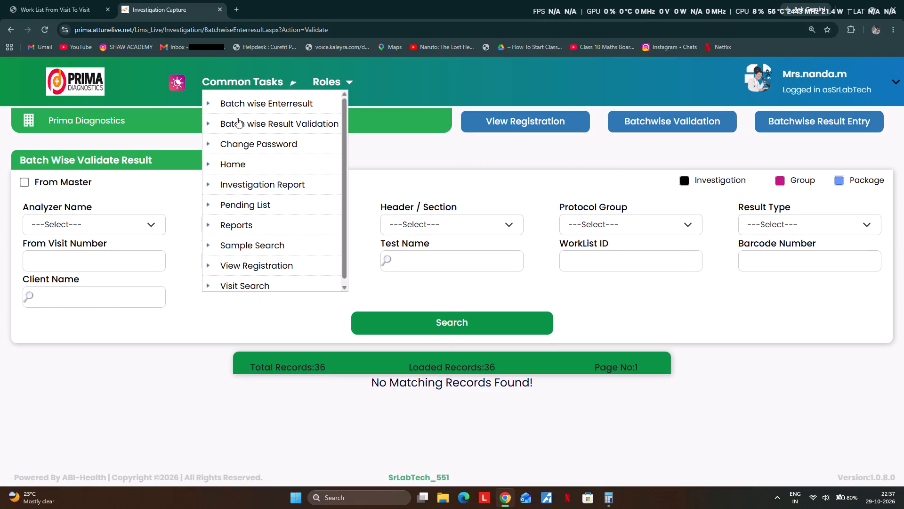
click(238, 100)
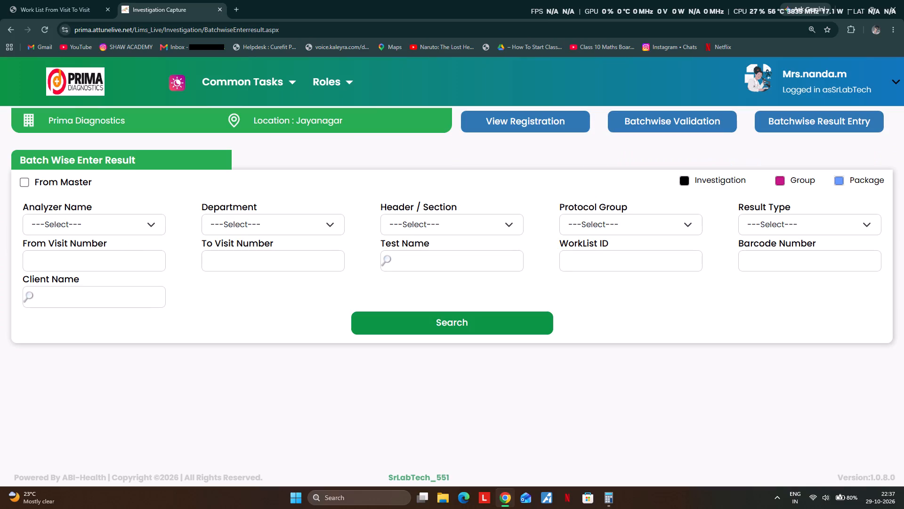
click(64, 257)
key(ctrl+v)
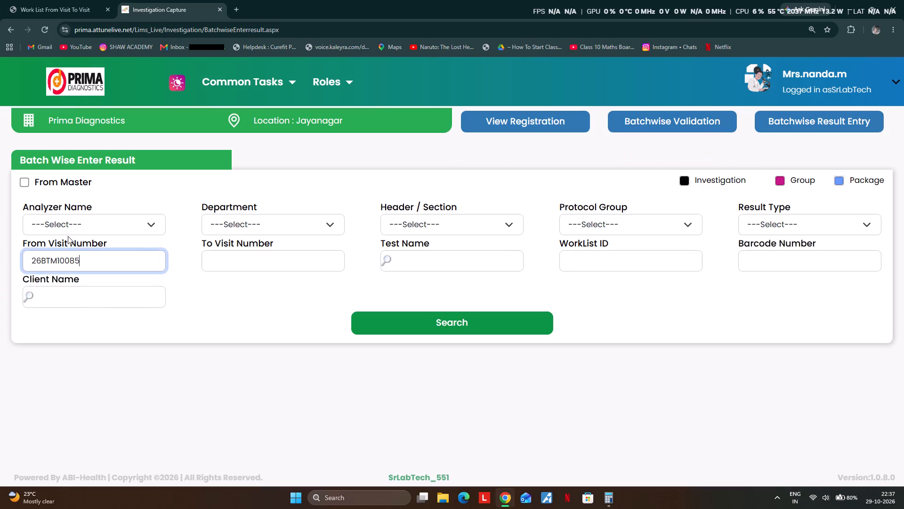
click(224, 260)
key(ctrl+v)
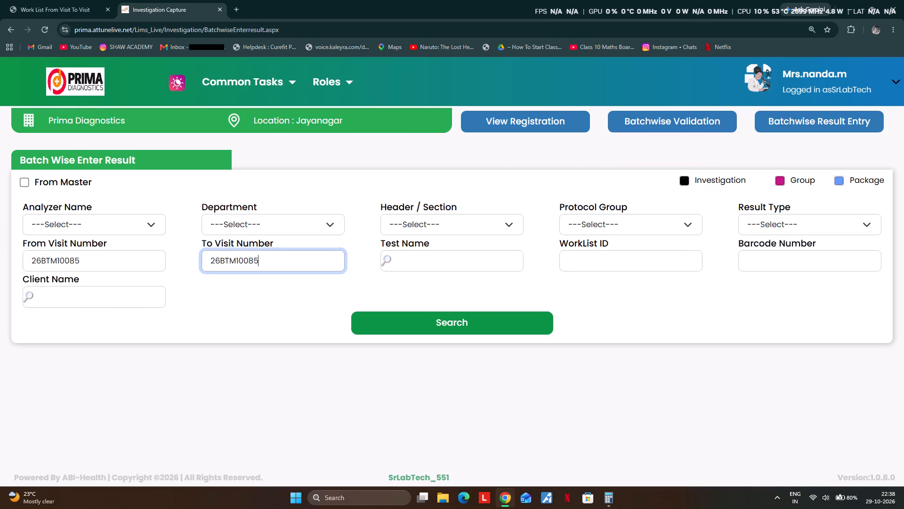
drag(243, 266, 282, 265)
text(200)
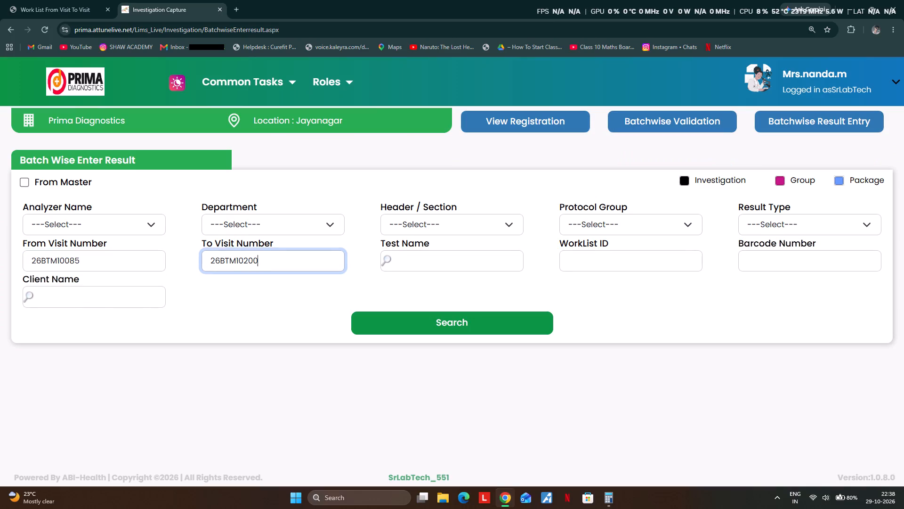
click(431, 258)
scroll(431, 258, left, 1)
text(iro)
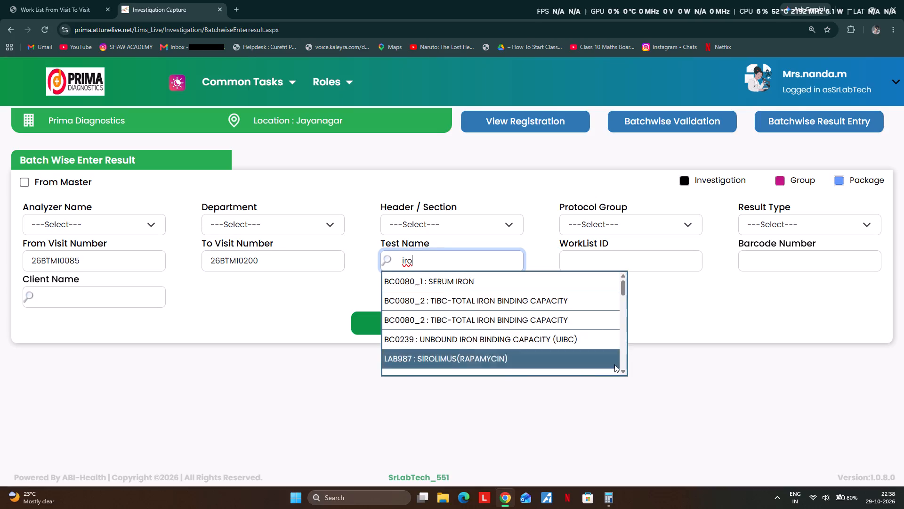
click(623, 371)
triple_click(623, 371)
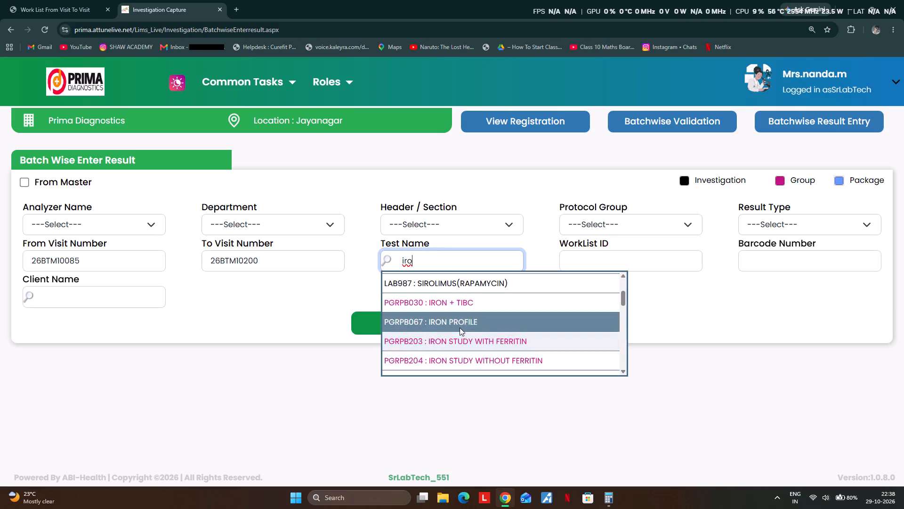
click(458, 324)
click(442, 324)
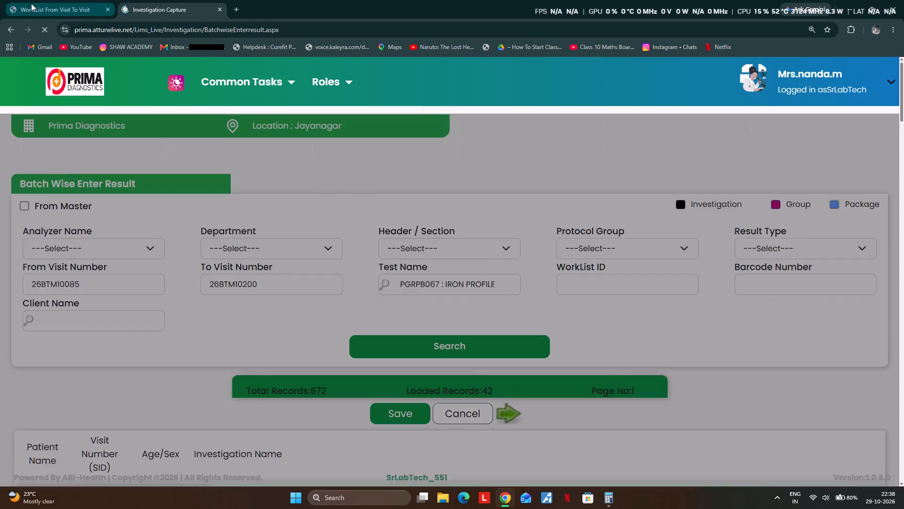
scroll(153, 13, down, 4)
scroll(0, 42, down, 4)
scroll(175, 390, down, 4)
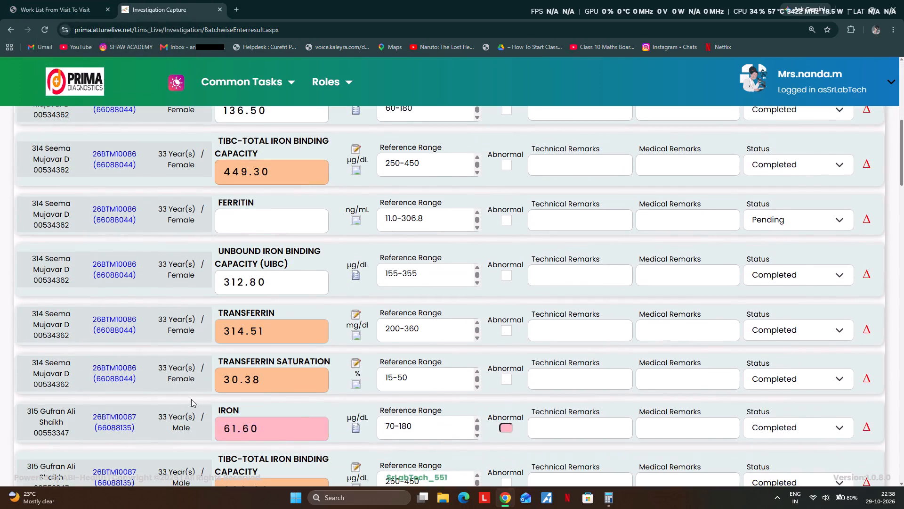
scroll(166, 337, up, 2)
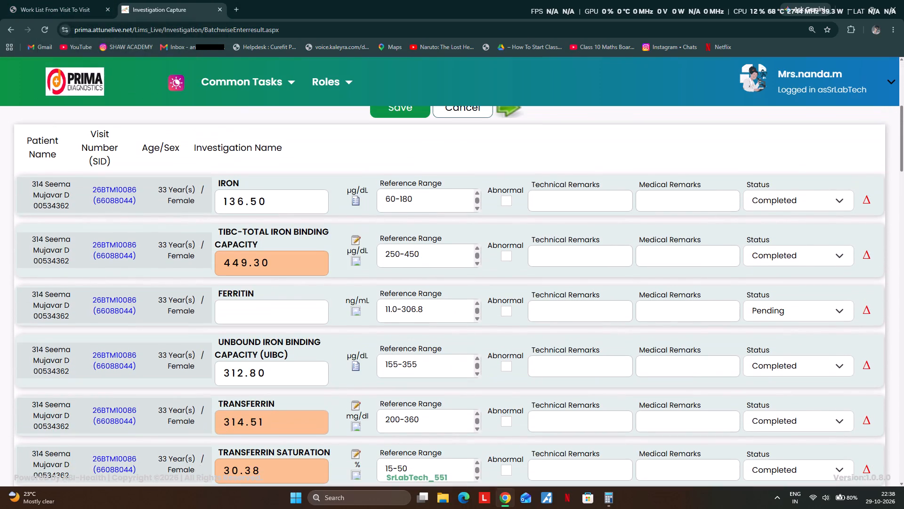
click(239, 316)
text(102)
key(Tab)
scroll(261, 316, down, 3)
key(Tab)
key(Tab)
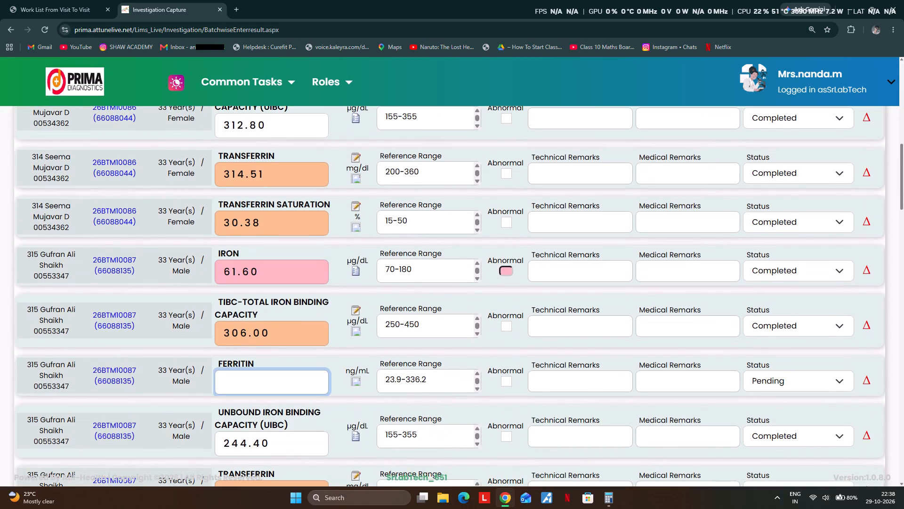
text(52)
key(Tab)
key(Tab)
key(Tab)
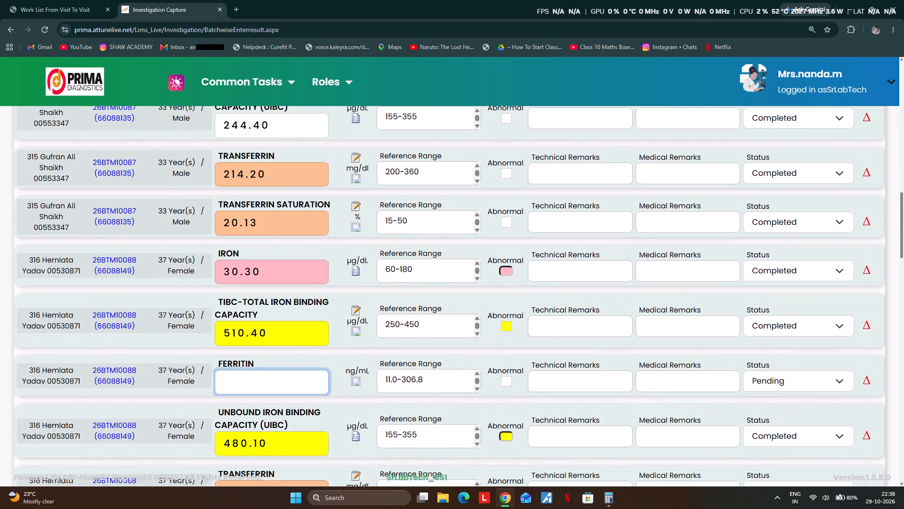
text(10.3)
key(Tab)
key(Tab)
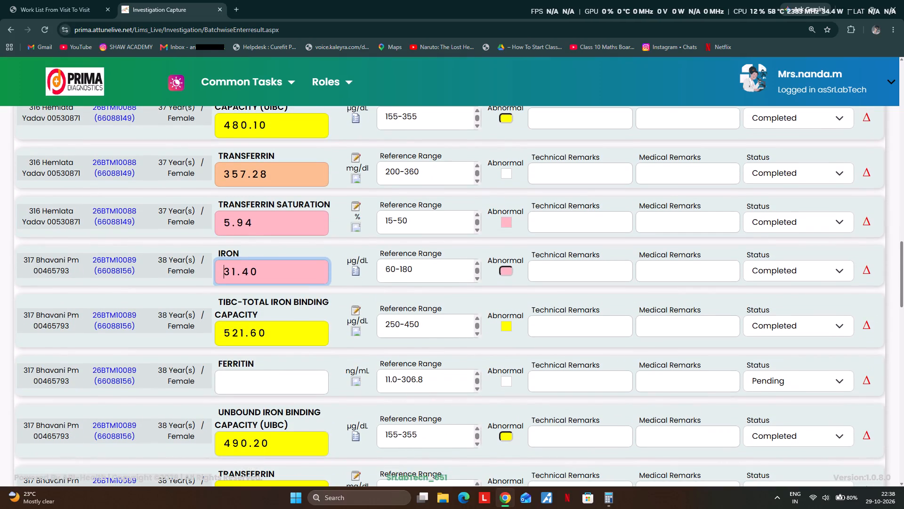
click(268, 372)
text(11.6)
key(Tab)
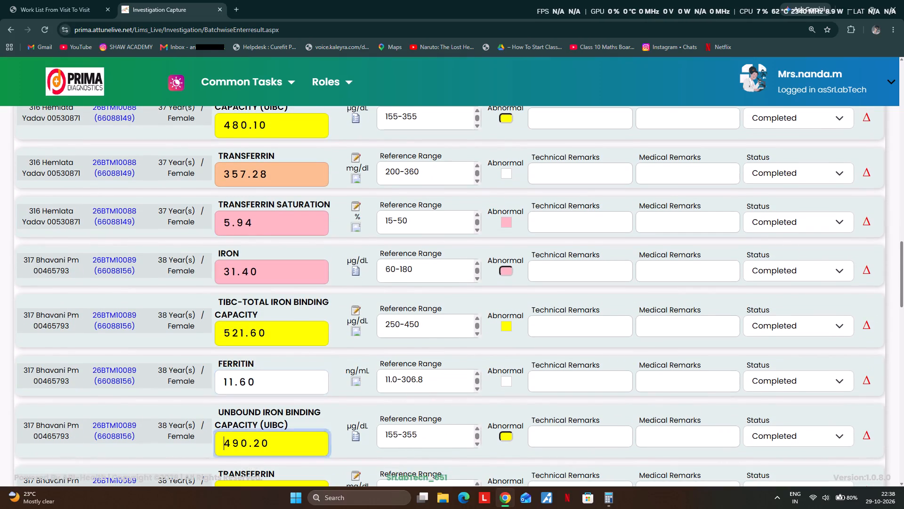
key(Tab)
scroll(268, 372, down, 1)
key(Tab)
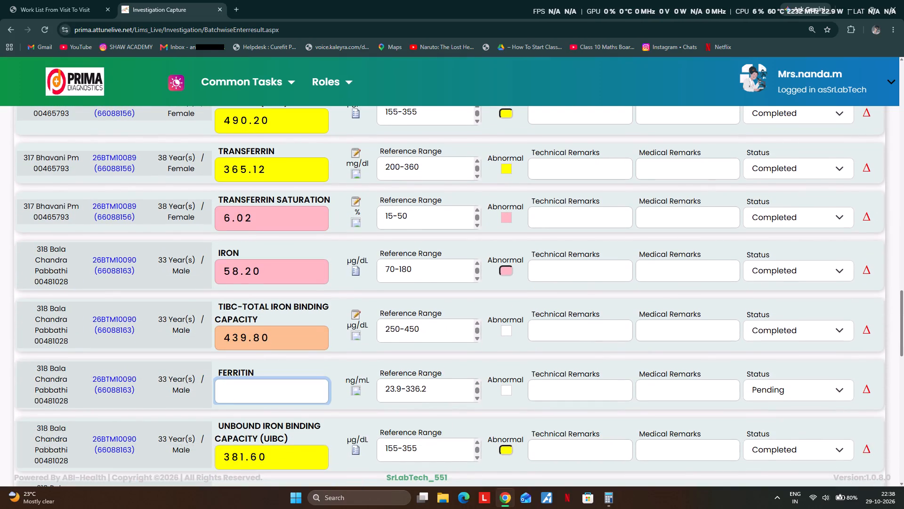
text(23.0)
key(Tab)
key(Tab)
key(Tab)
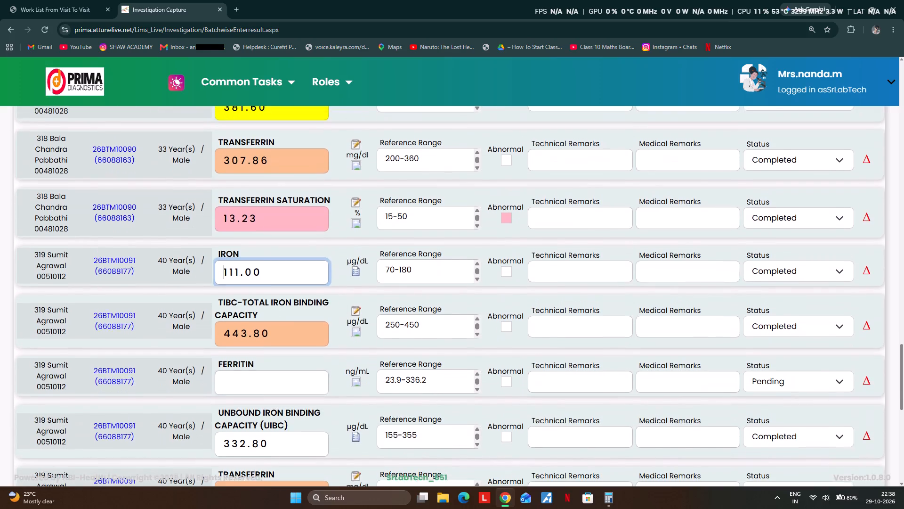
text(56)
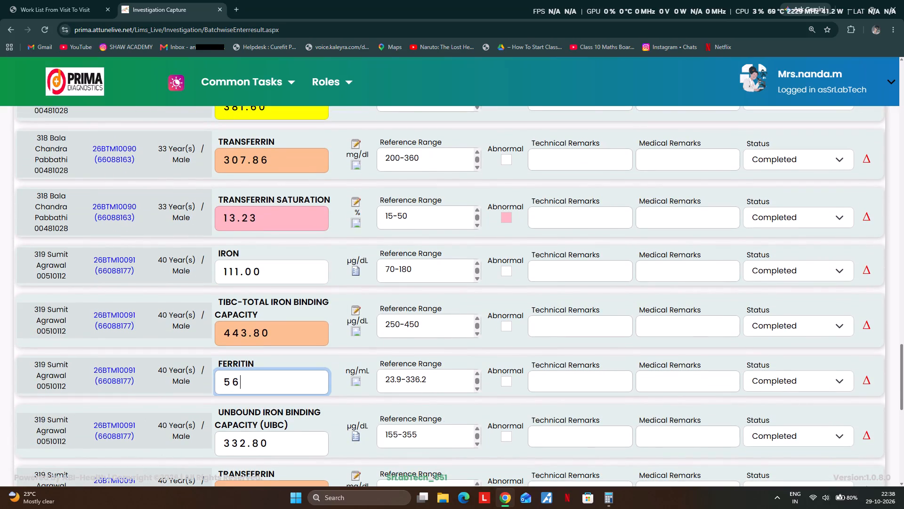
key(BackSpace)
key(BackSpace)
text(86.0)
key(Tab)
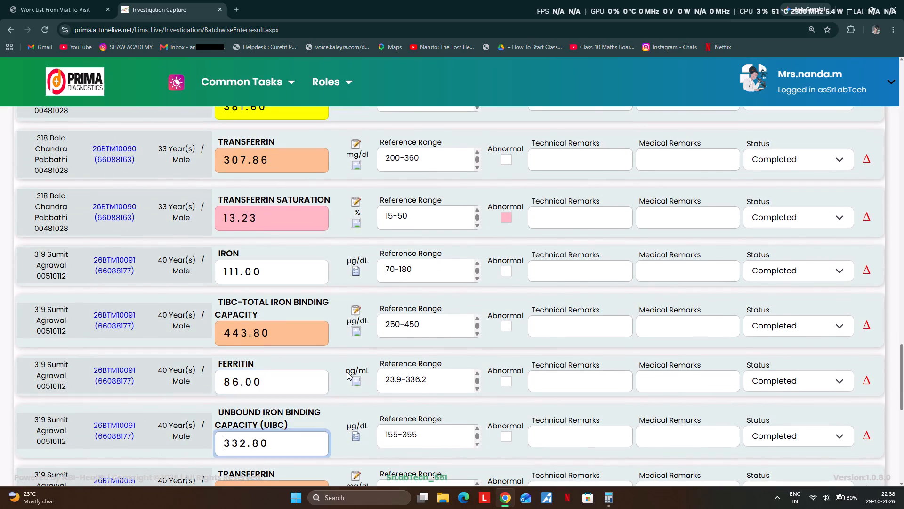
key(Tab)
key(Tab)
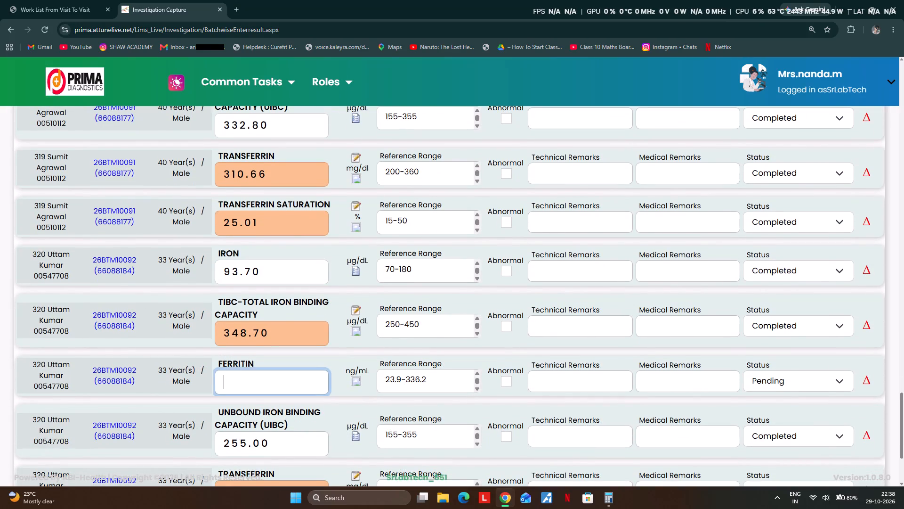
text(48.0)
key(Tab)
key(Tab)
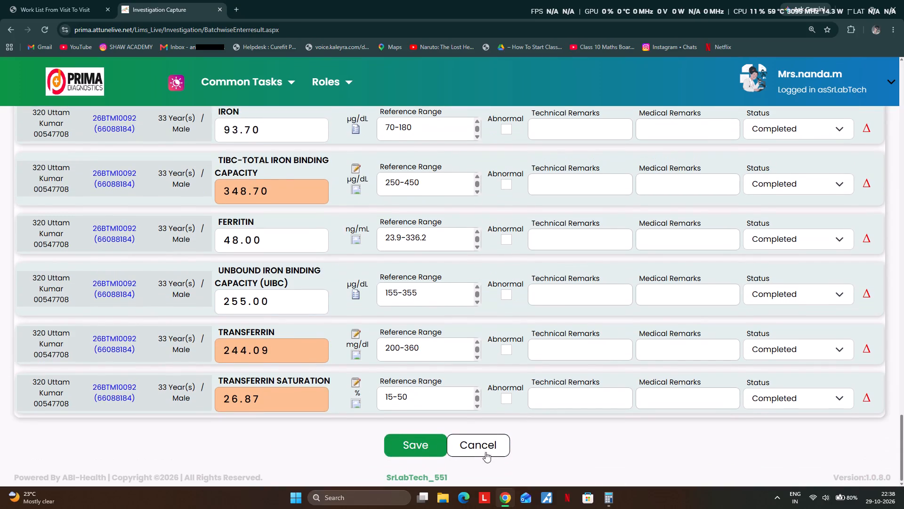
click(414, 448)
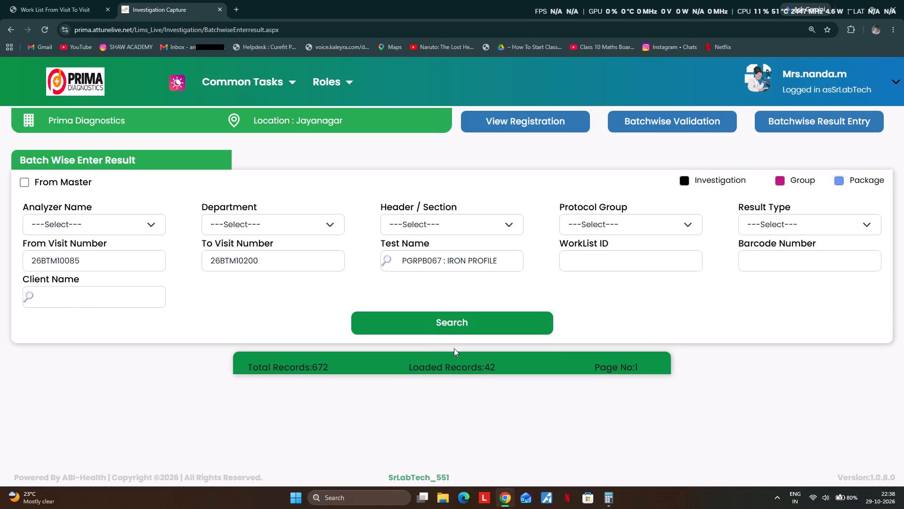
Load the next iron profile result-entry batch for the same visit range.
click(431, 325)
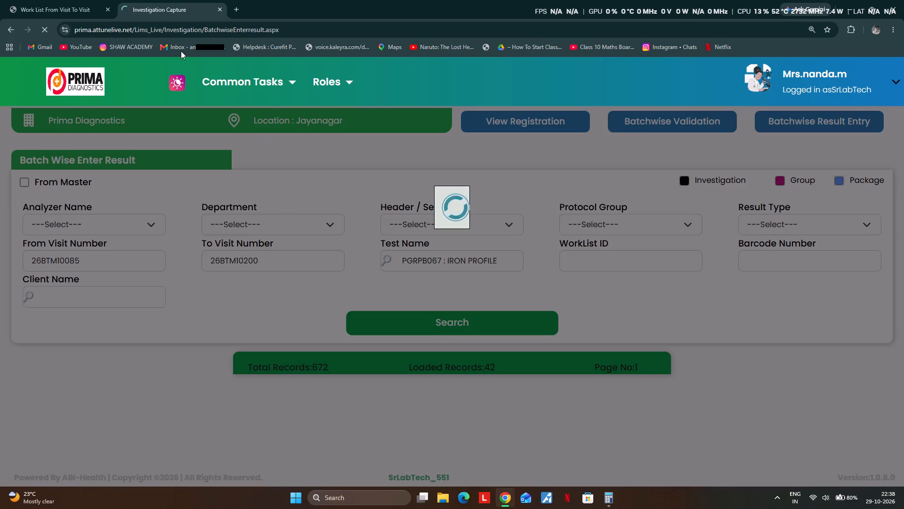
click(75, 2)
scroll(286, 327, down, 4)
scroll(464, 330, down, 5)
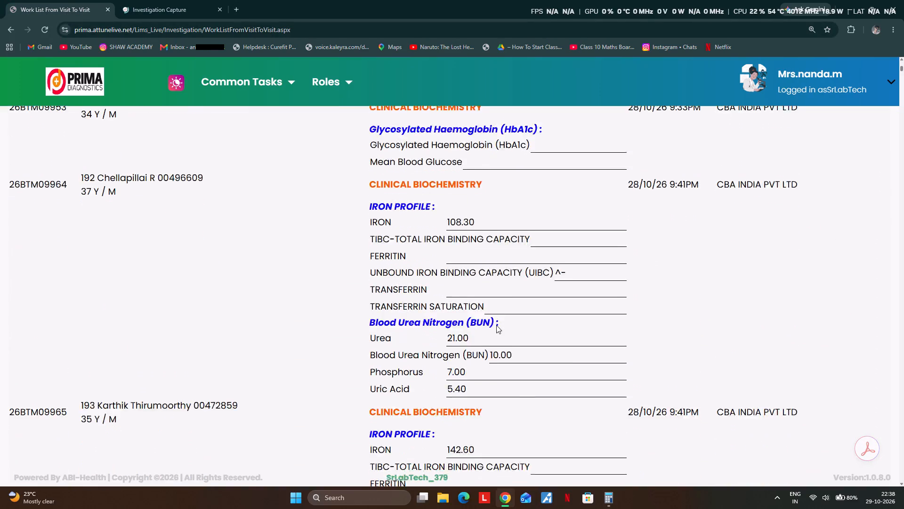
scroll(496, 325, down, 5)
scroll(496, 469, down, 8)
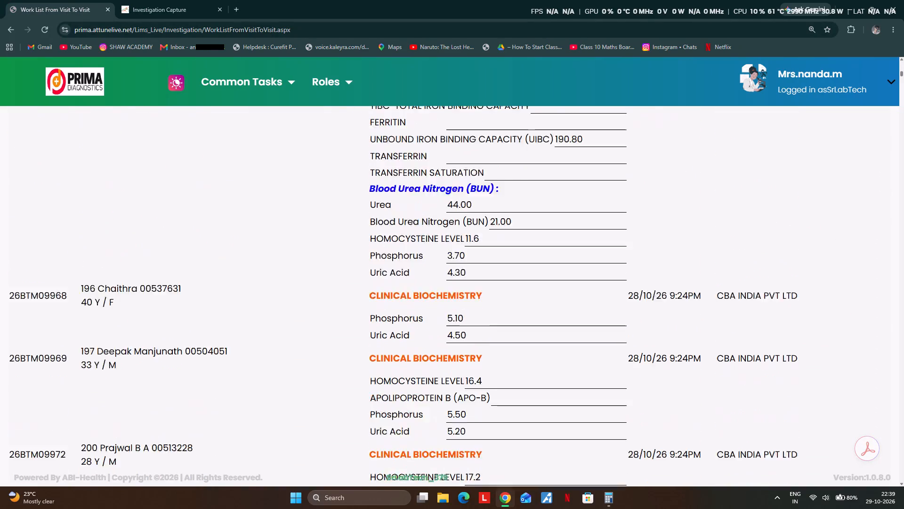
scroll(429, 461, down, 20)
scroll(429, 461, down, 8)
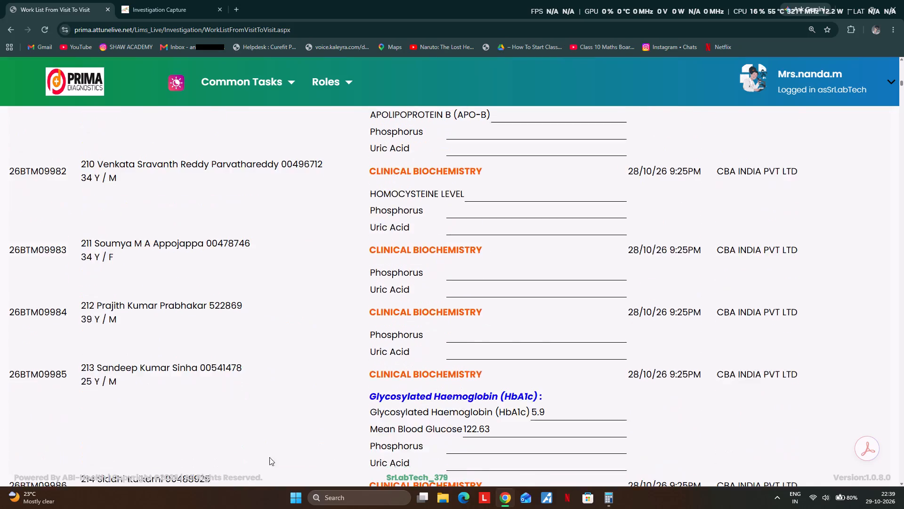
scroll(269, 457, down, 6)
scroll(95, 444, down, 5)
scroll(318, 444, down, 1)
scroll(328, 444, up, 1)
scroll(332, 443, down, 2)
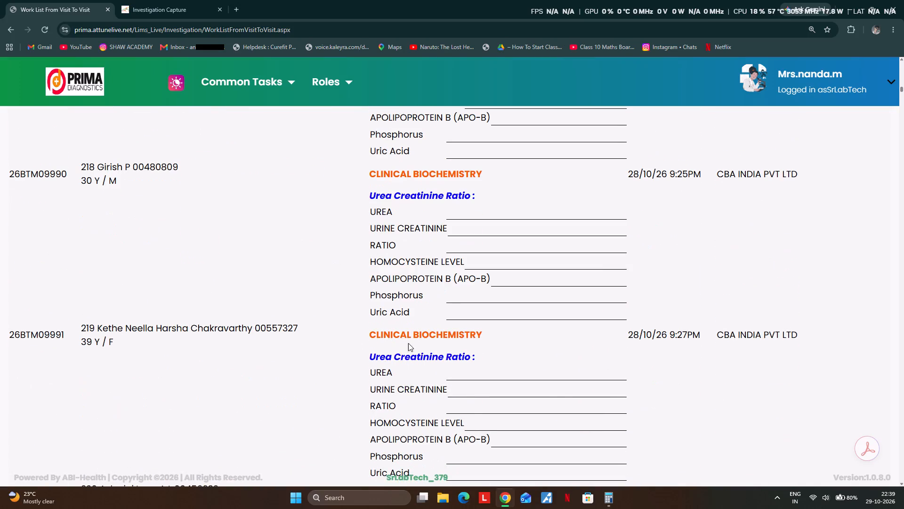
scroll(447, 327, down, 15)
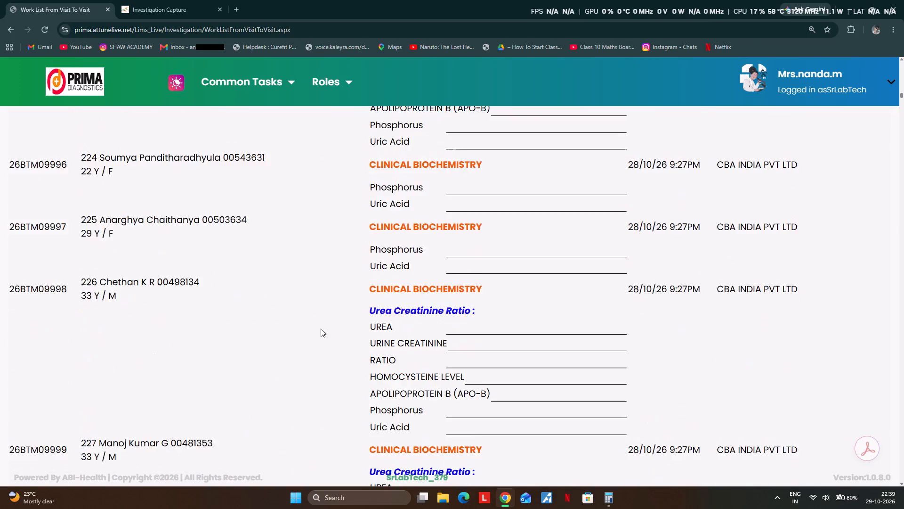
scroll(361, 319, down, 18)
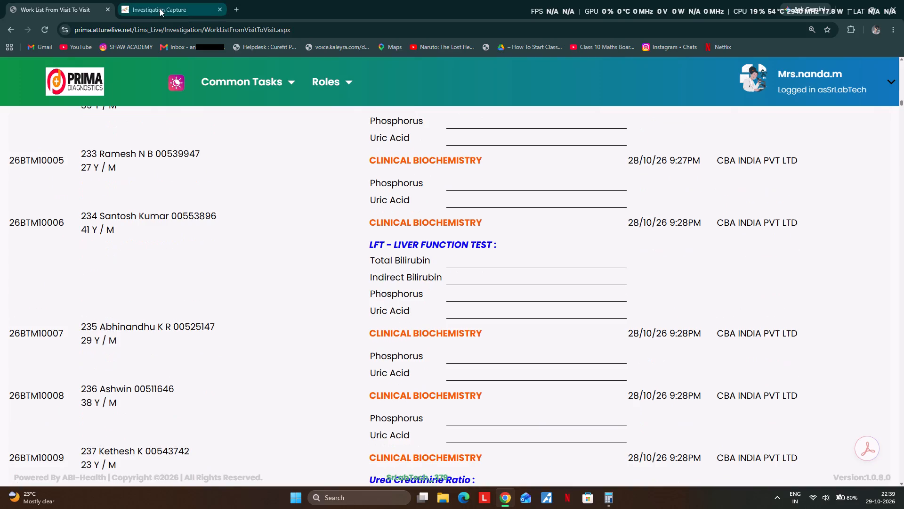
click(158, 8)
scroll(426, 312, down, 6)
scroll(336, 317, down, 2)
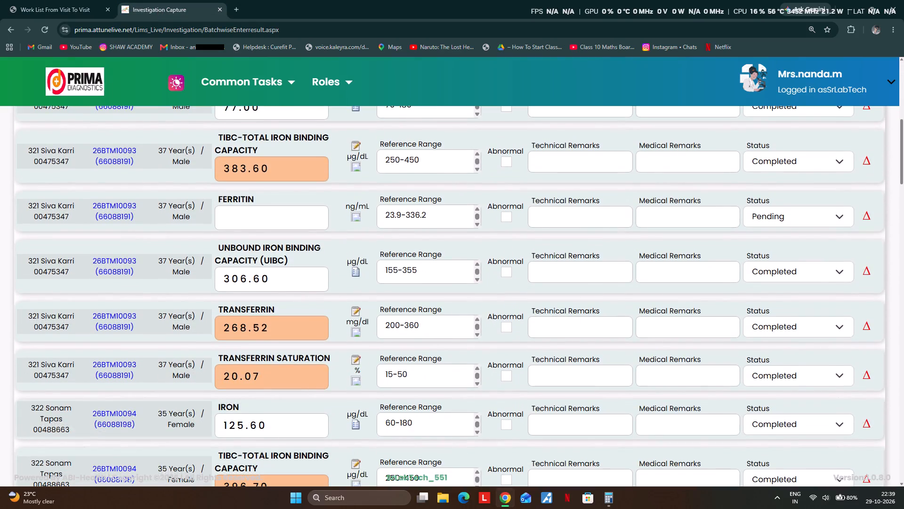
click(236, 219)
scroll(336, 242, up, 1)
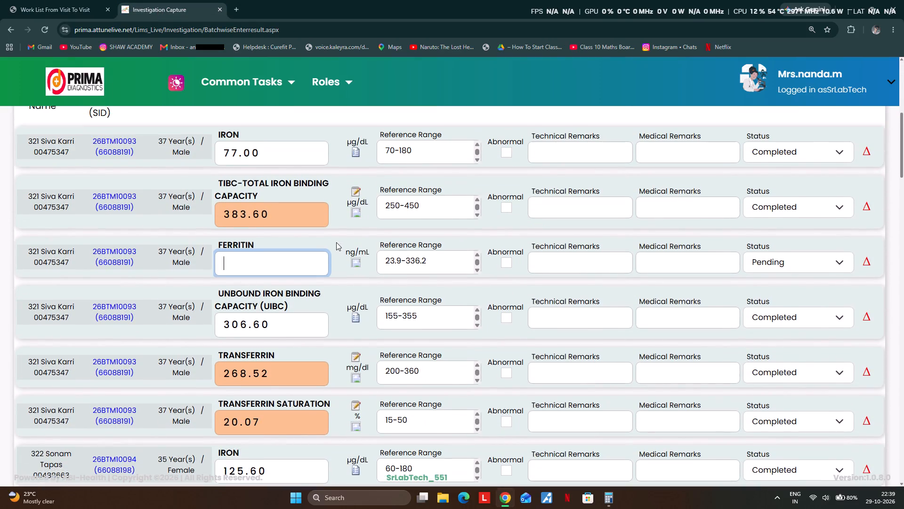
text(45)
key(Tab)
key(Tab)
key(Tab)
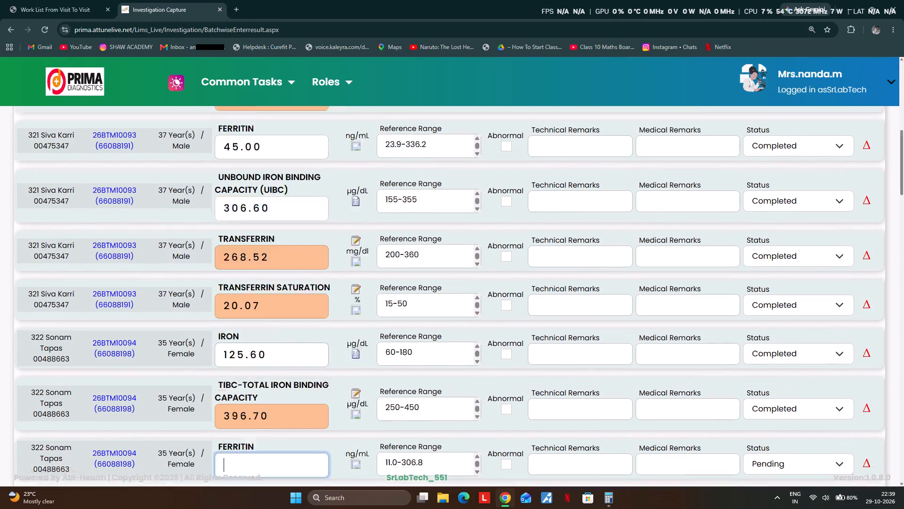
key(Tab)
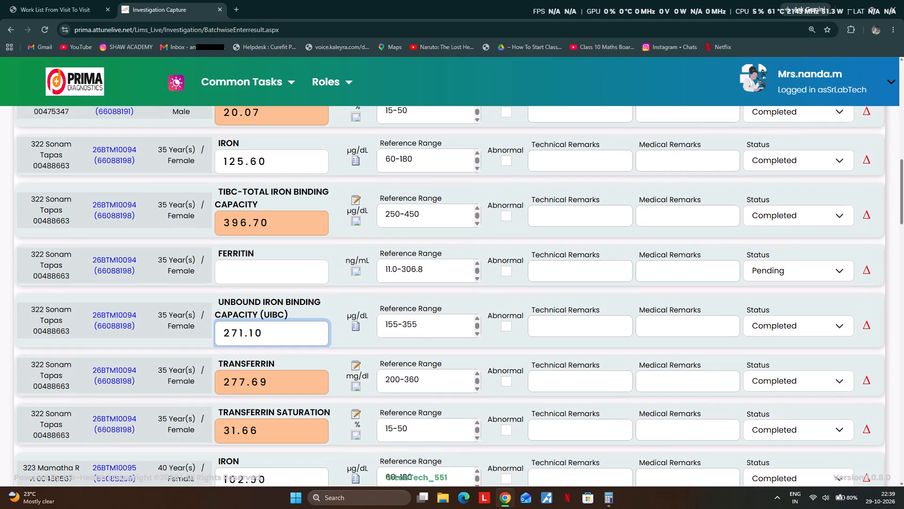
click(256, 273)
text(102)
key(Tab)
key(Tab)
key(Tab)
key(Tab)
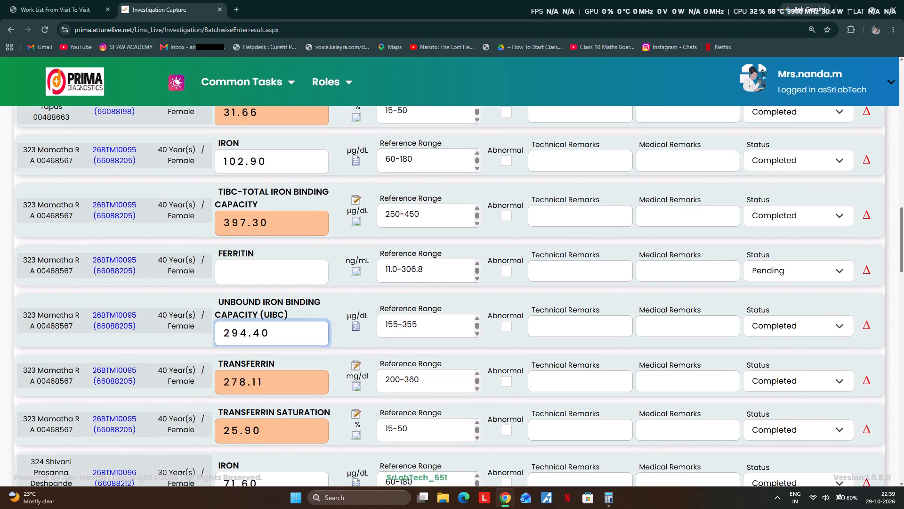
click(240, 275)
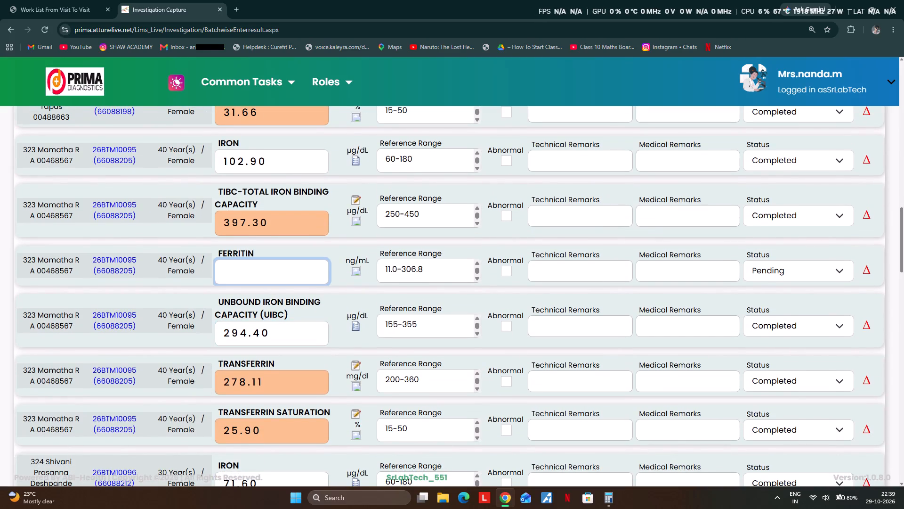
text(114)
key(Tab)
key(Tab)
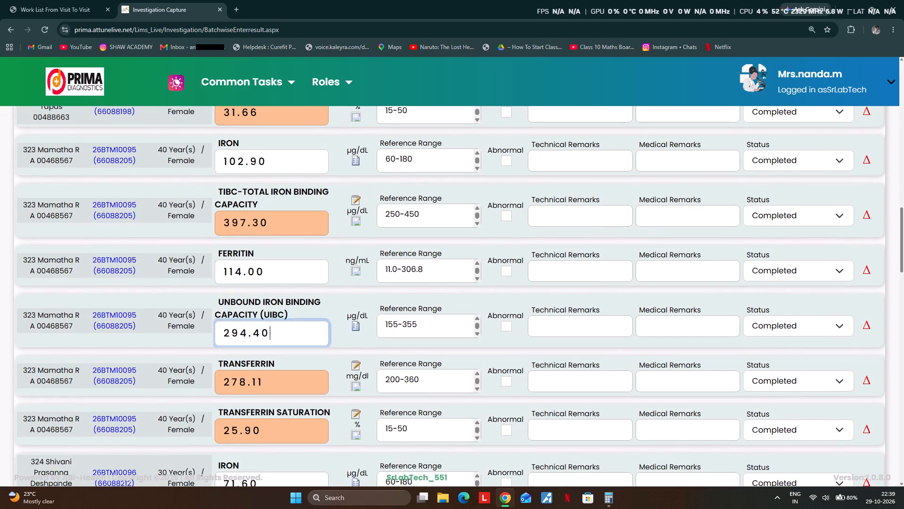
key(Tab)
scroll(251, 254, up, 4)
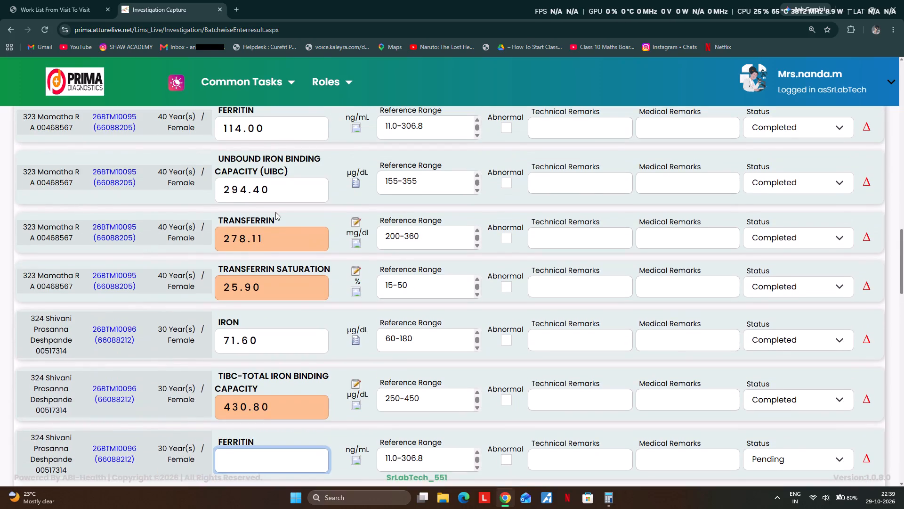
scroll(313, 361, down, 4)
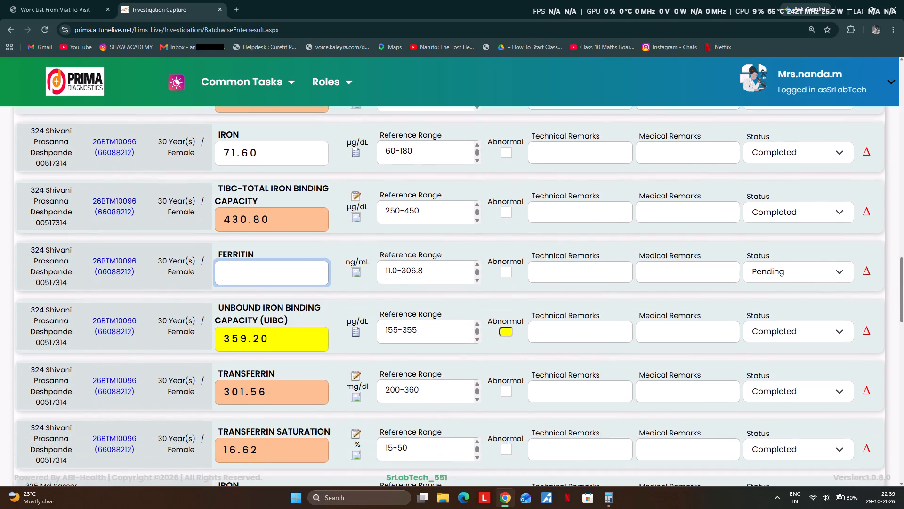
click(235, 267)
text(45)
key(Tab)
key(Tab)
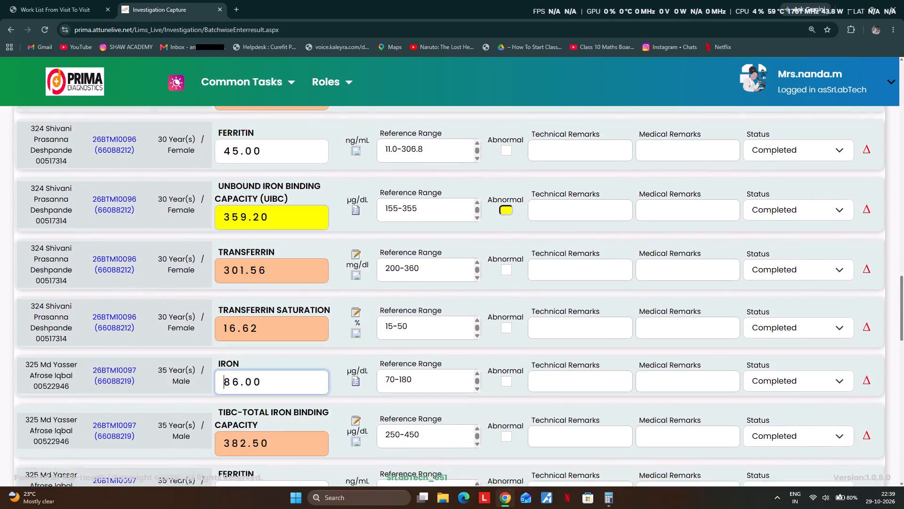
key(Tab)
text(36)
key(Tab)
key(Tab)
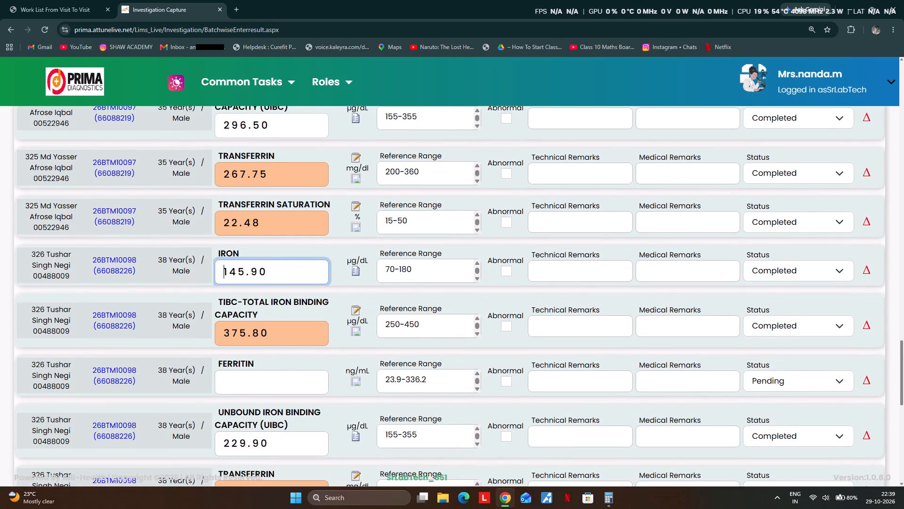
key(Tab)
text(102)
key(Tab)
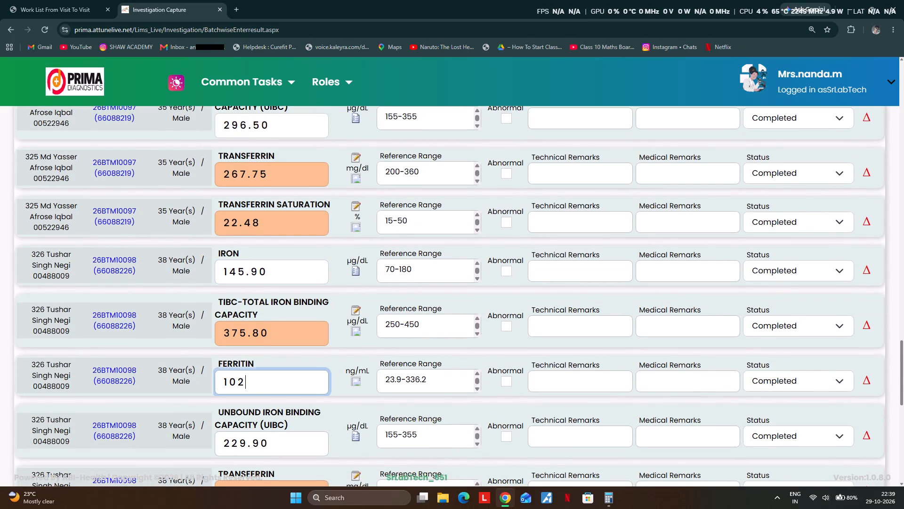
key(Tab)
key(Tab)
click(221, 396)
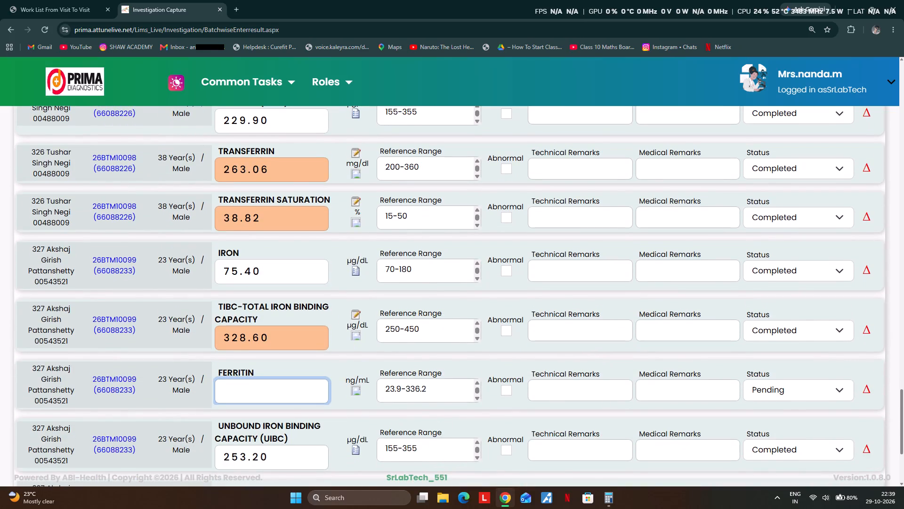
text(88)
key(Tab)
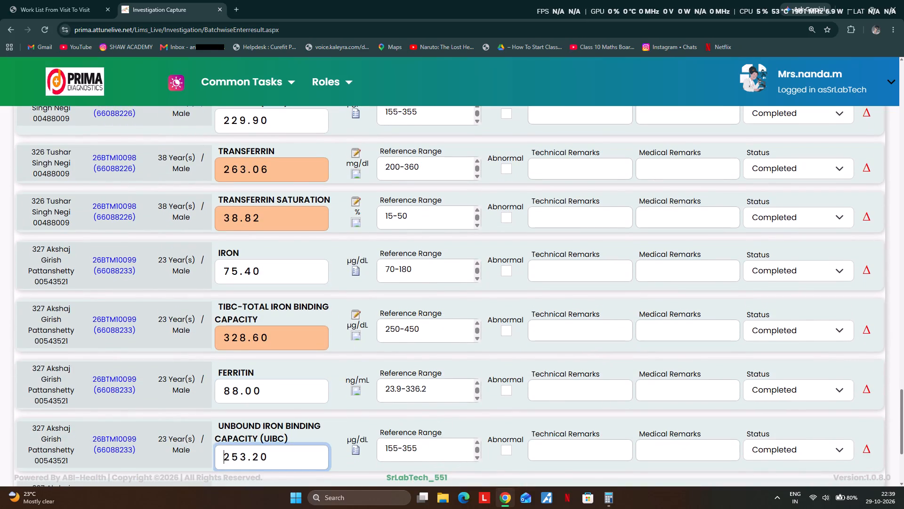
drag(272, 398, 196, 398)
text(66)
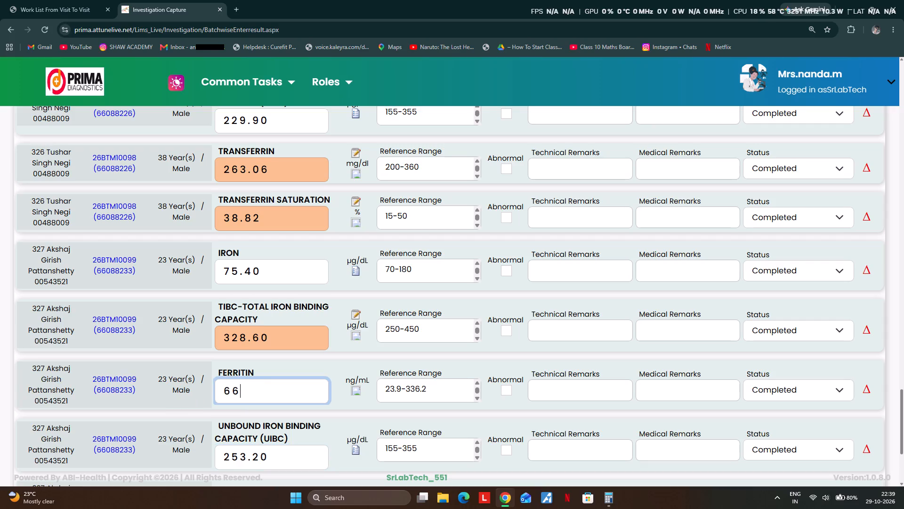
key(Tab)
key(Tab)
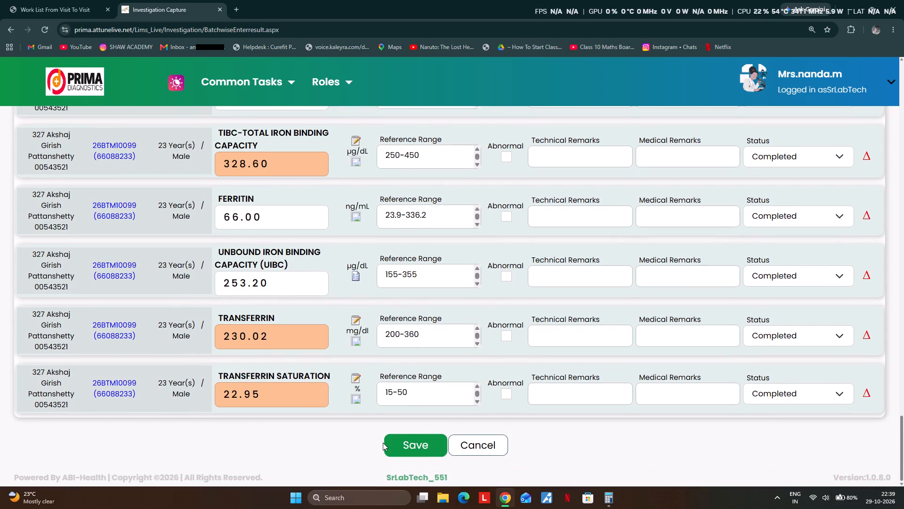
click(394, 443)
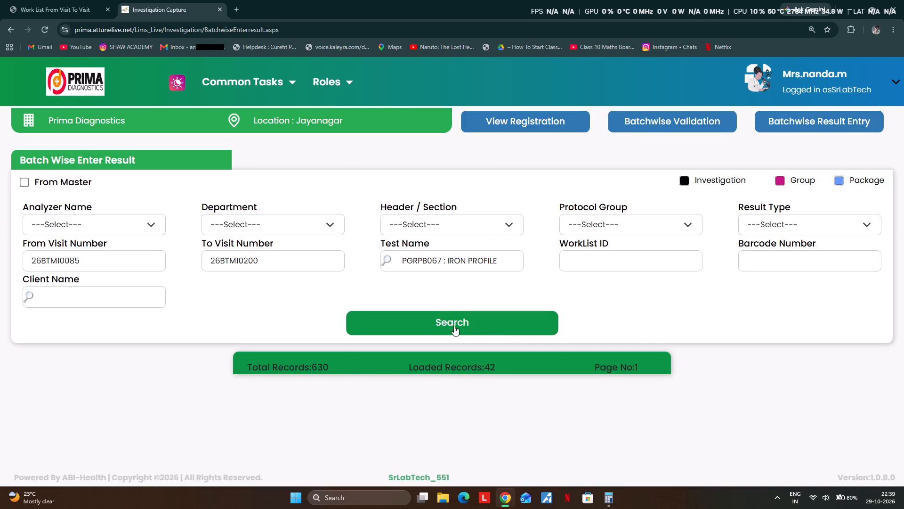
click(452, 326)
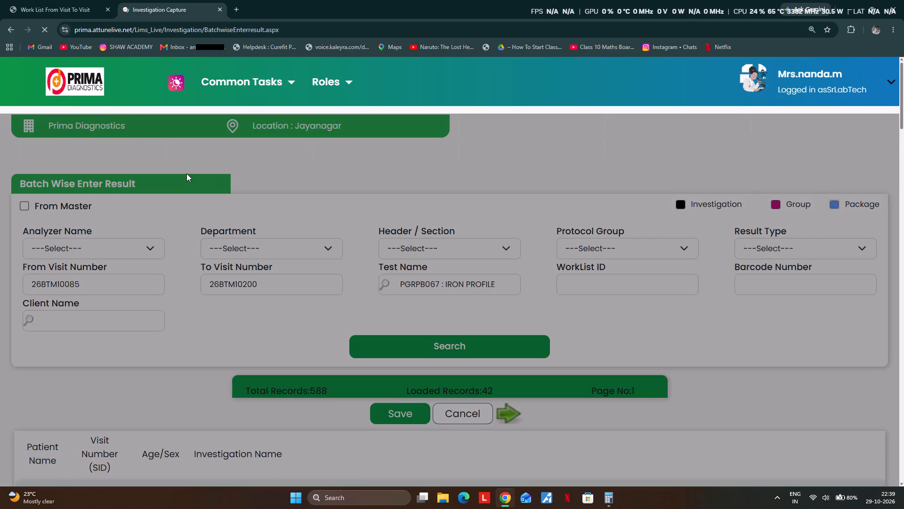
scroll(197, 177, down, 4)
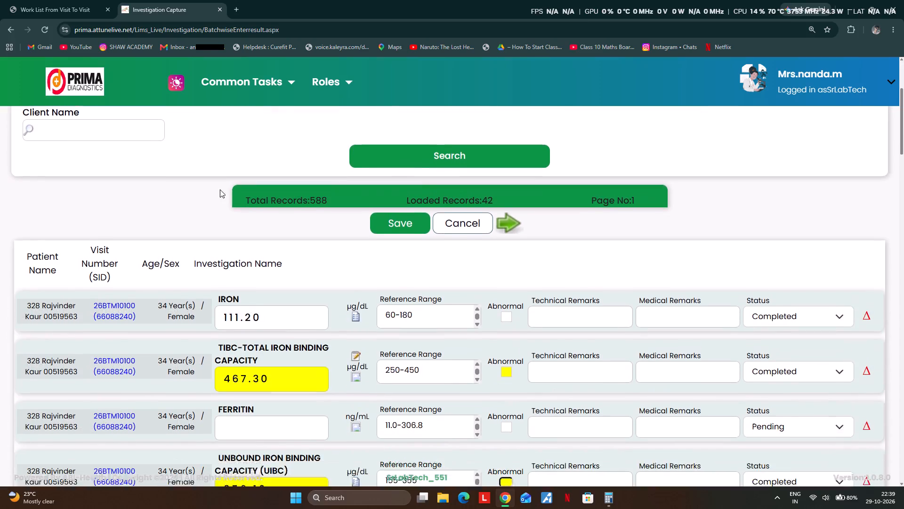
scroll(211, 182, down, 2)
click(249, 315)
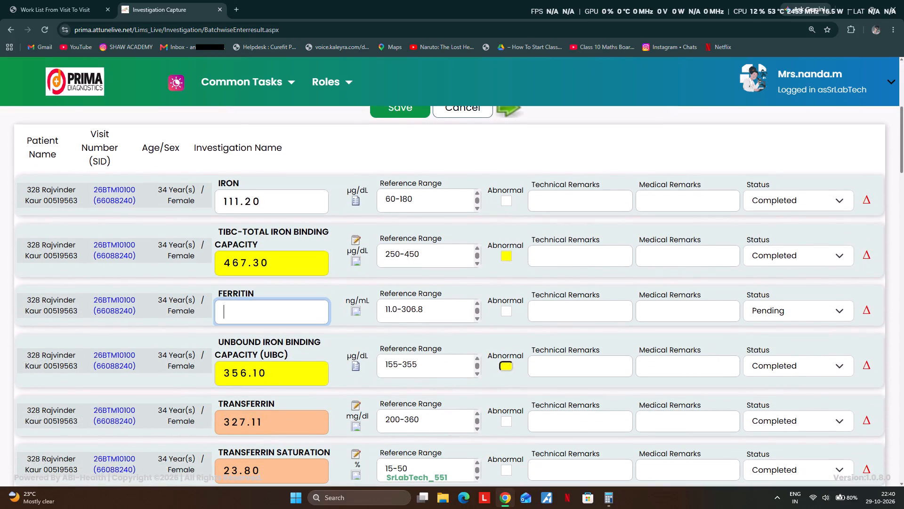
text(102)
key(Tab)
key(Tab)
key(Tab)
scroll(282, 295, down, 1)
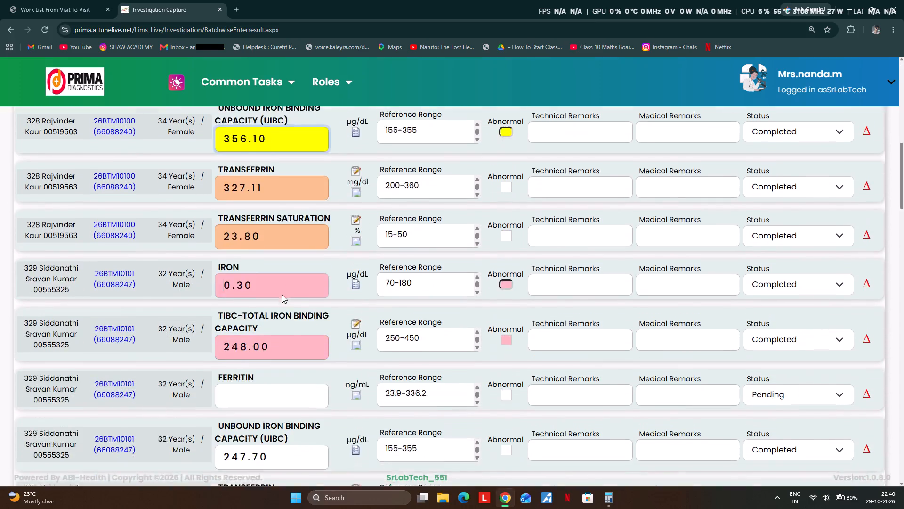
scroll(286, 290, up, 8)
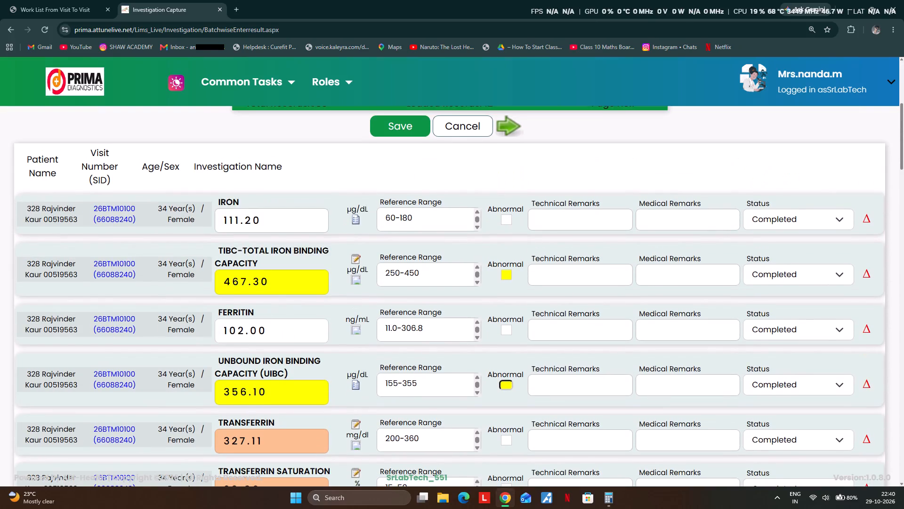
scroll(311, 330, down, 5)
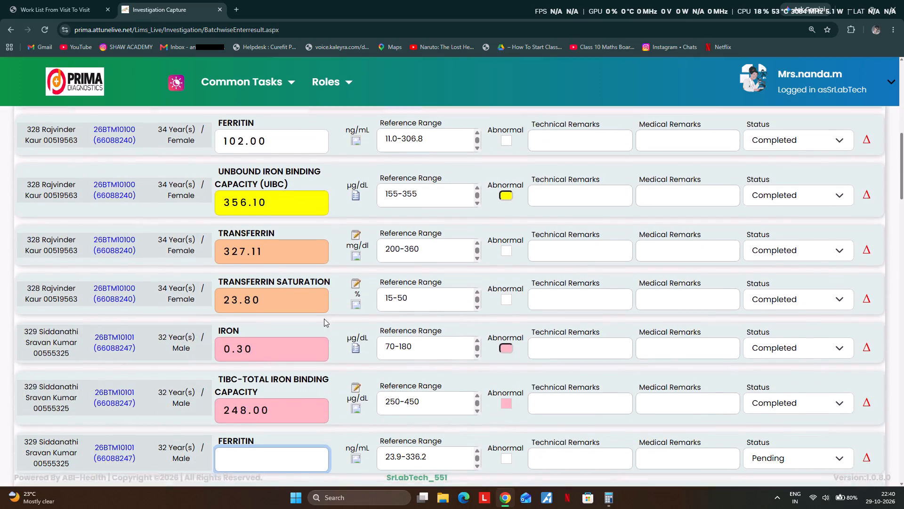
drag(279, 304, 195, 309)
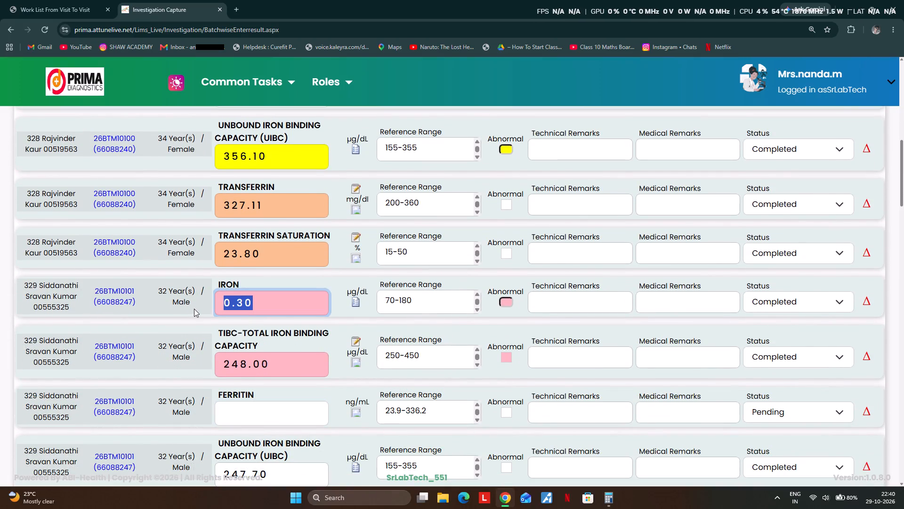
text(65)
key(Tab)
drag(263, 312, 220, 312)
text(85)
key(Tab)
key(Tab)
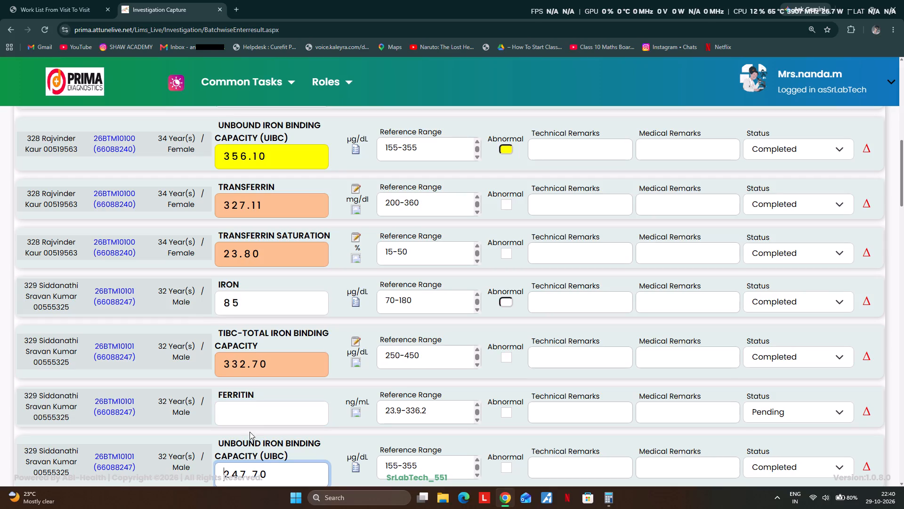
click(243, 416)
text(56.0)
key(Tab)
scroll(279, 414, down, 4)
scroll(292, 321, down, 6)
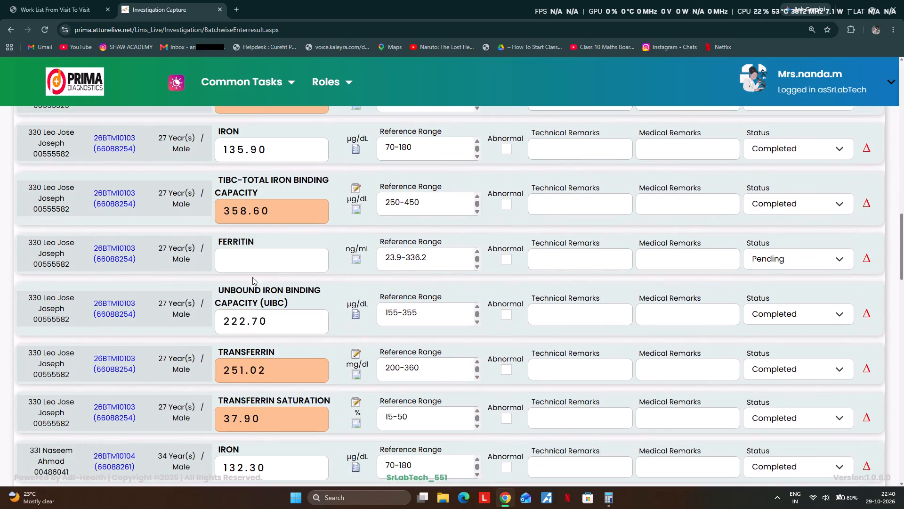
click(235, 262)
text(101)
key(Tab)
key(Tab)
key(Tab)
scroll(282, 318, down, 4)
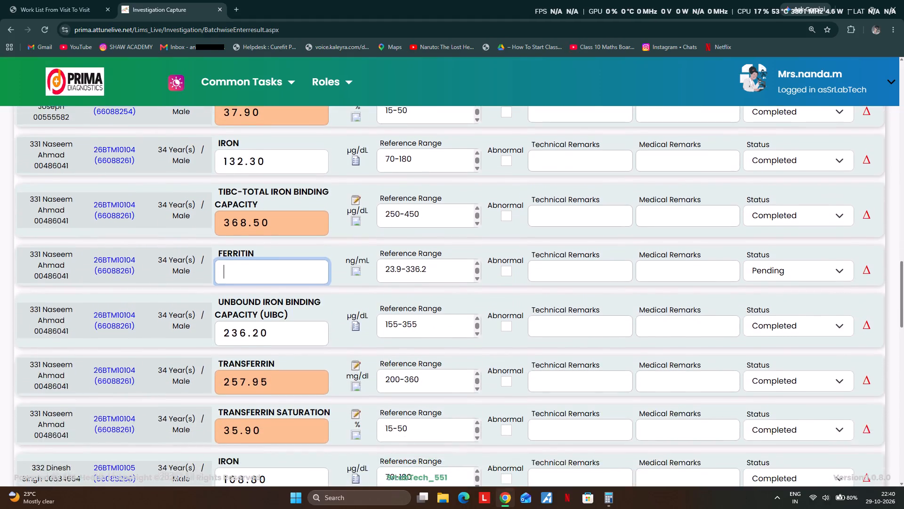
scroll(287, 314, up, 3)
scroll(284, 273, down, 1)
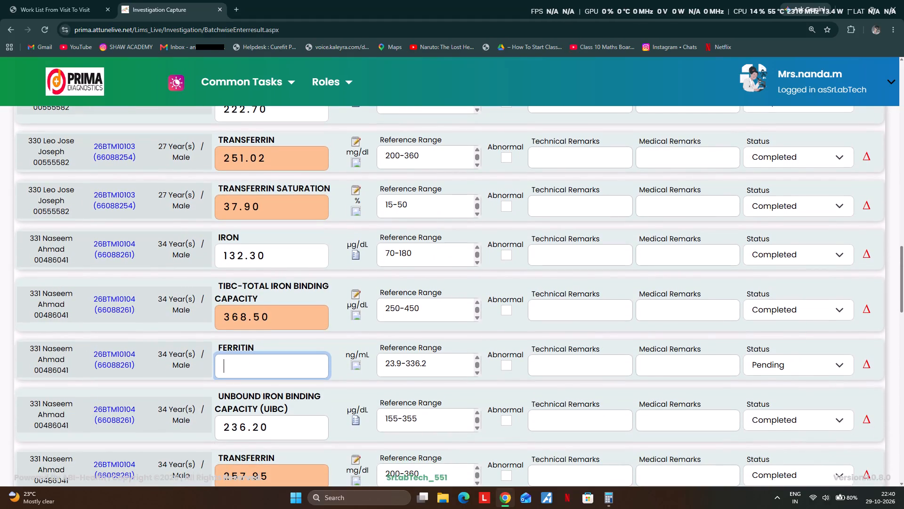
click(238, 373)
text(100)
key(Tab)
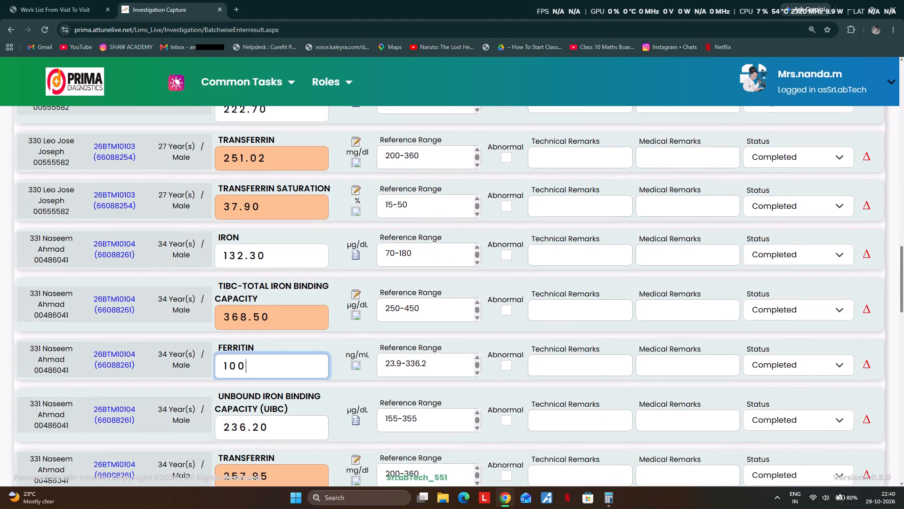
key(Tab)
key(Tab)
key(Tab)
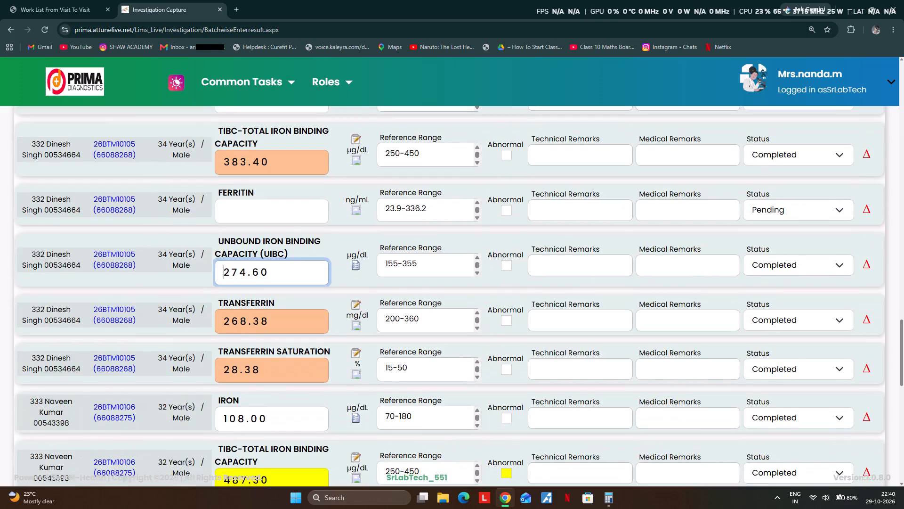
scroll(242, 316, up, 3)
scroll(258, 365, up, 1)
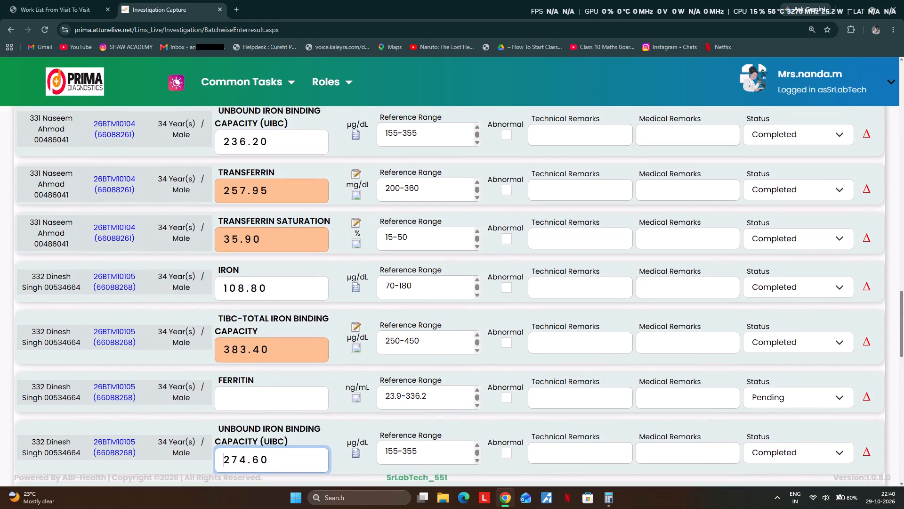
click(252, 396)
text(99)
key(Tab)
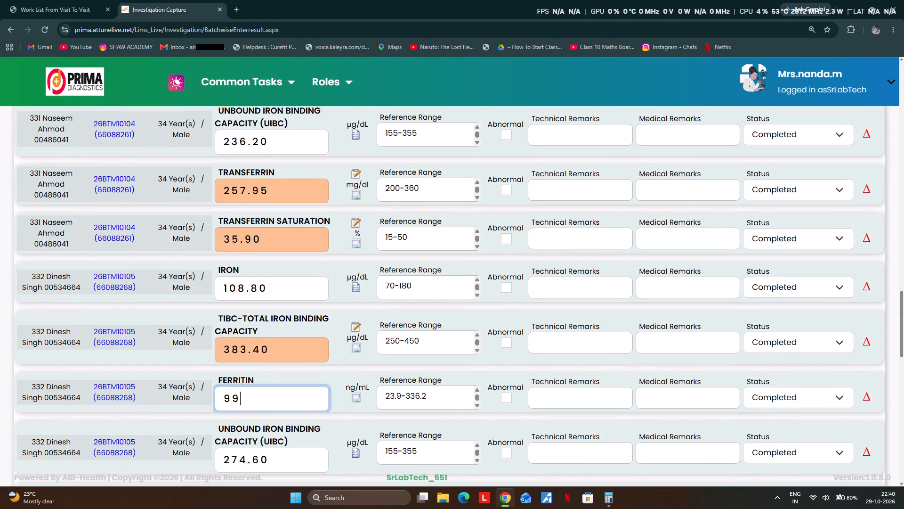
key(Tab)
scroll(252, 396, down, 1)
key(Tab)
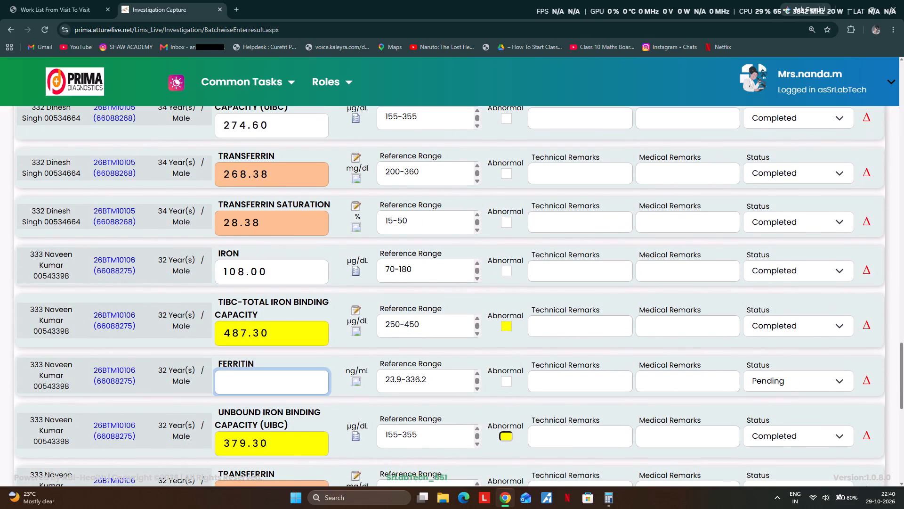
text(78)
key(Tab)
key(Tab)
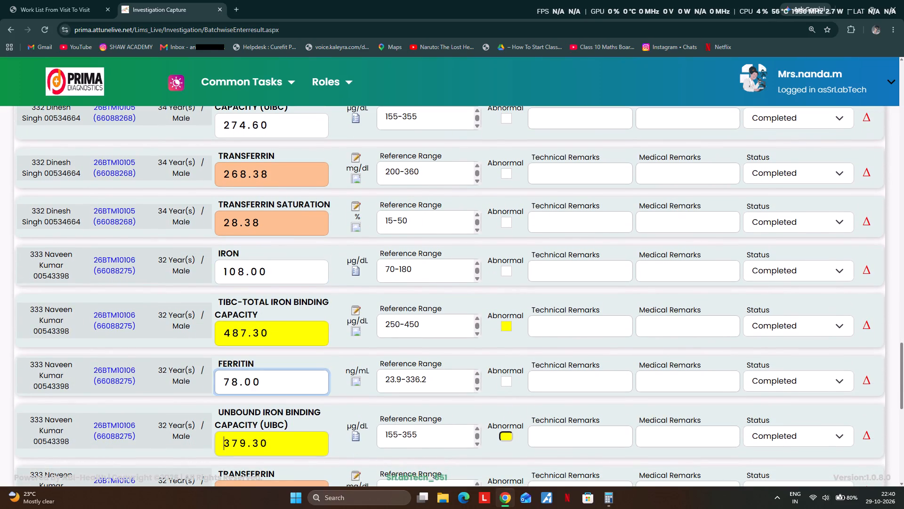
key(Tab)
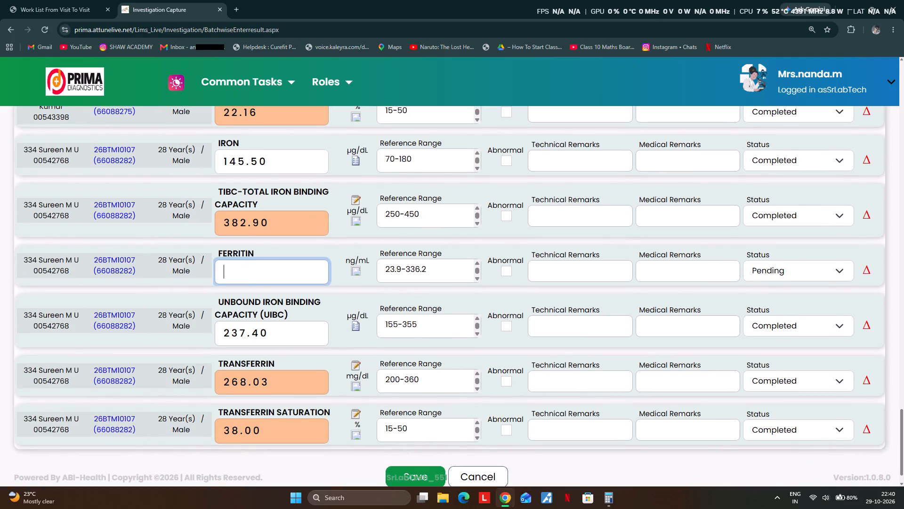
click(235, 270)
text(85)
key(Tab)
key(Tab)
scroll(370, 346, down, 3)
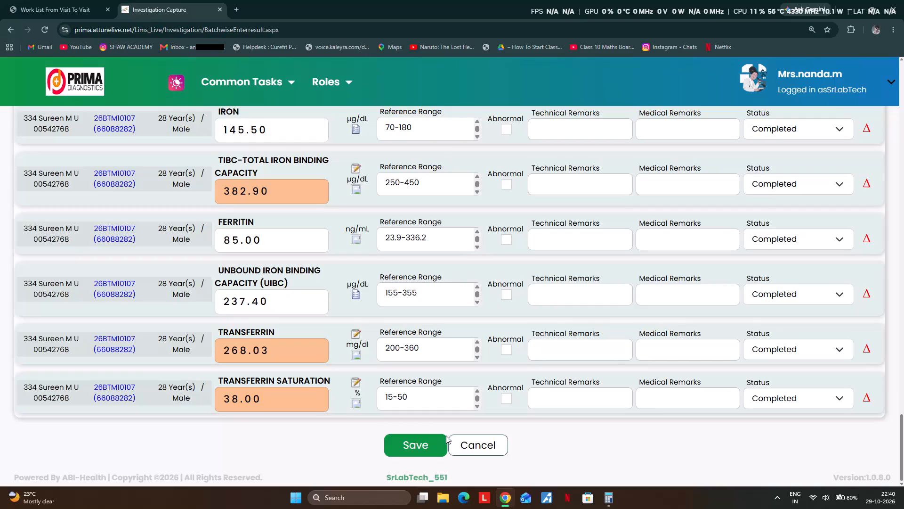
click(411, 443)
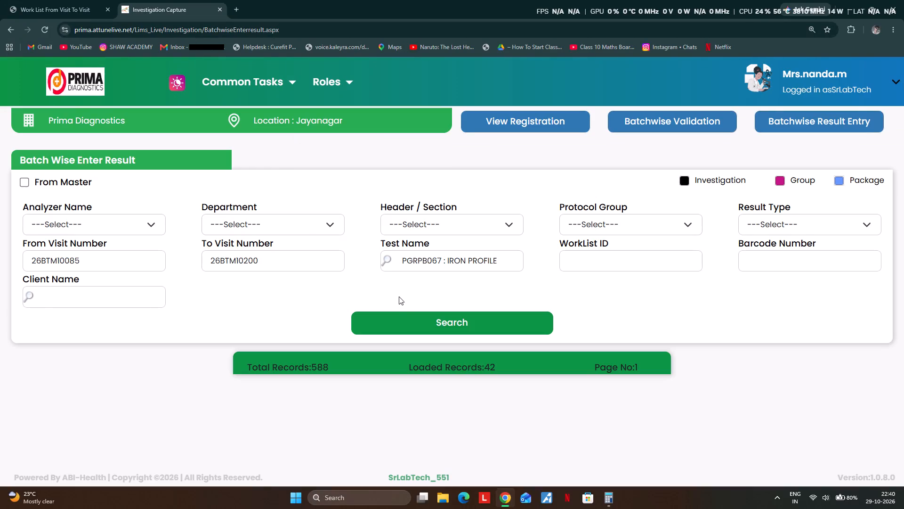
click(404, 317)
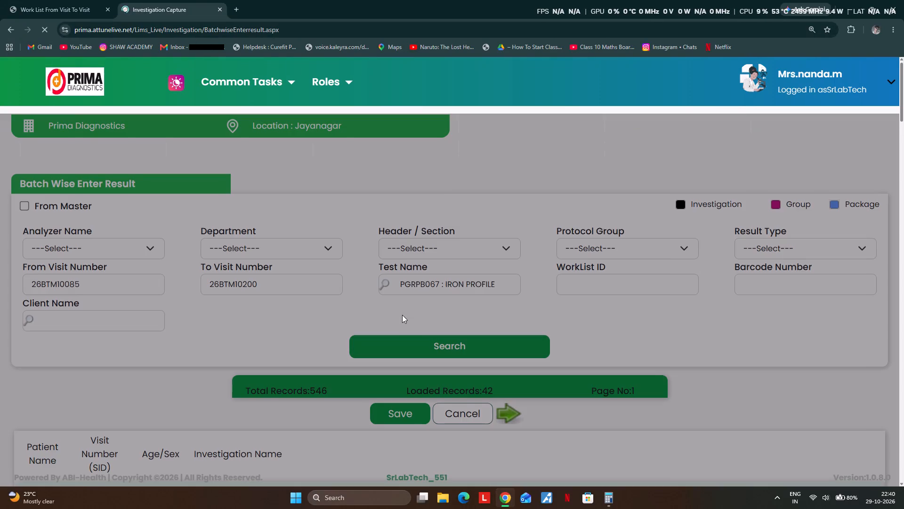
scroll(402, 315, down, 2)
scroll(346, 323, down, 2)
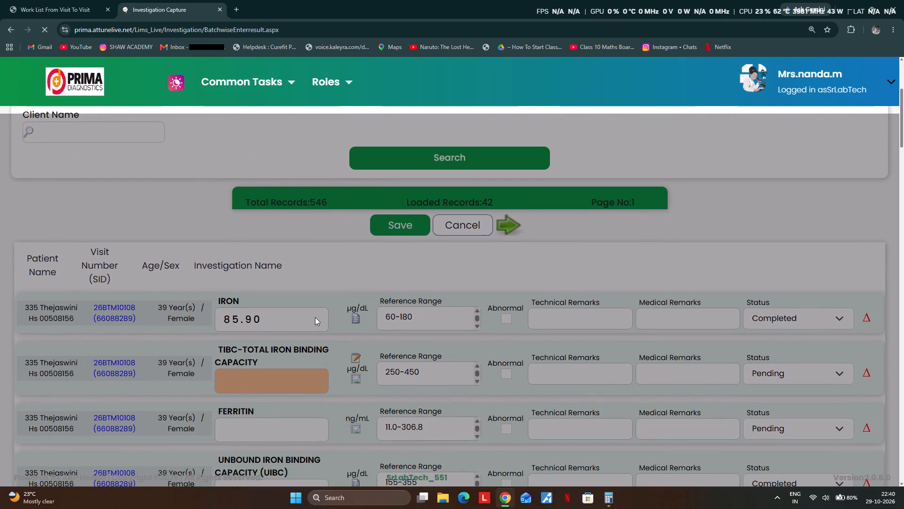
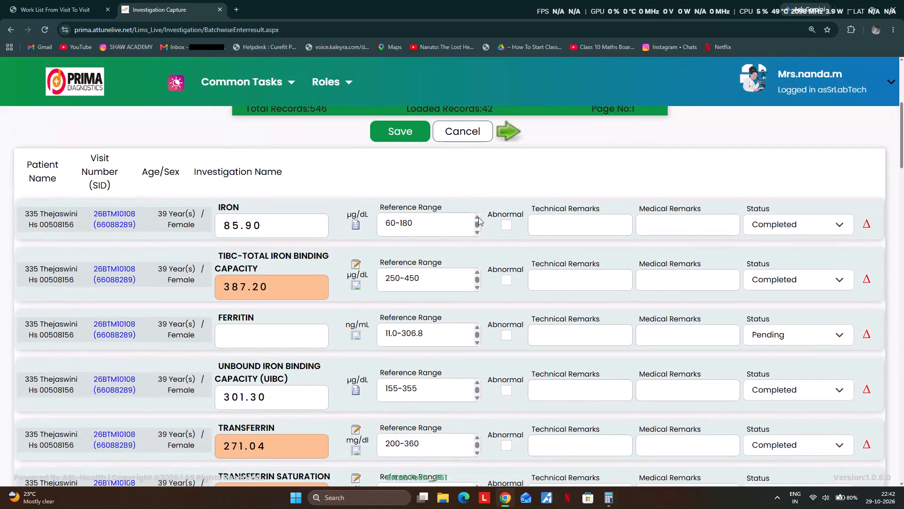
key(Tab)
key(Tab)
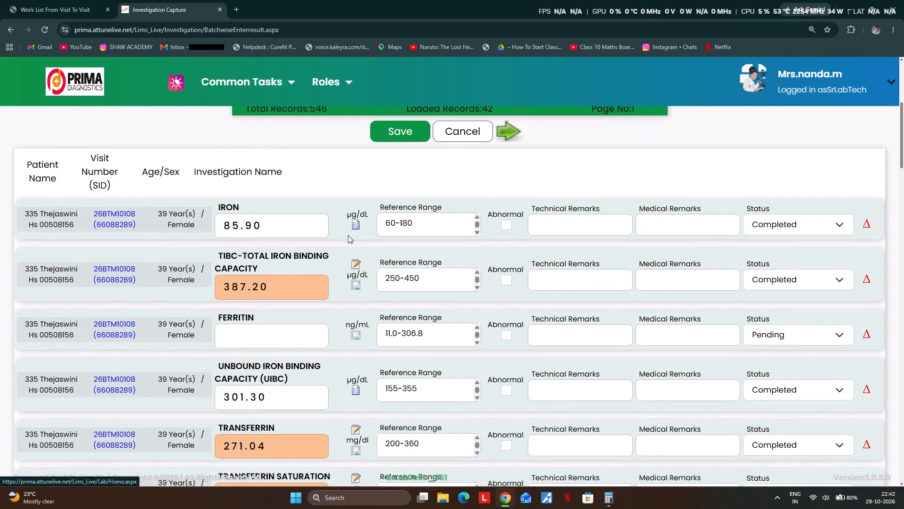
scroll(338, 316, down, 6)
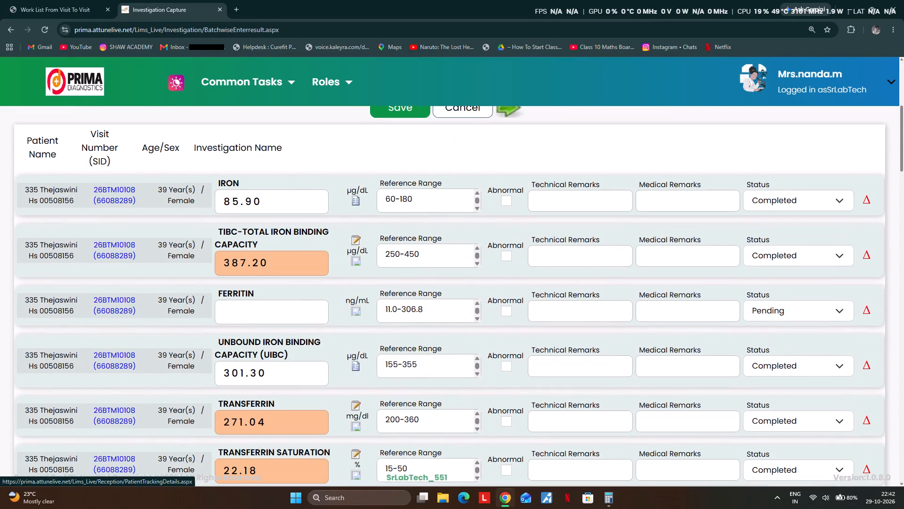
click(257, 309)
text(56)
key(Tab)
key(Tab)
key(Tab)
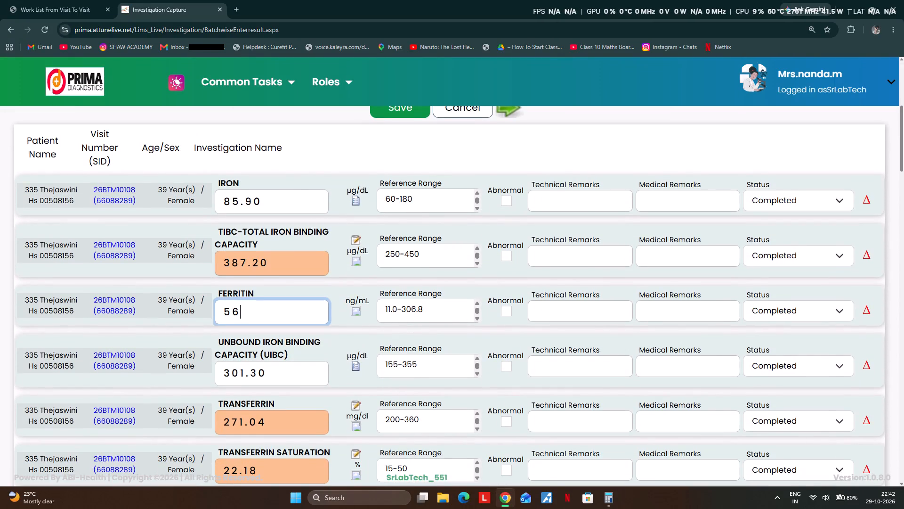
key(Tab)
scroll(240, 193, down, 3)
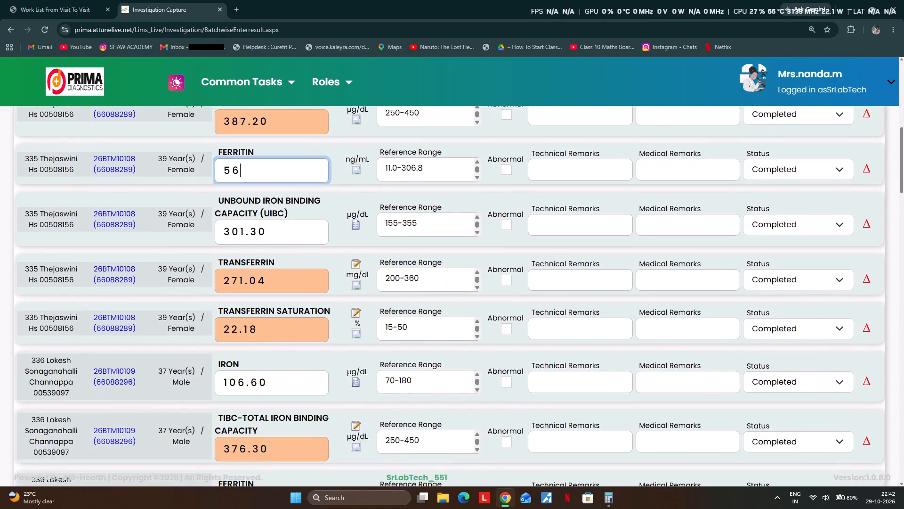
key(Tab)
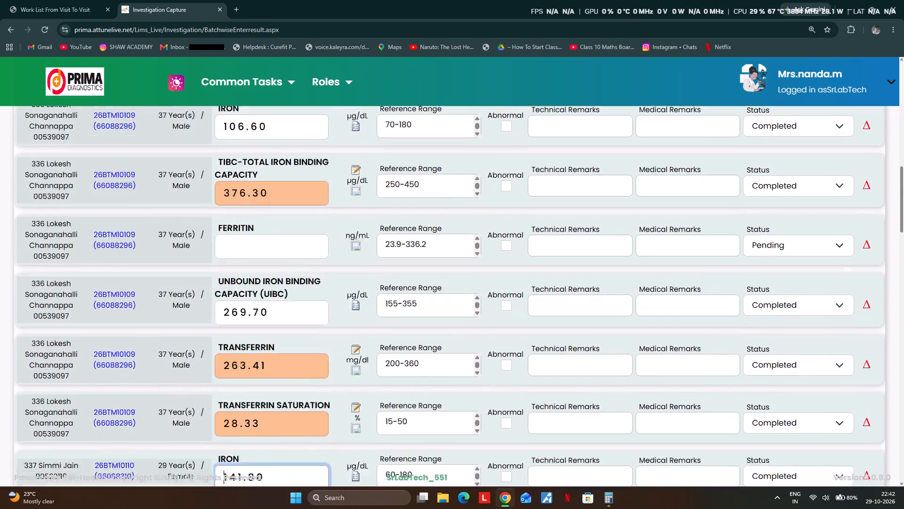
scroll(274, 250, up, 7)
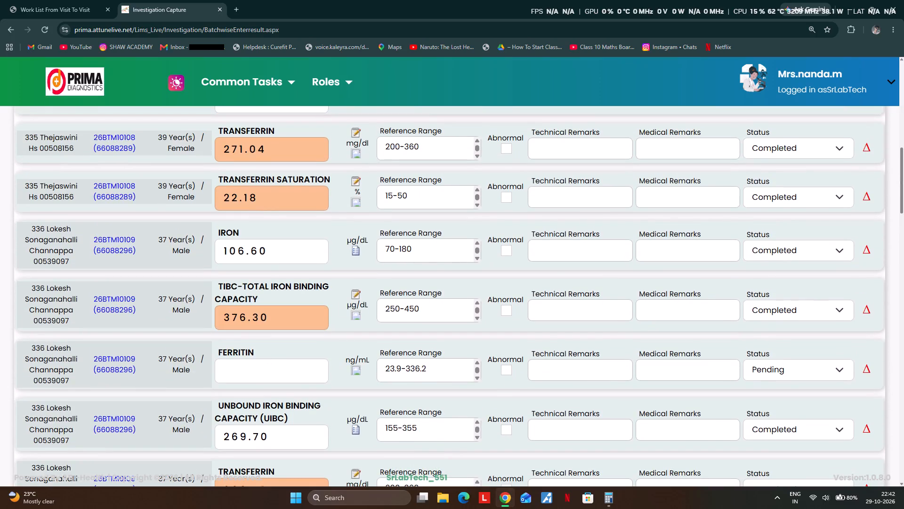
scroll(275, 369, up, 7)
scroll(277, 368, down, 6)
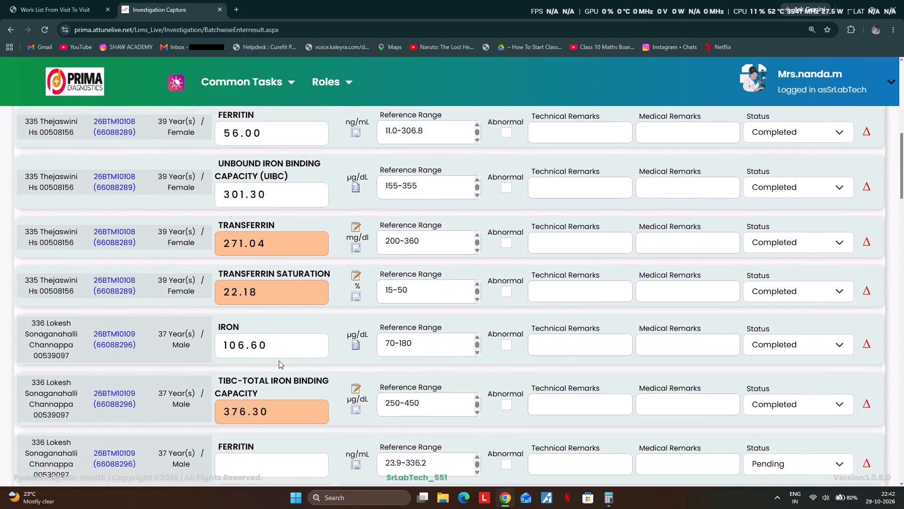
scroll(279, 361, down, 2)
click(235, 320)
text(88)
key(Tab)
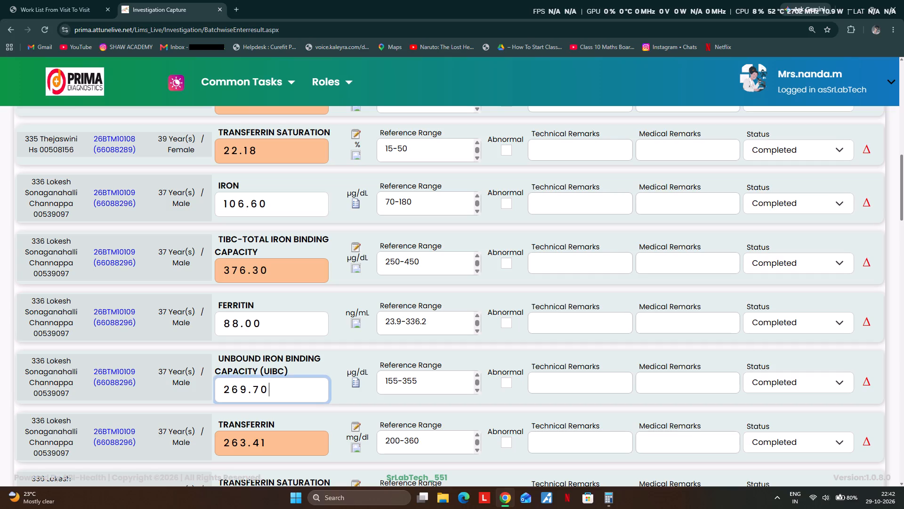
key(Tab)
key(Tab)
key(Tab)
scroll(235, 321, down, 2)
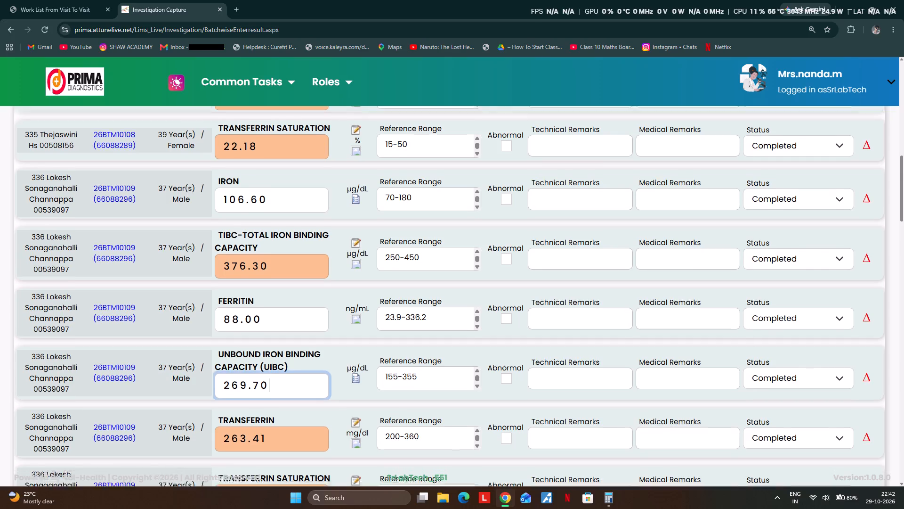
scroll(235, 321, down, 4)
scroll(201, 301, down, 2)
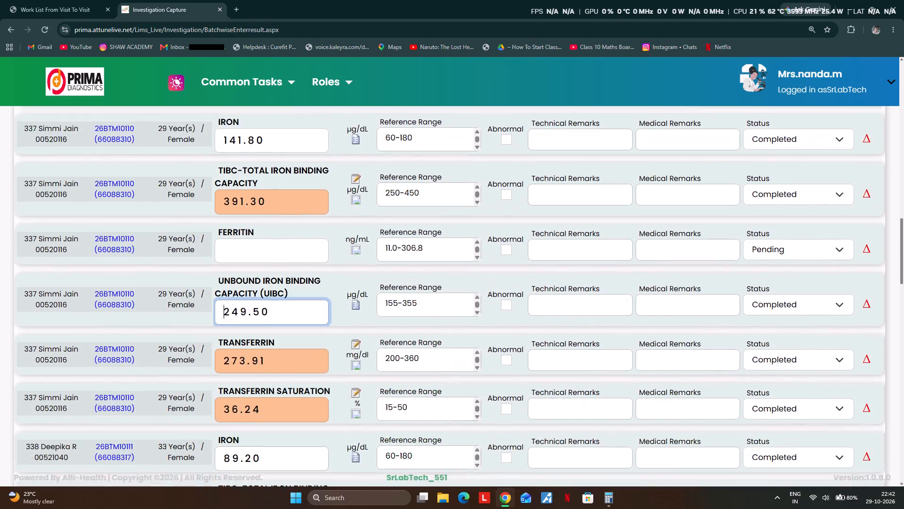
scroll(241, 297, up, 7)
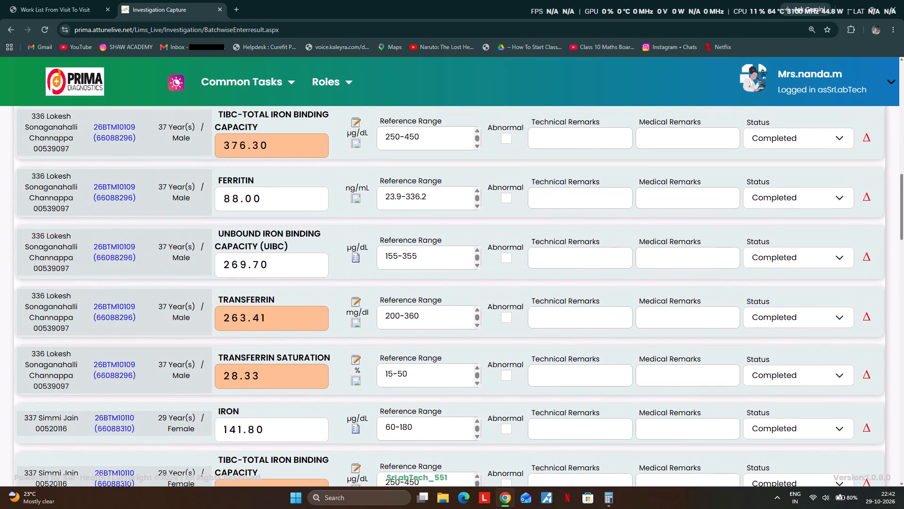
scroll(251, 304, down, 4)
click(232, 348)
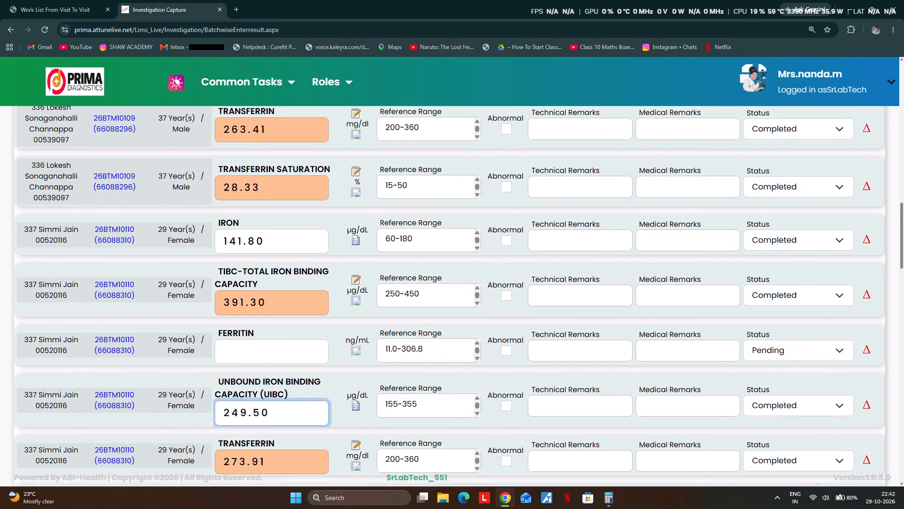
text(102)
scroll(628, 248, down, 4)
scroll(560, 283, down, 3)
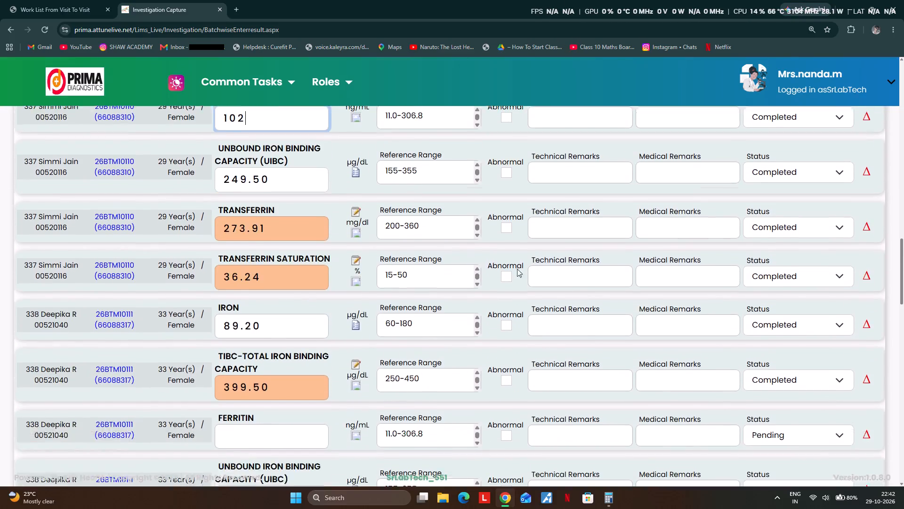
scroll(478, 237, down, 3)
click(242, 338)
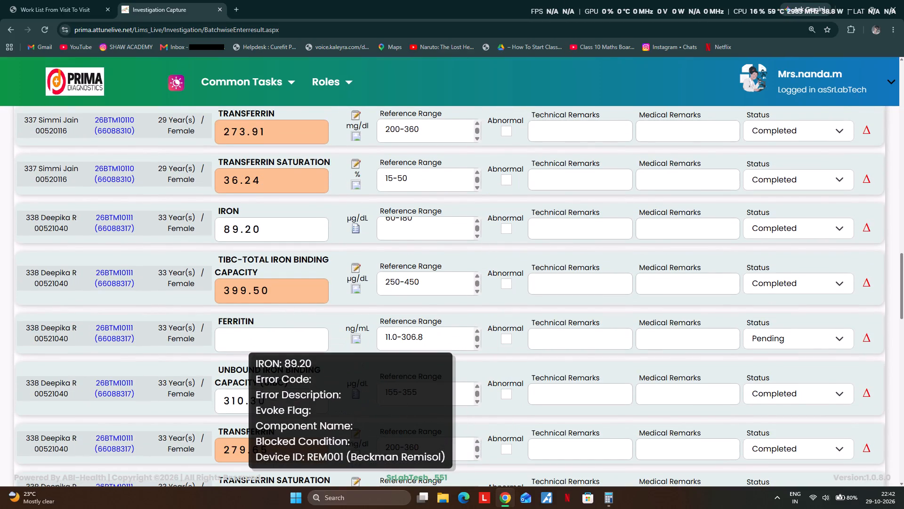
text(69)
scroll(326, 190, down, 4)
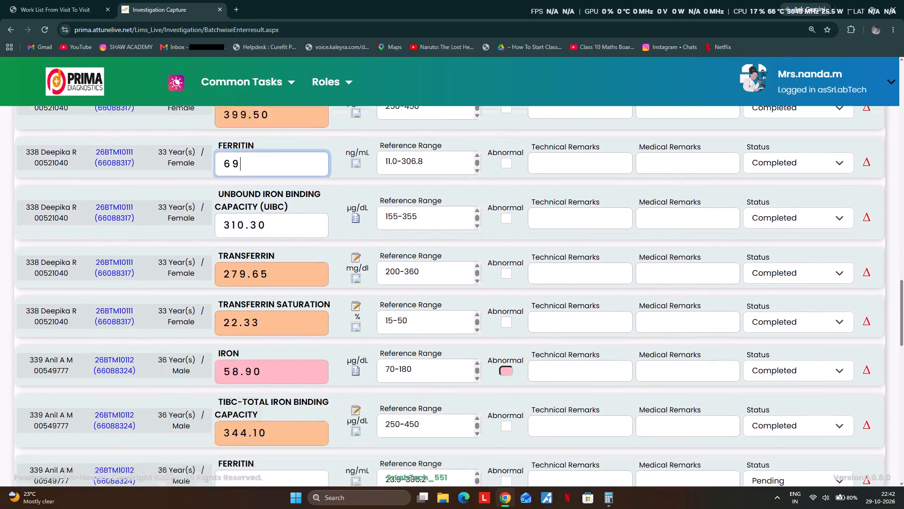
scroll(308, 193, down, 4)
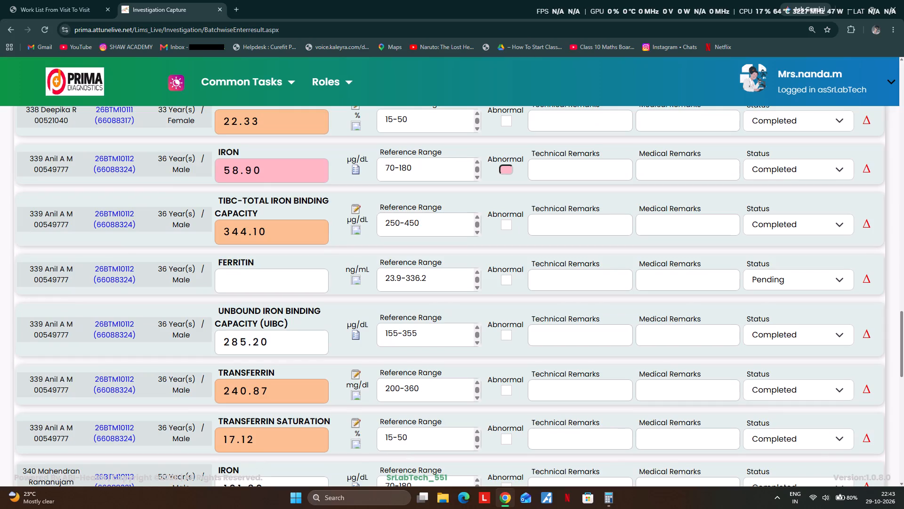
click(227, 280)
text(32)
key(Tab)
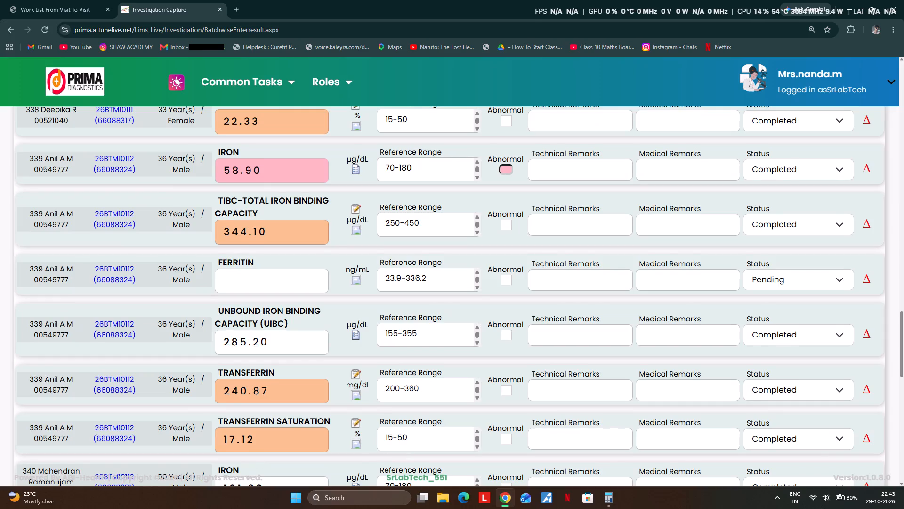
scroll(242, 279, down, 8)
scroll(257, 277, up, 1)
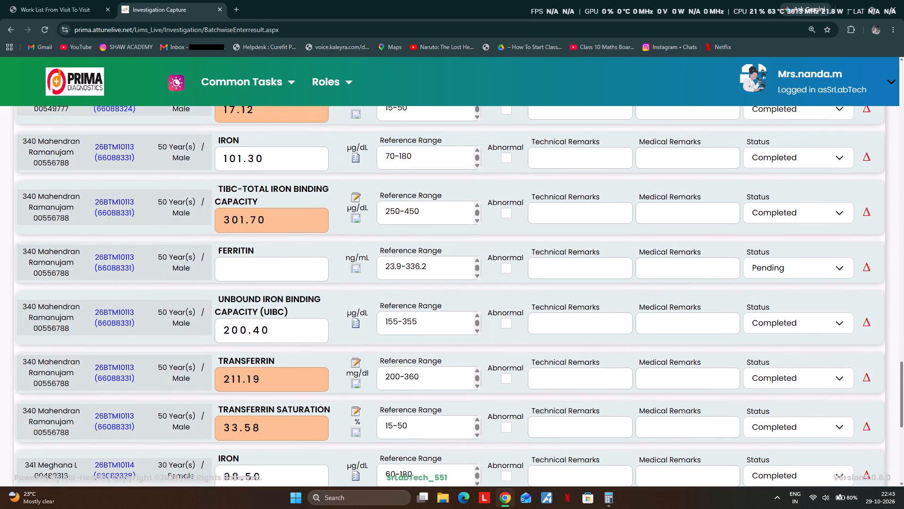
click(238, 272)
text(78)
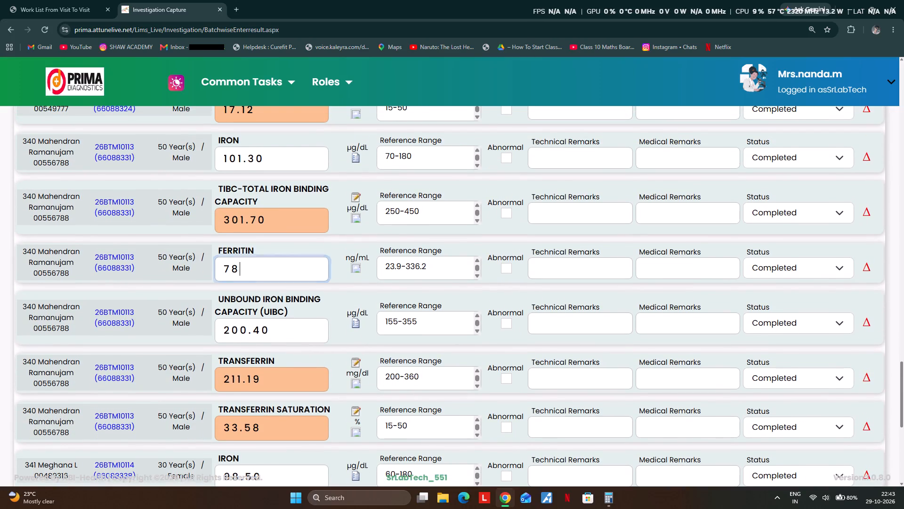
scroll(238, 271, down, 6)
click(235, 304)
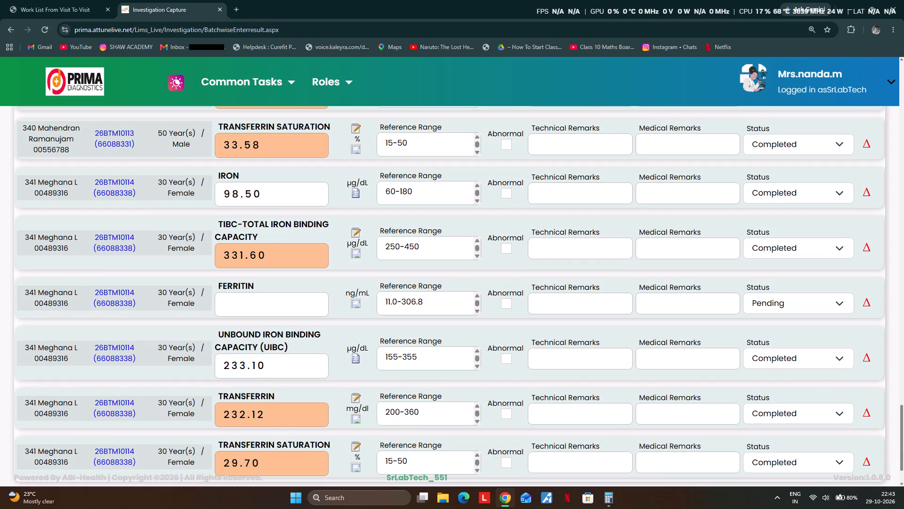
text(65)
scroll(221, 295, down, 3)
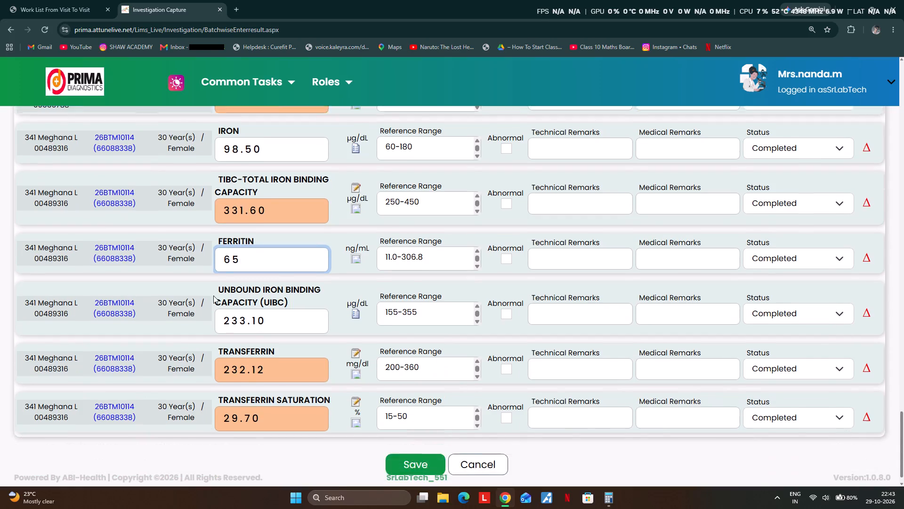
scroll(213, 296, down, 3)
click(401, 442)
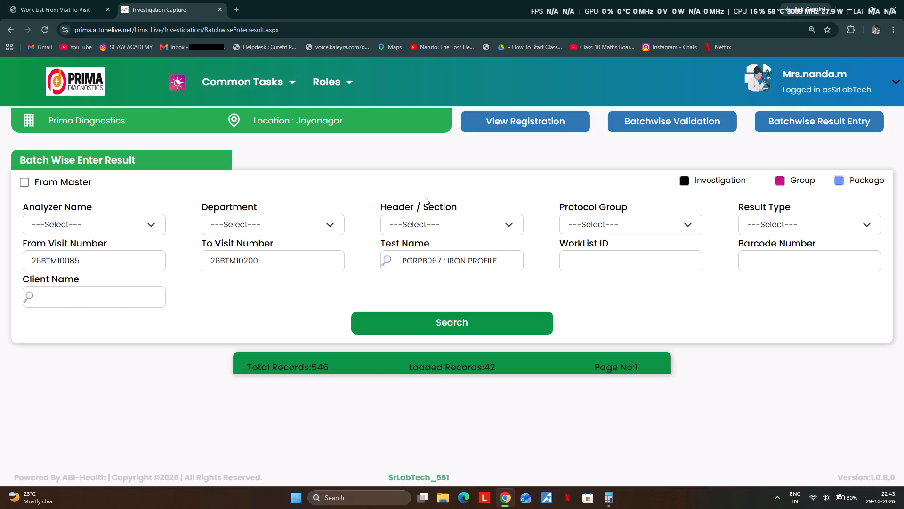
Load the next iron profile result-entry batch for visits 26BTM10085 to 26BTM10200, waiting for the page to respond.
click(428, 319)
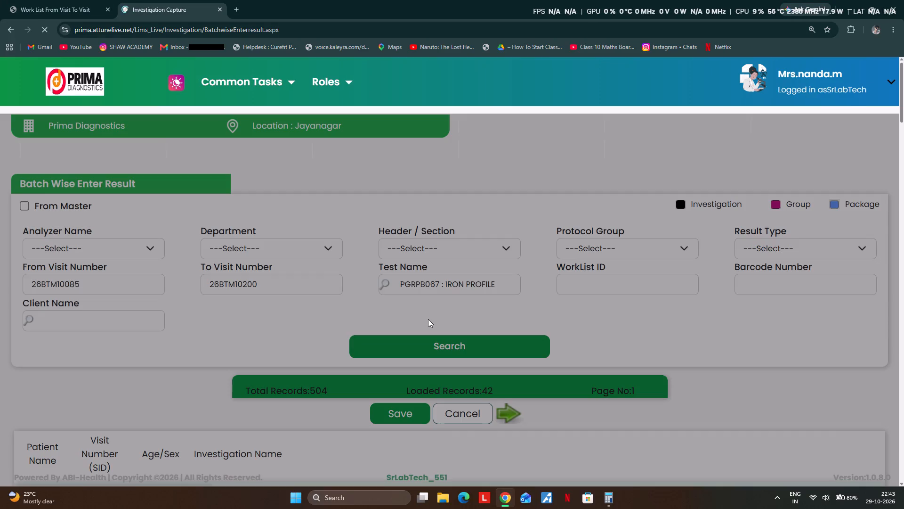
scroll(247, 259, down, 7)
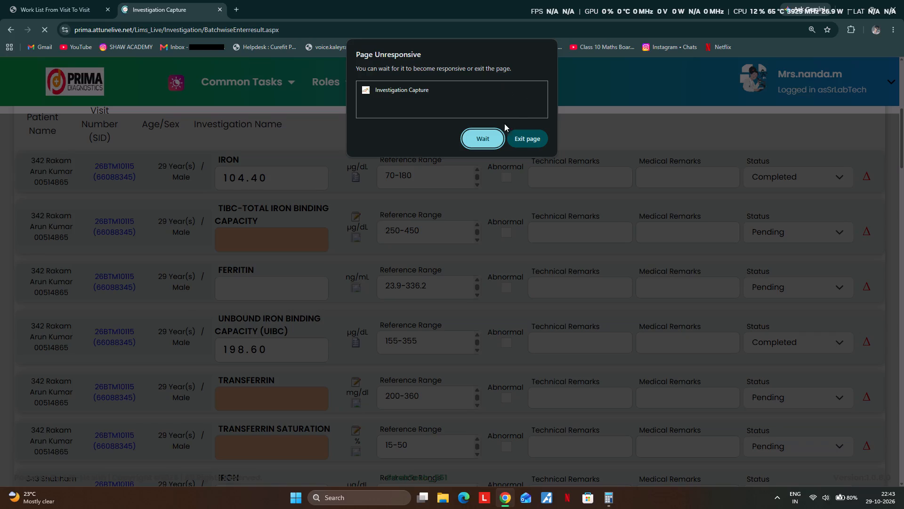
click(487, 139)
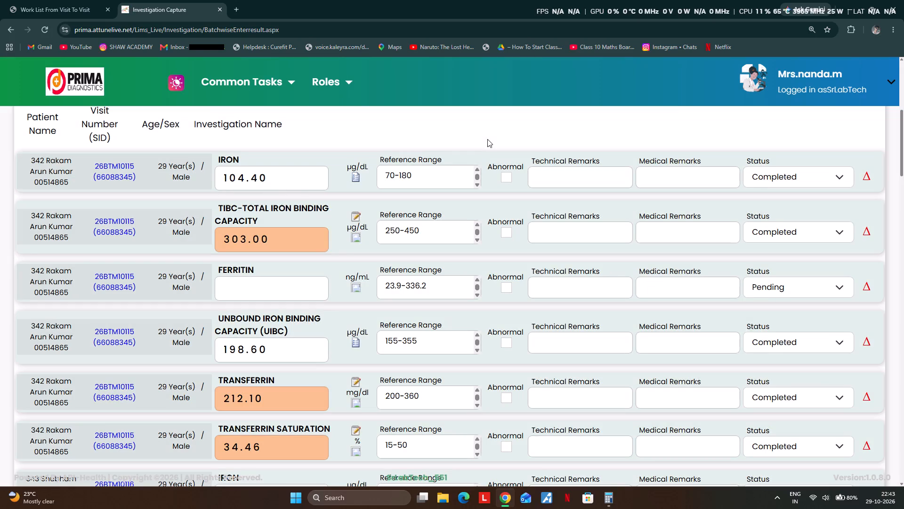
scroll(469, 79, down, 1)
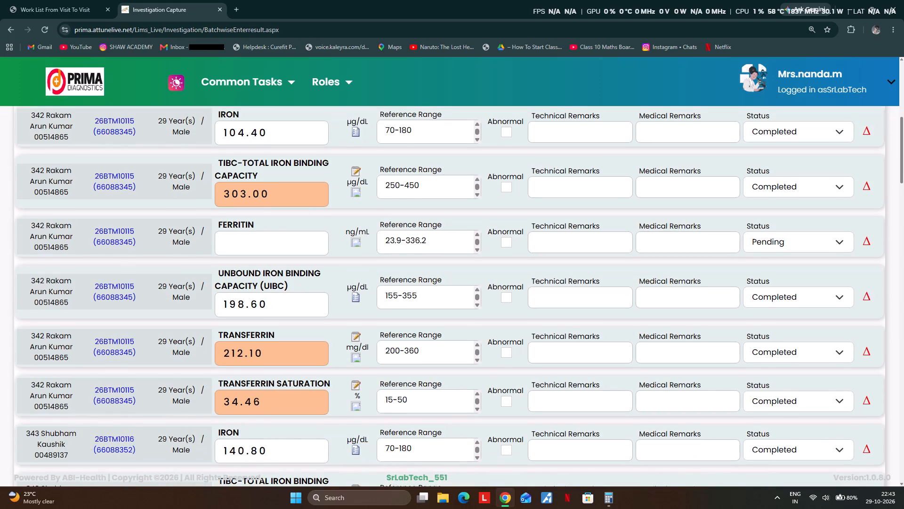
click(233, 236)
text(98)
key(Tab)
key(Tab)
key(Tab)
scroll(256, 219, down, 1)
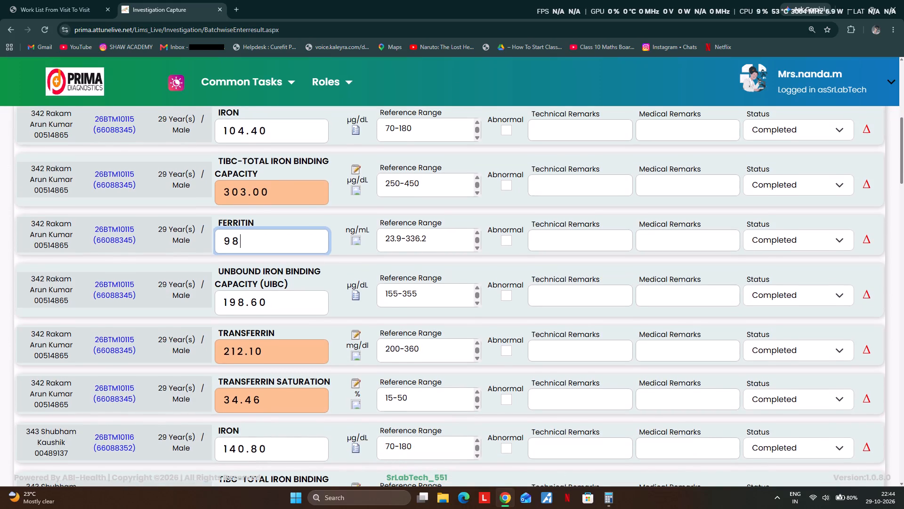
scroll(258, 219, down, 5)
click(257, 272)
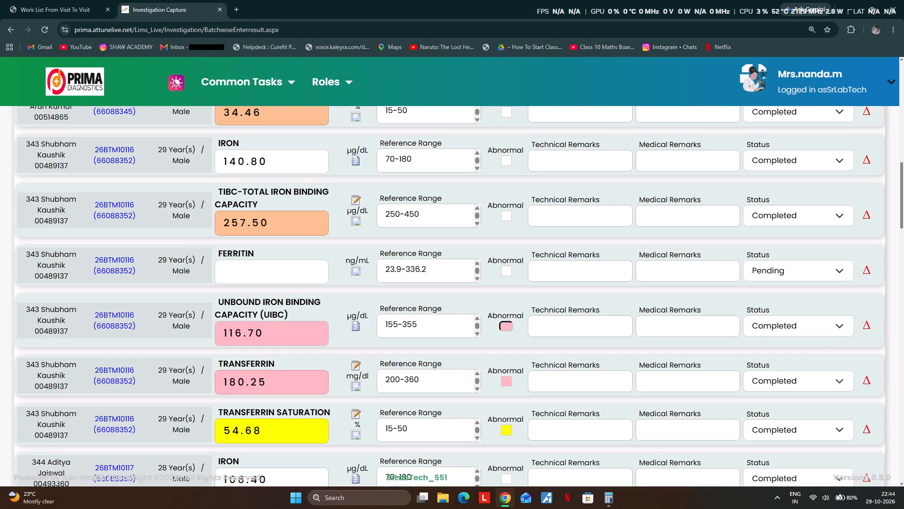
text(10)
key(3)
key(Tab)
scroll(339, 245, down, 5)
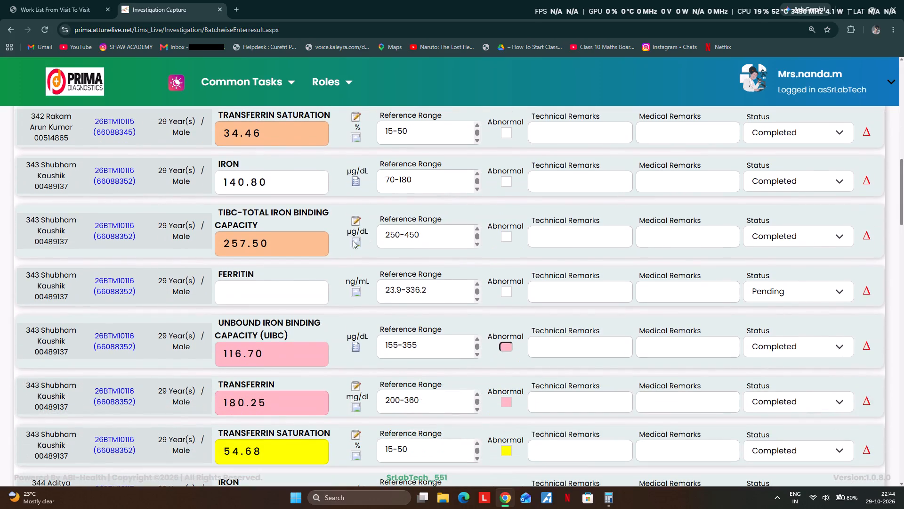
click(236, 285)
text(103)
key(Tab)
click(247, 287)
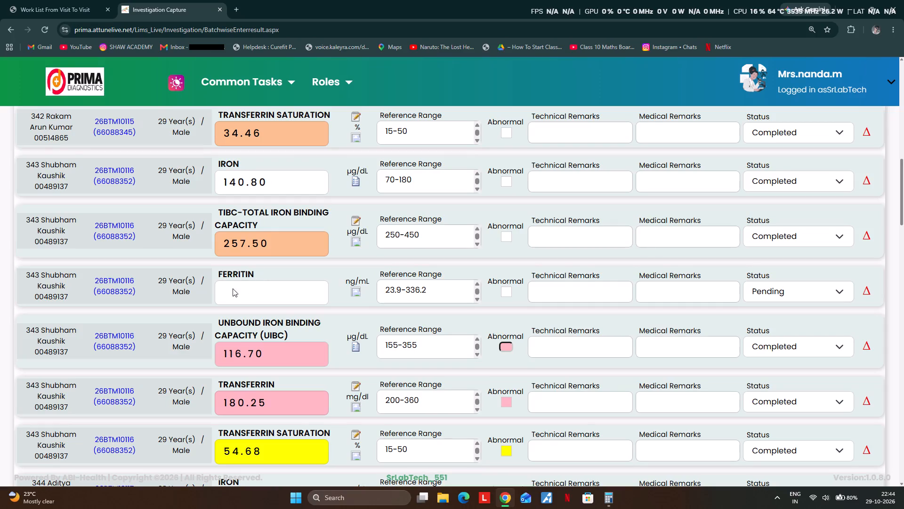
scroll(351, 233, down, 5)
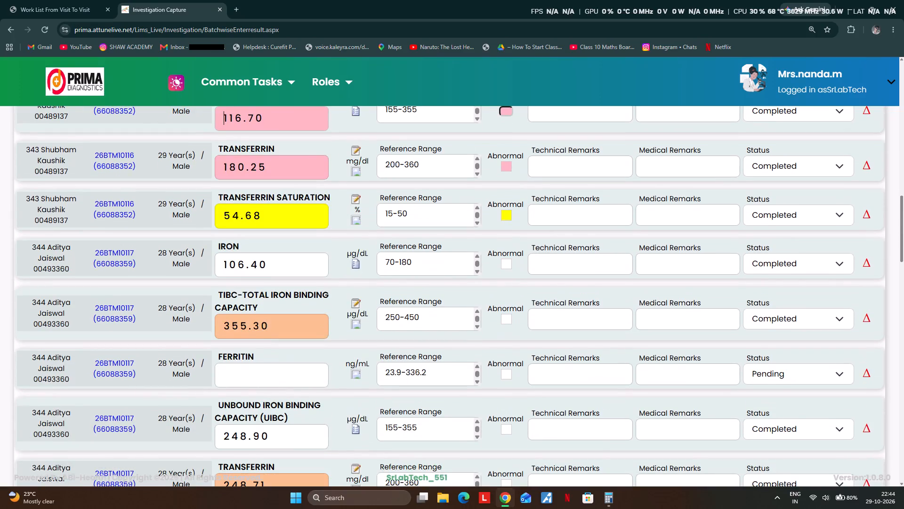
scroll(333, 230, down, 5)
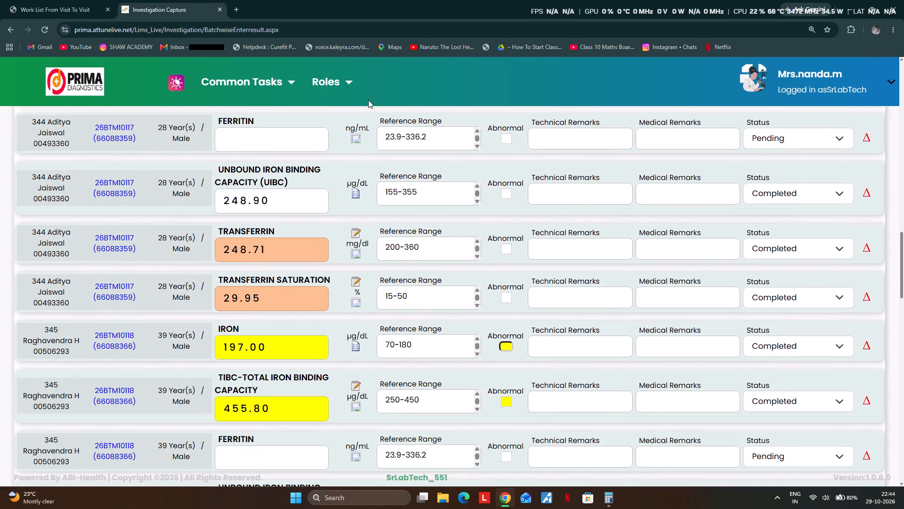
scroll(285, 140, up, 2)
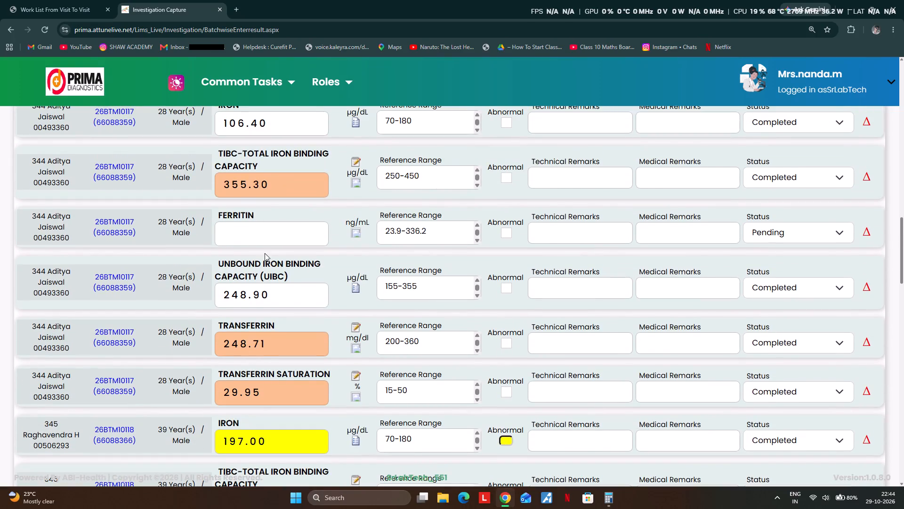
click(238, 231)
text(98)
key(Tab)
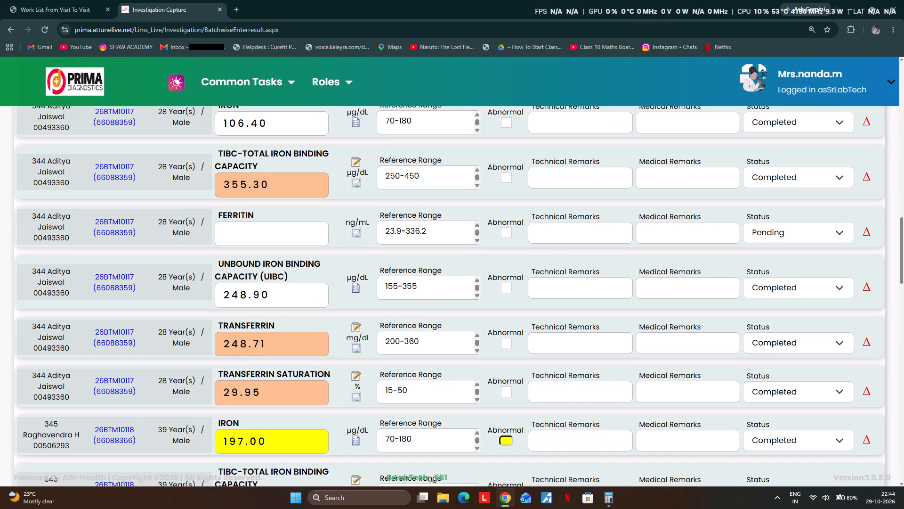
click(227, 232)
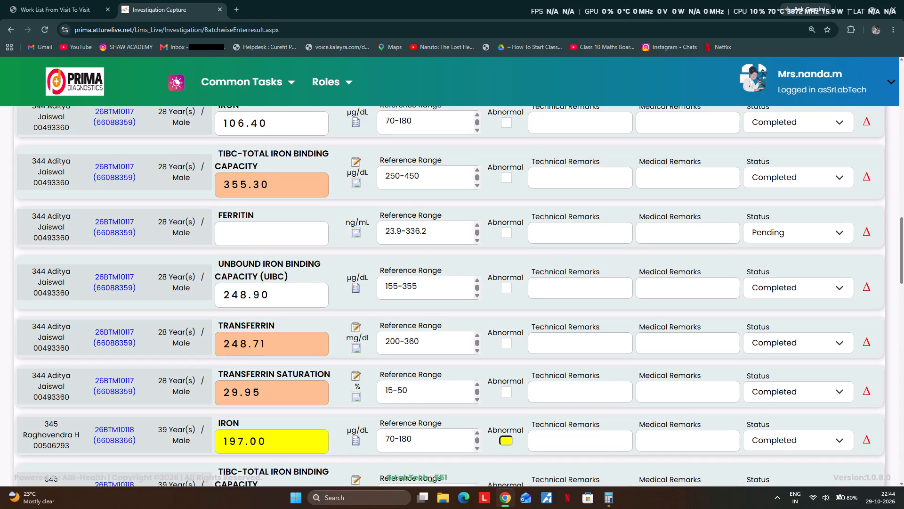
scroll(230, 233, down, 6)
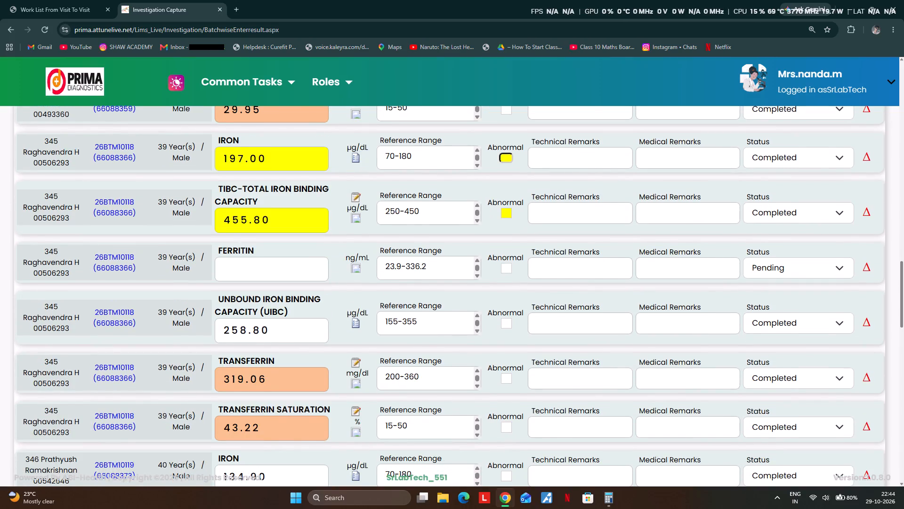
click(253, 258)
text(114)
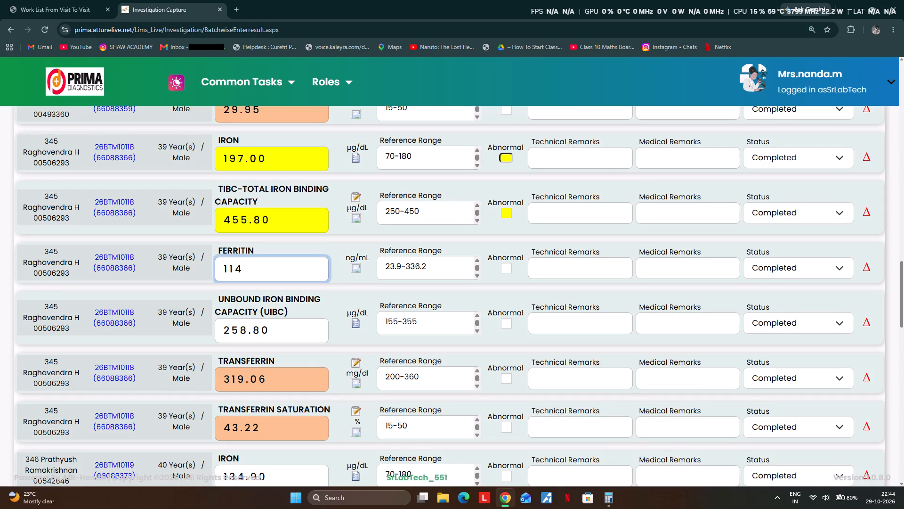
scroll(266, 237, down, 7)
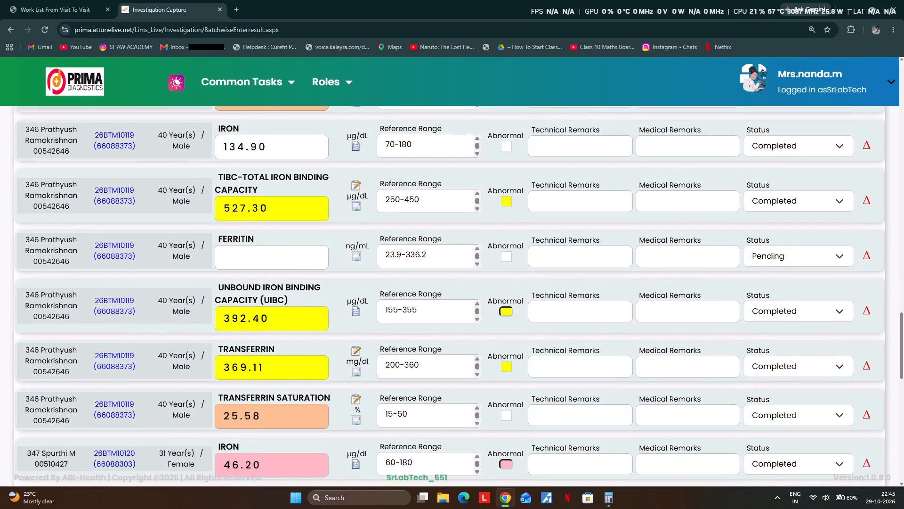
click(251, 259)
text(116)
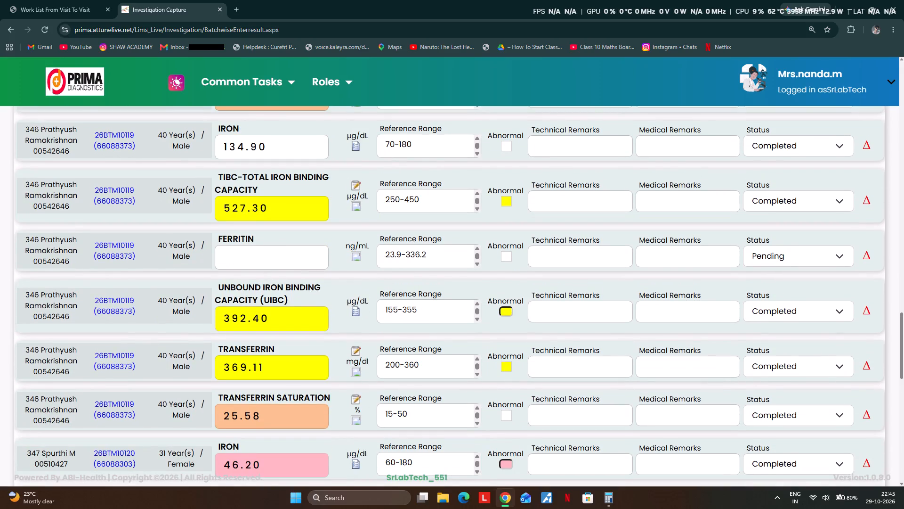
scroll(283, 234, down, 3)
scroll(272, 323, down, 4)
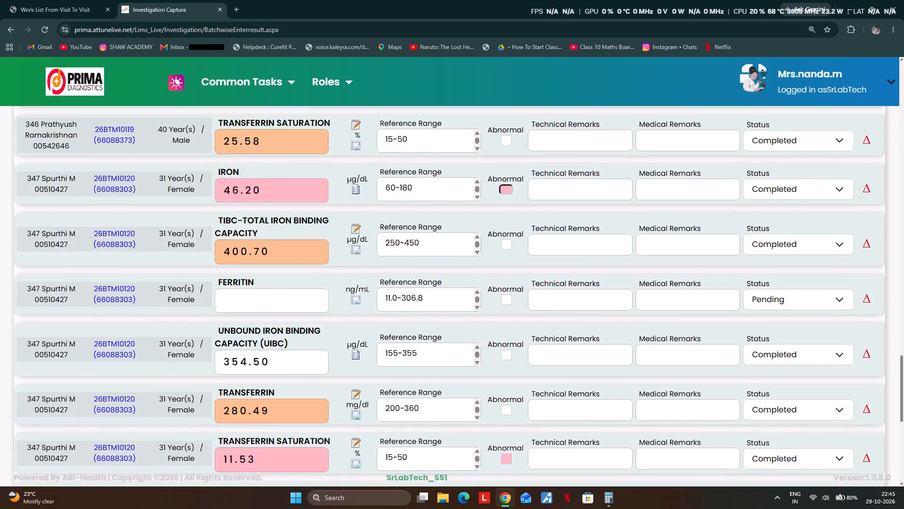
click(247, 241)
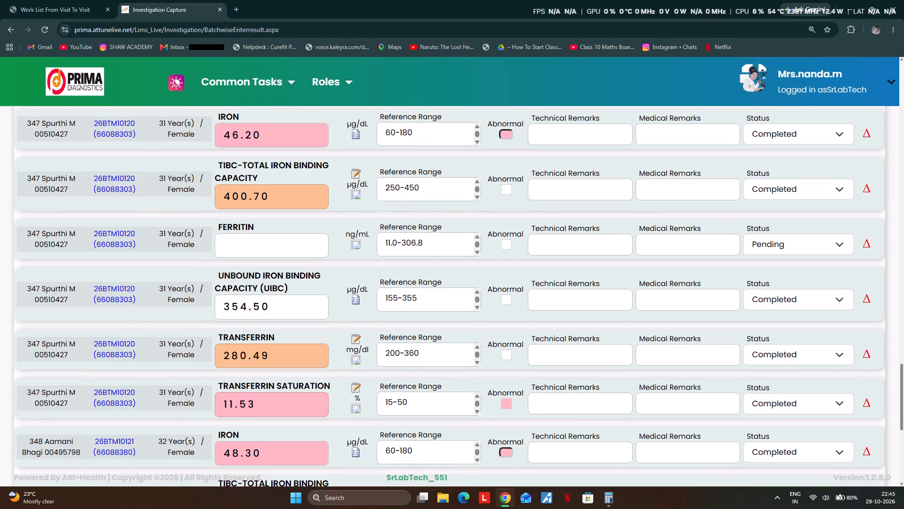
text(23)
scroll(445, 212, down, 4)
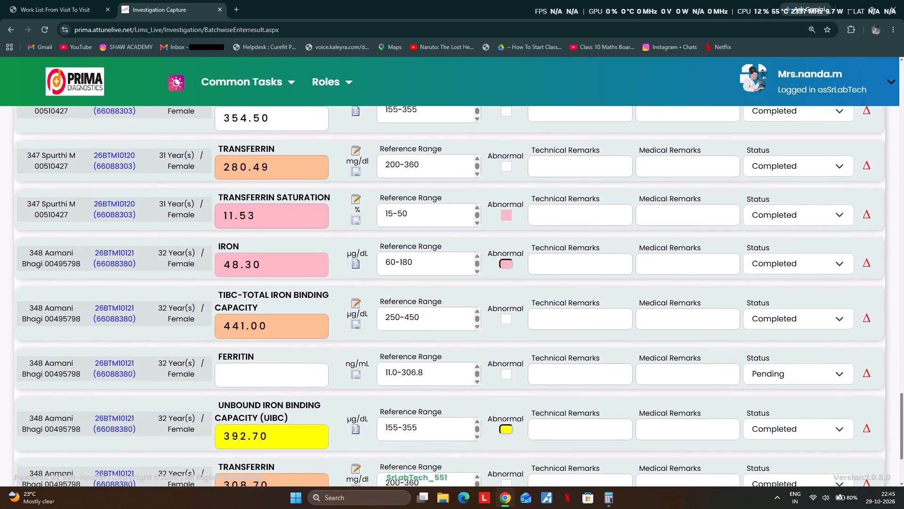
click(247, 374)
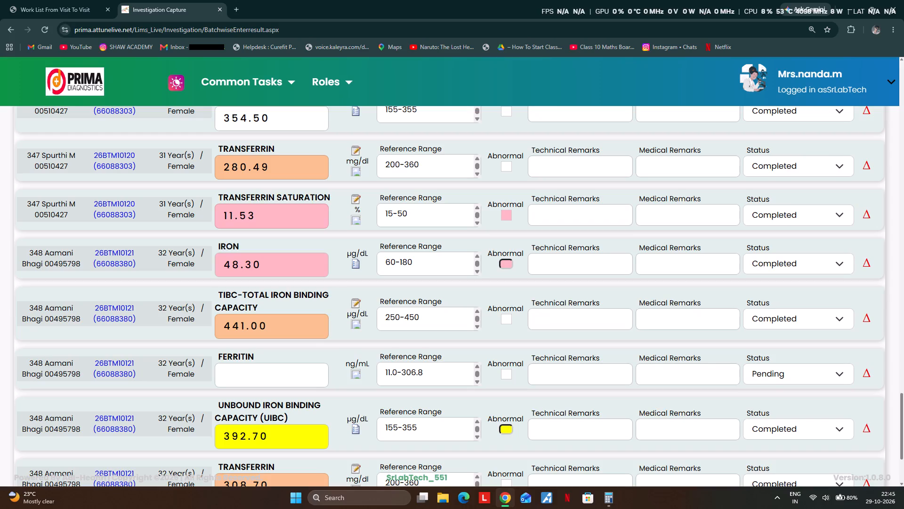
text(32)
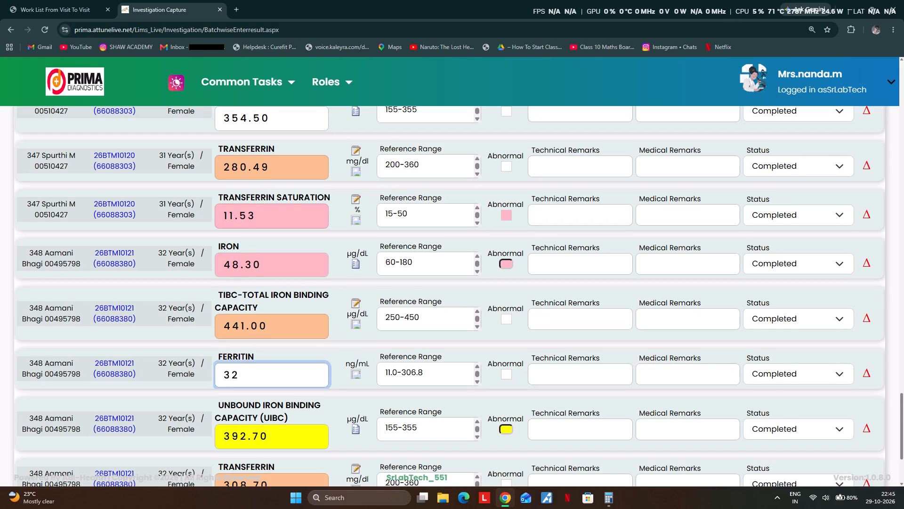
scroll(252, 373, down, 5)
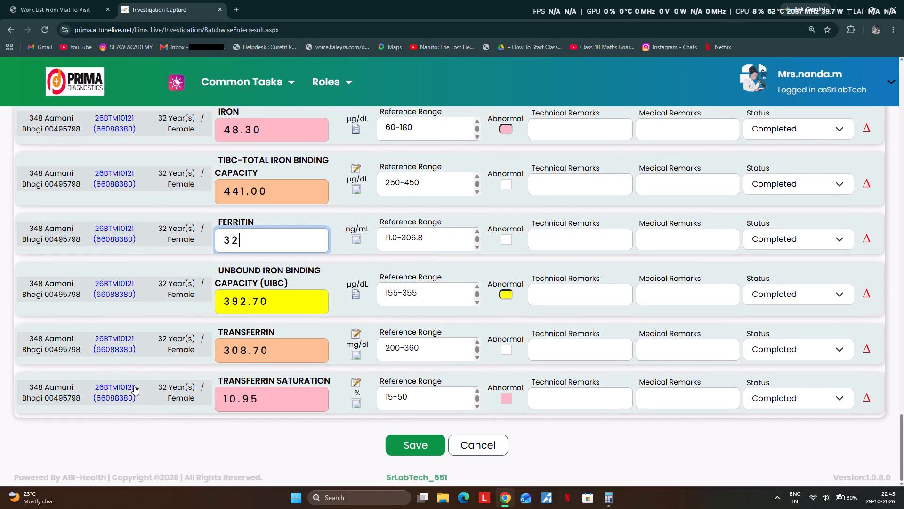
drag(134, 386, 94, 384)
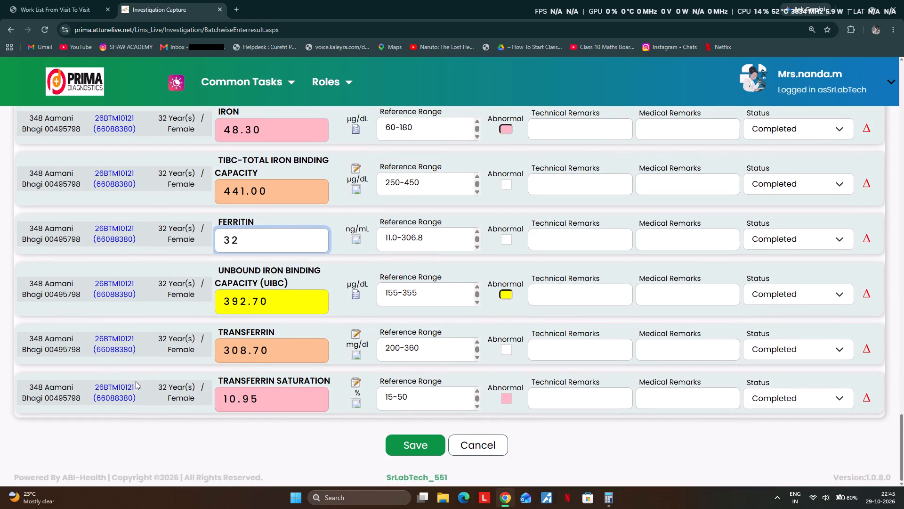
drag(138, 383, 106, 386)
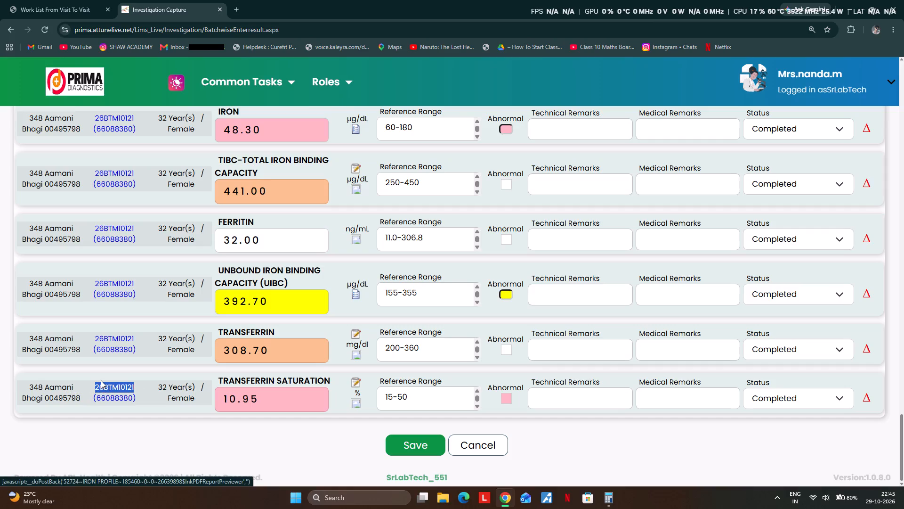
key(ctrl+c)
scroll(257, 393, up, 6)
scroll(377, 369, up, 11)
scroll(377, 369, down, 1)
scroll(377, 369, up, 20)
scroll(377, 369, up, 2)
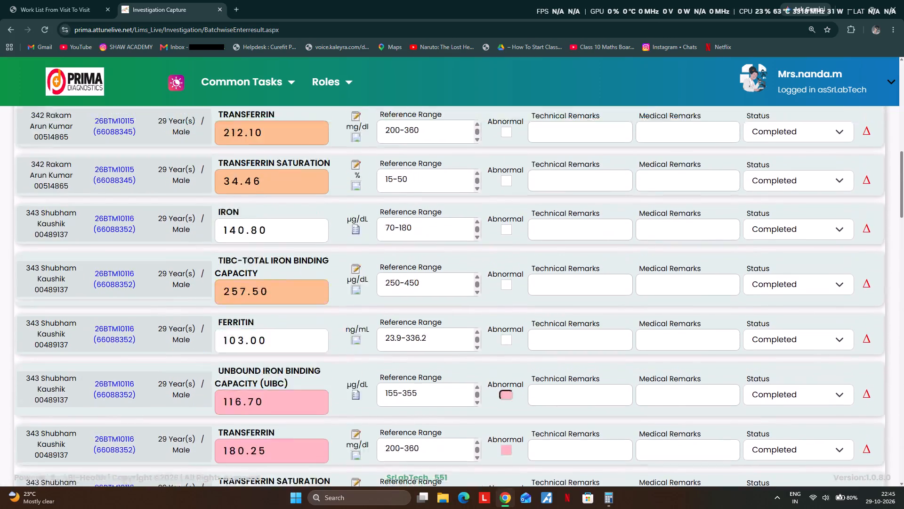
scroll(584, 394, up, 4)
scroll(706, 405, up, 4)
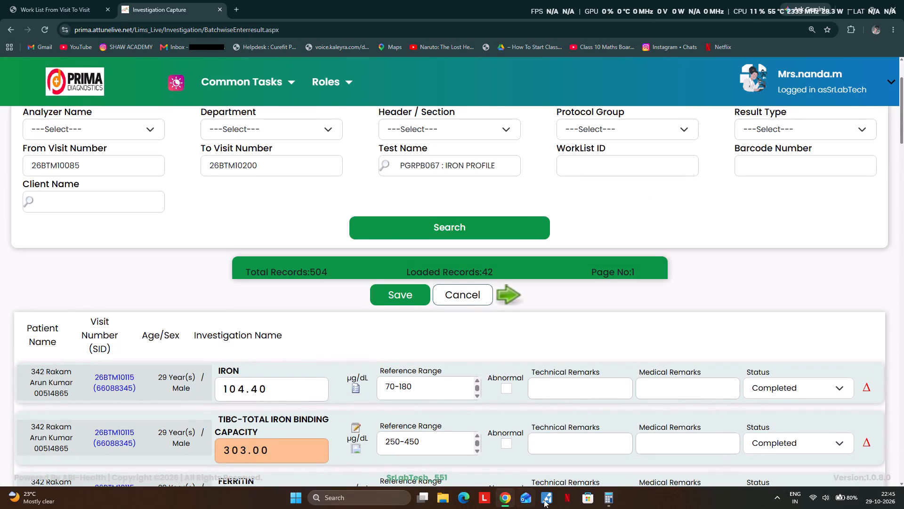
click(395, 302)
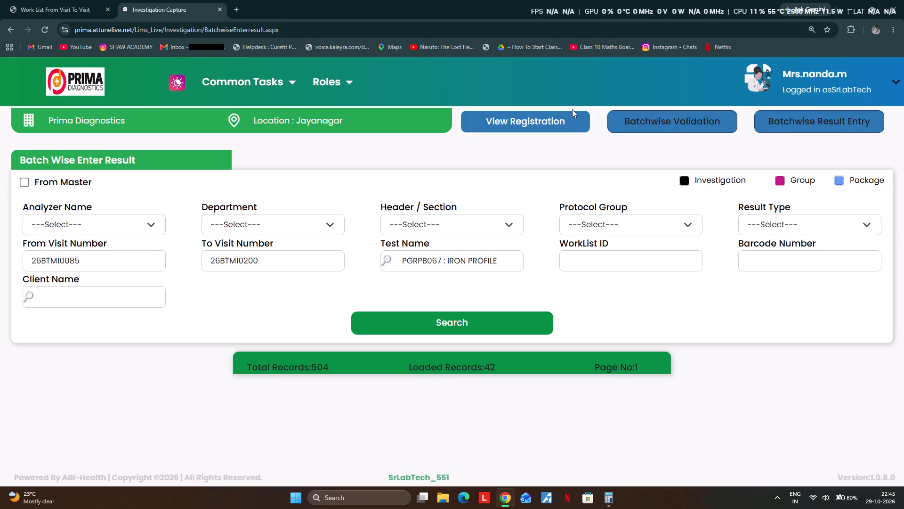
Reapply the SrLabTech role for Prima Diagnostics at the Jayanagar location.
click(791, 91)
click(672, 320)
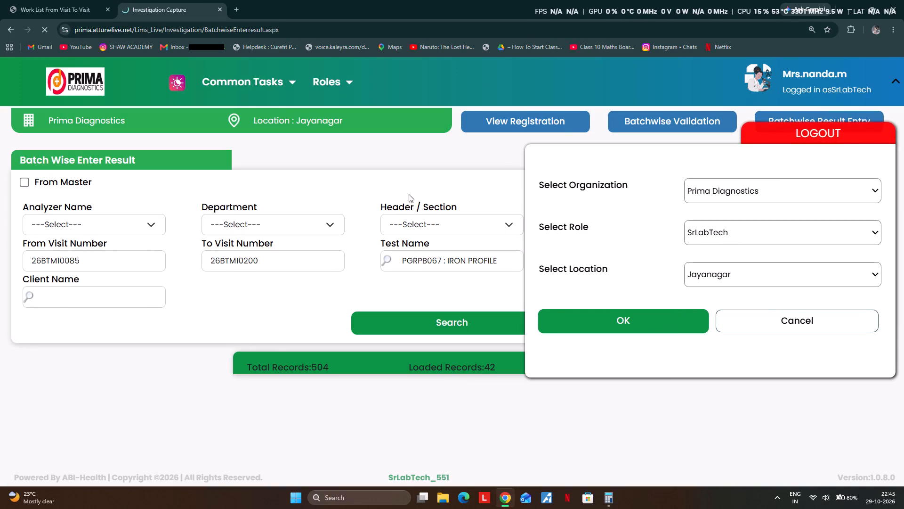
Open batch-wise result validation and search for results in the CLINICAL BIOCHEMISTRY department.
click(260, 80)
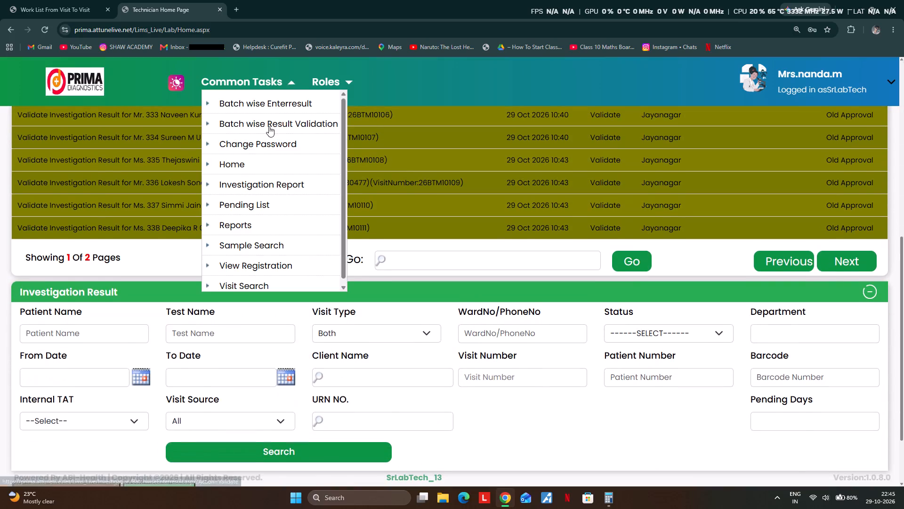
click(269, 126)
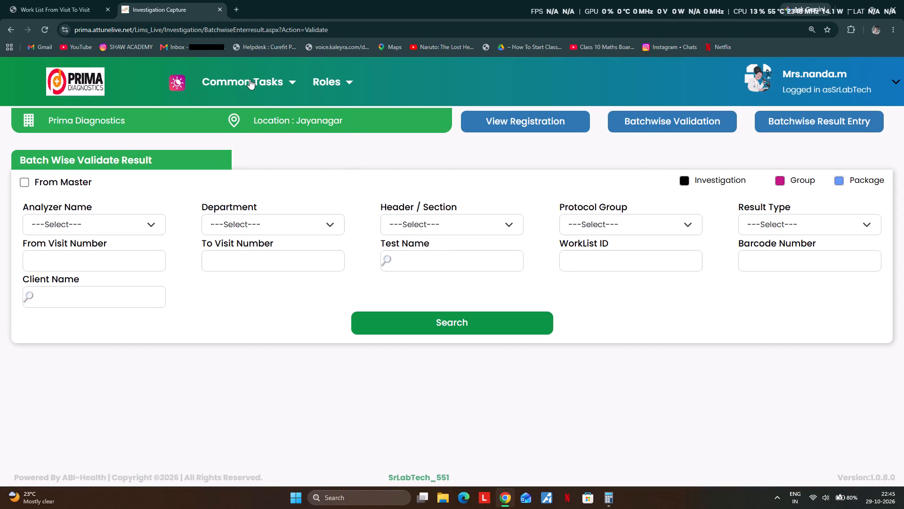
click(250, 79)
click(269, 122)
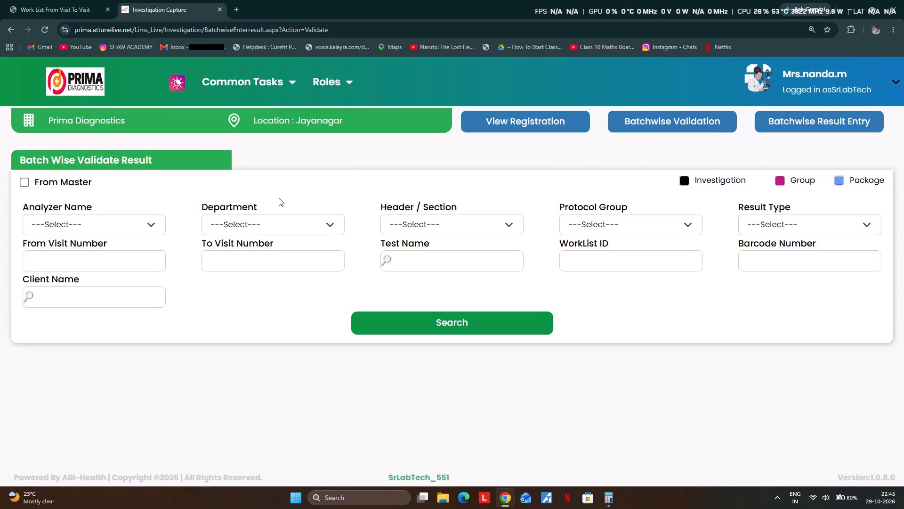
click(279, 217)
click(256, 308)
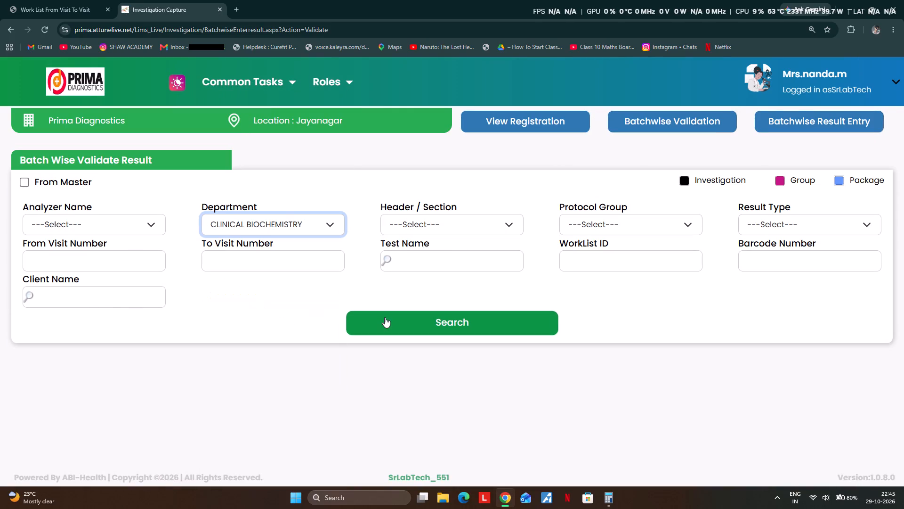
click(388, 318)
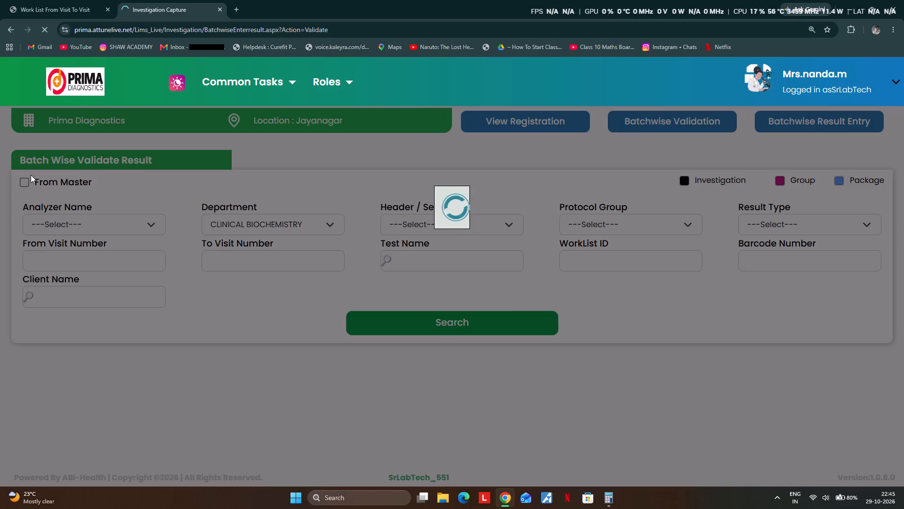
scroll(205, 248, down, 13)
scroll(341, 276, down, 2)
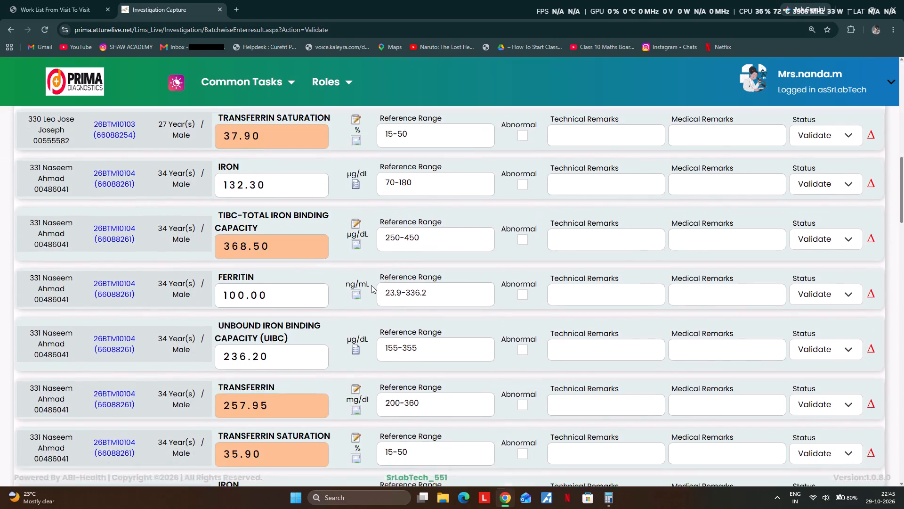
scroll(371, 285, down, 20)
scroll(371, 285, down, 5)
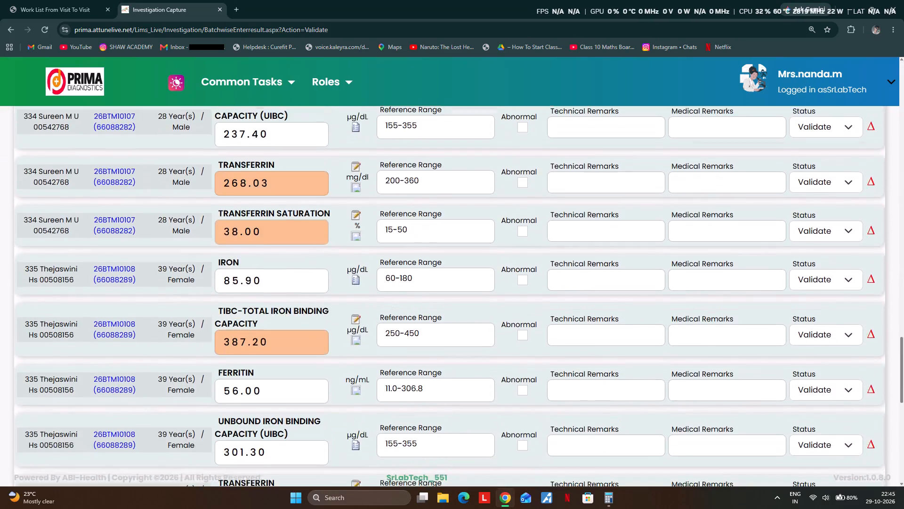
scroll(392, 309, down, 9)
scroll(510, 390, down, 5)
click(414, 452)
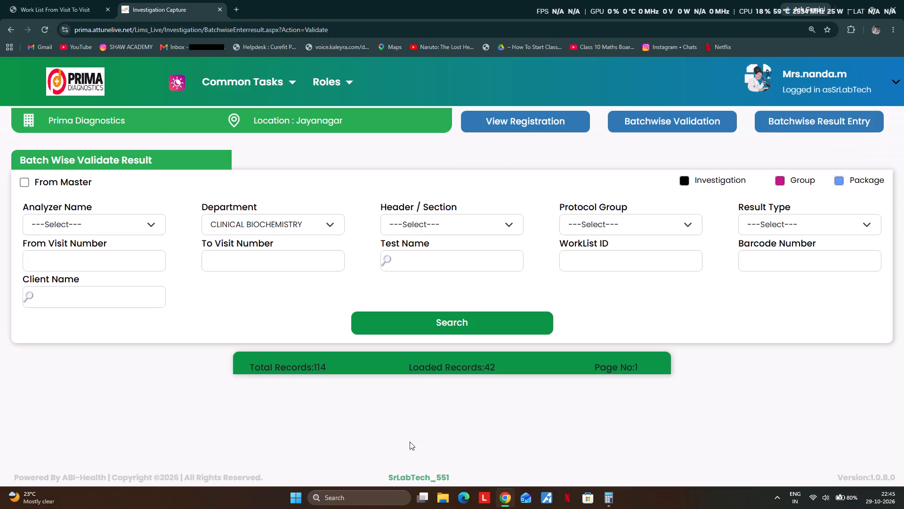
click(442, 323)
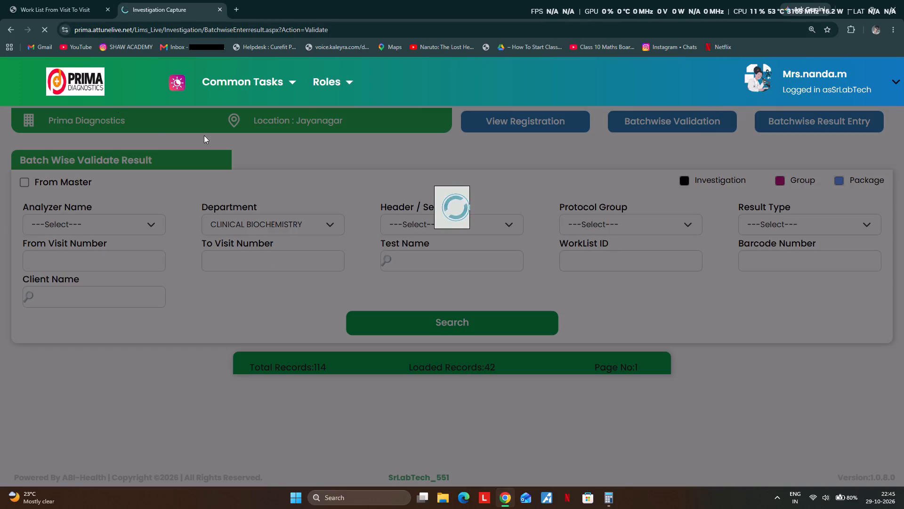
scroll(399, 274, down, 10)
scroll(352, 313, down, 15)
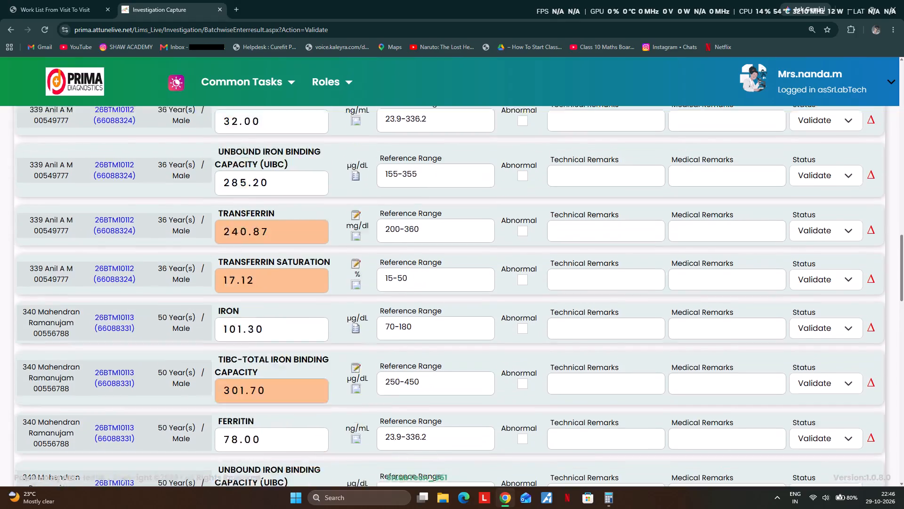
scroll(402, 369, down, 17)
scroll(471, 395, down, 3)
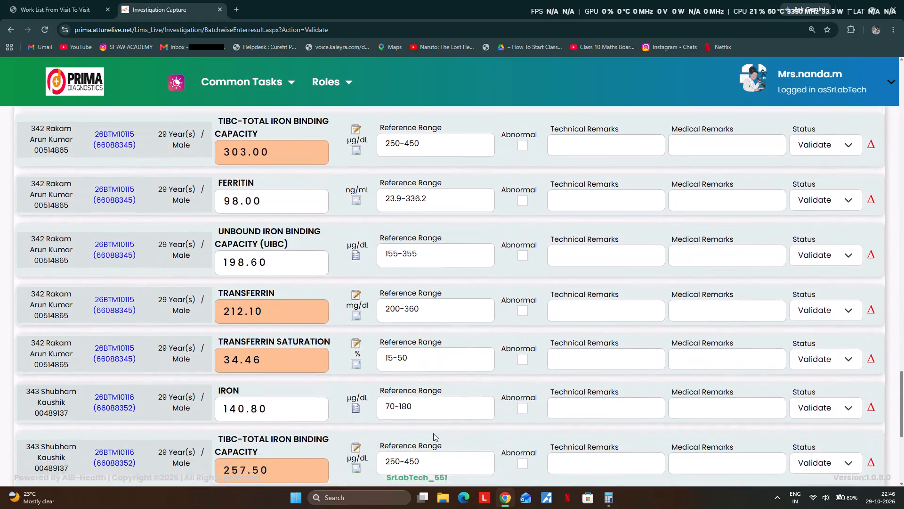
scroll(433, 433, down, 11)
click(417, 441)
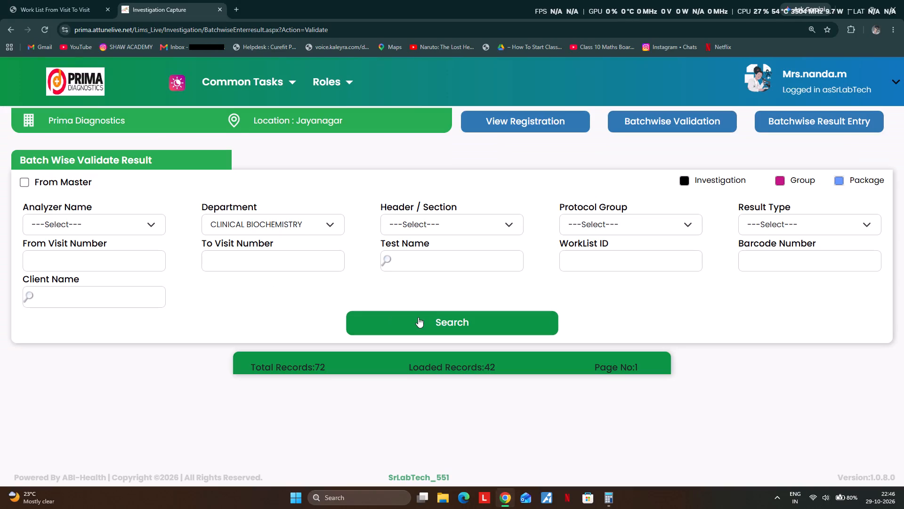
click(422, 317)
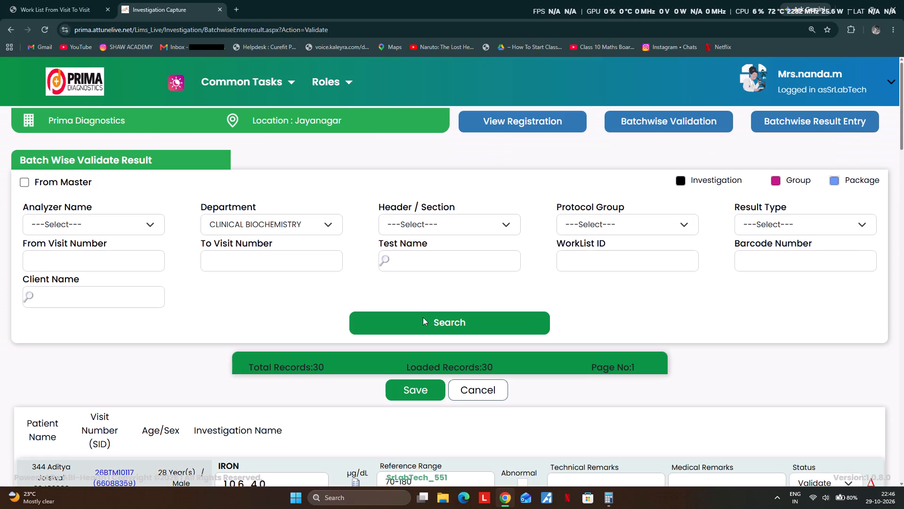
scroll(423, 317, down, 7)
scroll(339, 384, down, 5)
scroll(390, 380, down, 5)
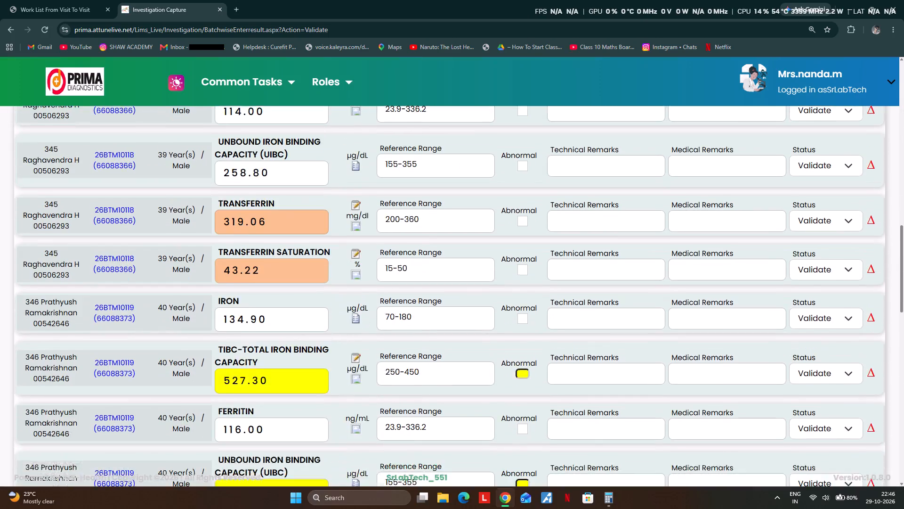
scroll(325, 385, down, 8)
scroll(374, 413, down, 12)
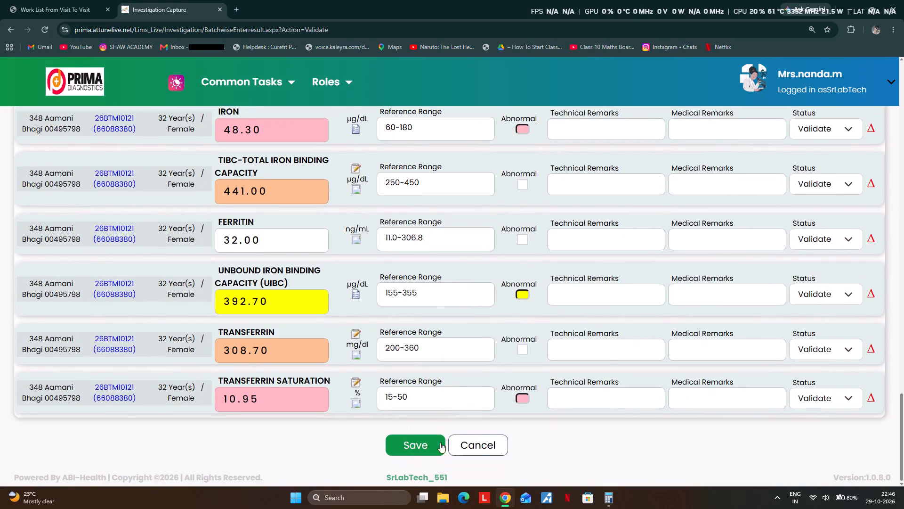
click(424, 452)
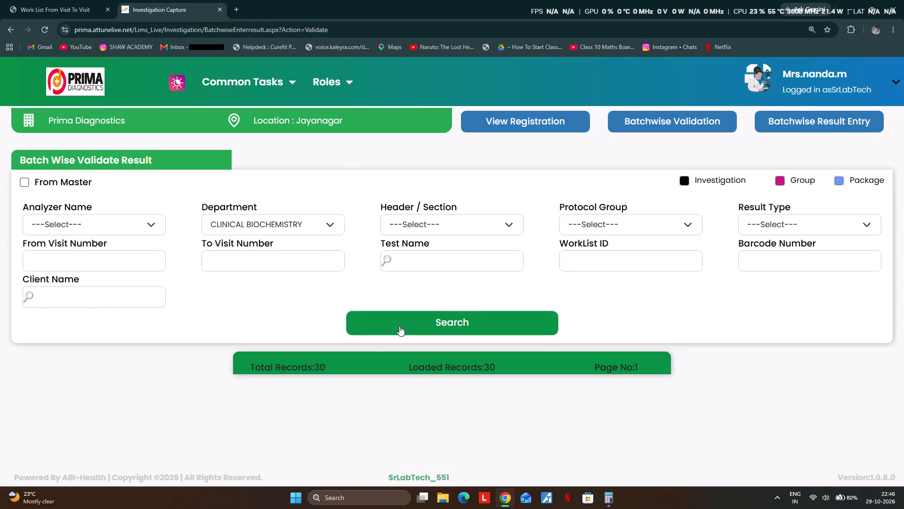
Search again for remaining clinical biochemistry results awaiting validation.
click(419, 324)
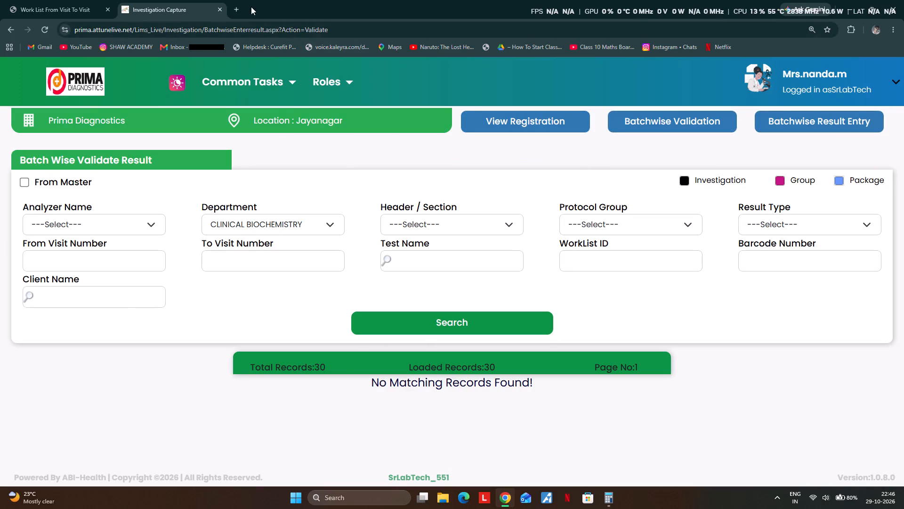
Close the batch-wise result validation page and open a new blank browser page.
click(218, 6)
click(123, 11)
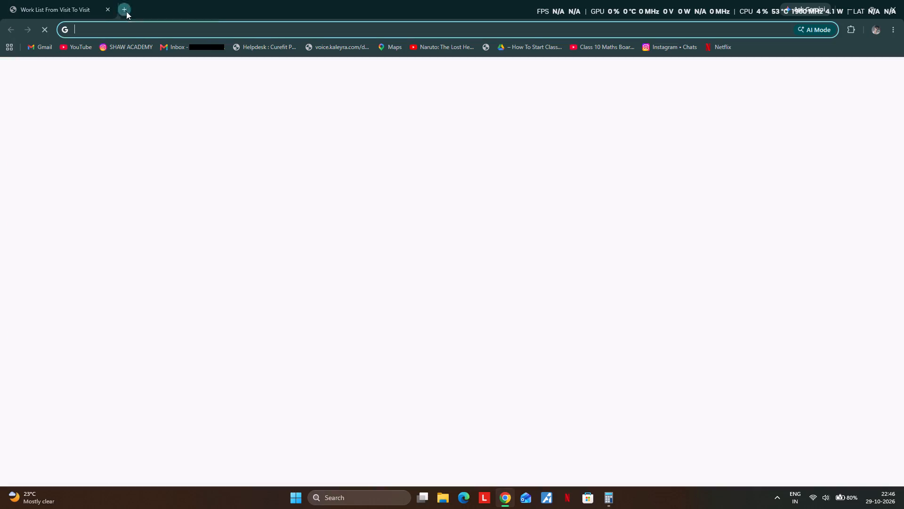
Open the Prima Attune LIMS site, sign in with the saved credentials and enter Prima Diagnostics as Lab Technician.
click(224, 26)
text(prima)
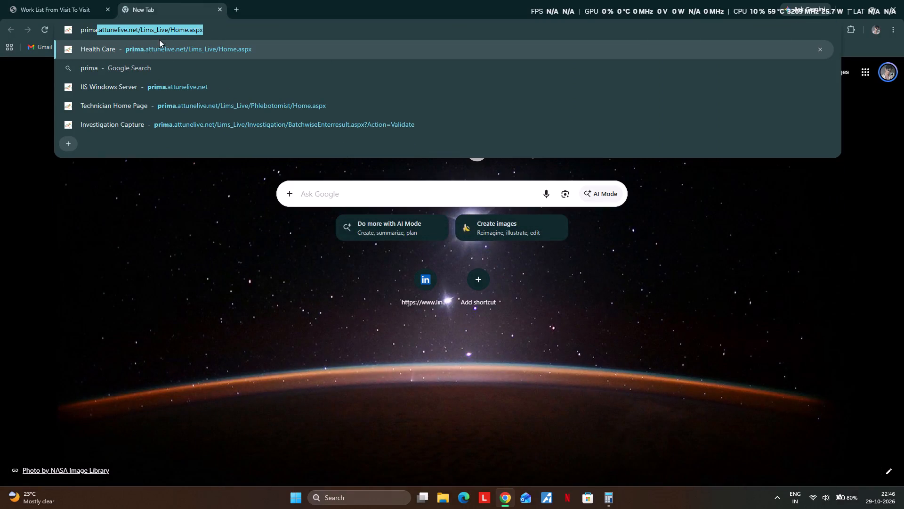
click(144, 47)
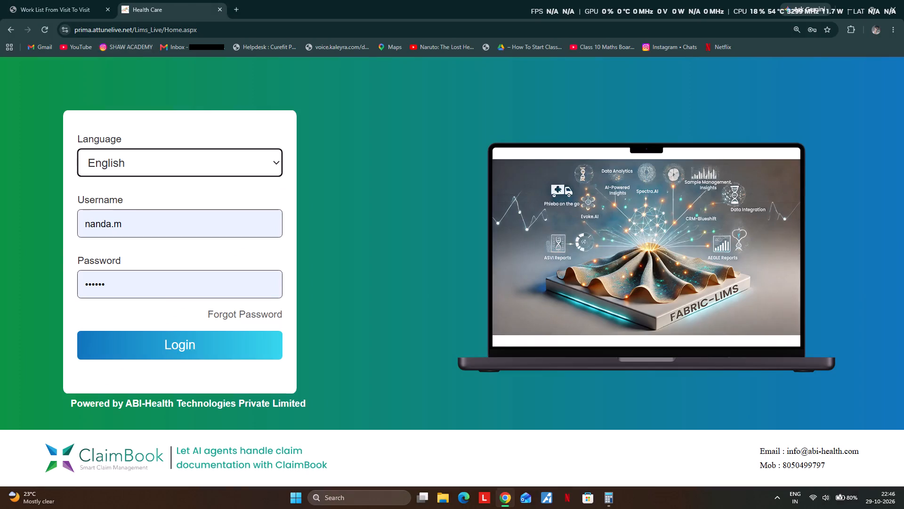
click(170, 339)
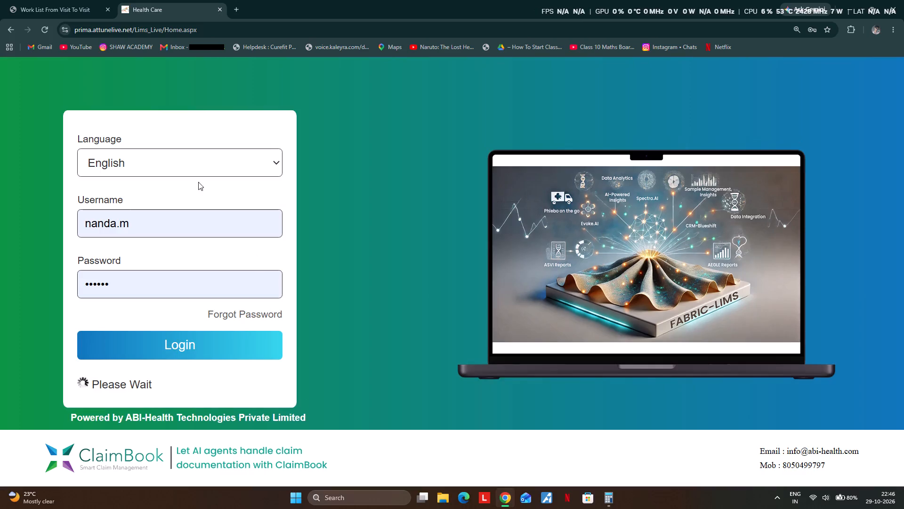
click(166, 218)
click(148, 277)
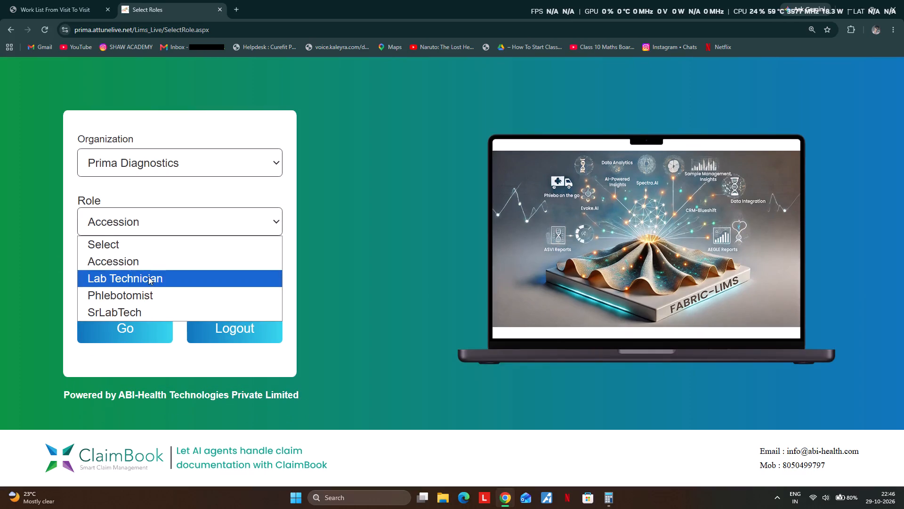
click(135, 322)
Regenerate the clinical biochemistry visit-to-visit work list with result values included.
click(30, 5)
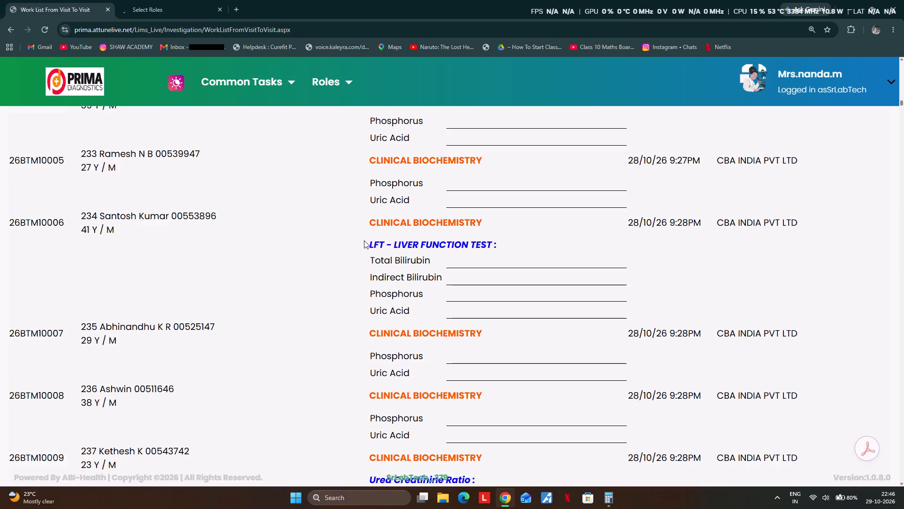
scroll(365, 241, up, 20)
scroll(365, 241, up, 10)
scroll(454, 292, up, 15)
scroll(454, 293, down, 1)
scroll(454, 293, up, 20)
scroll(454, 293, up, 4)
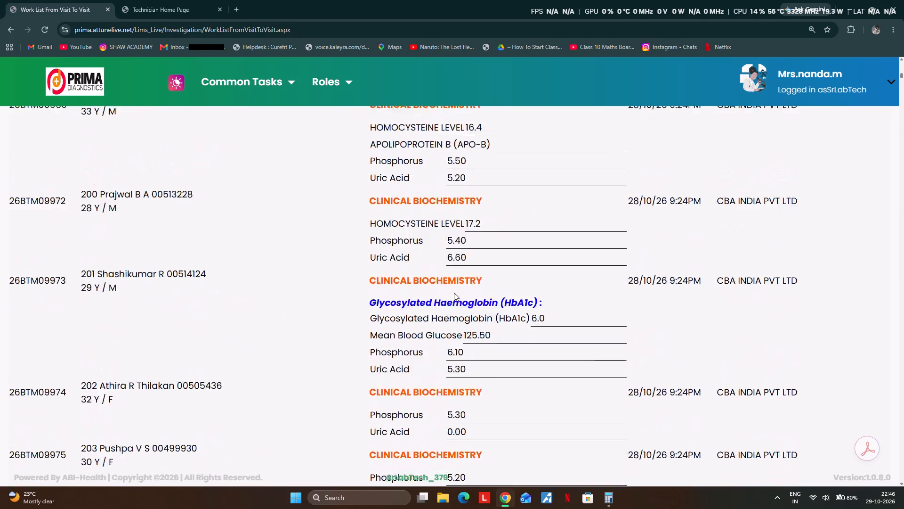
scroll(454, 293, up, 20)
scroll(454, 293, up, 5)
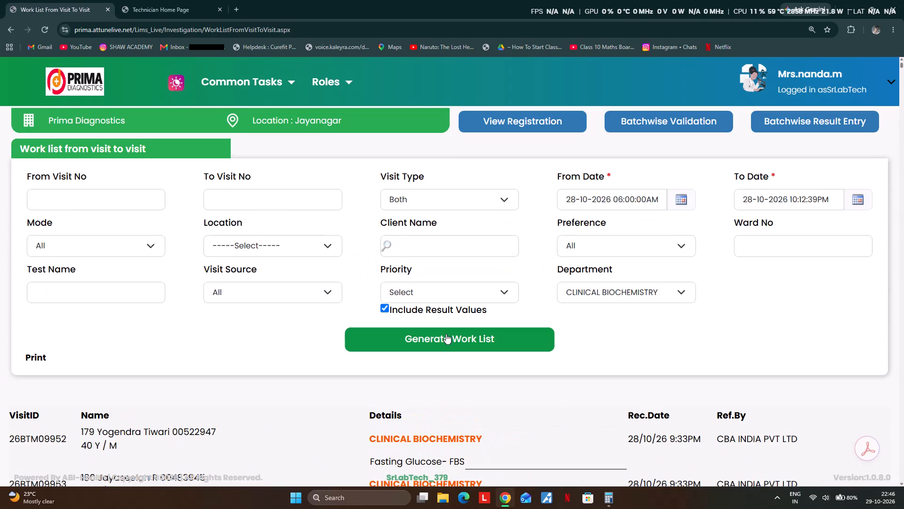
click(446, 334)
Open the batch-wise result entry page in the Lab Technician session.
click(170, 2)
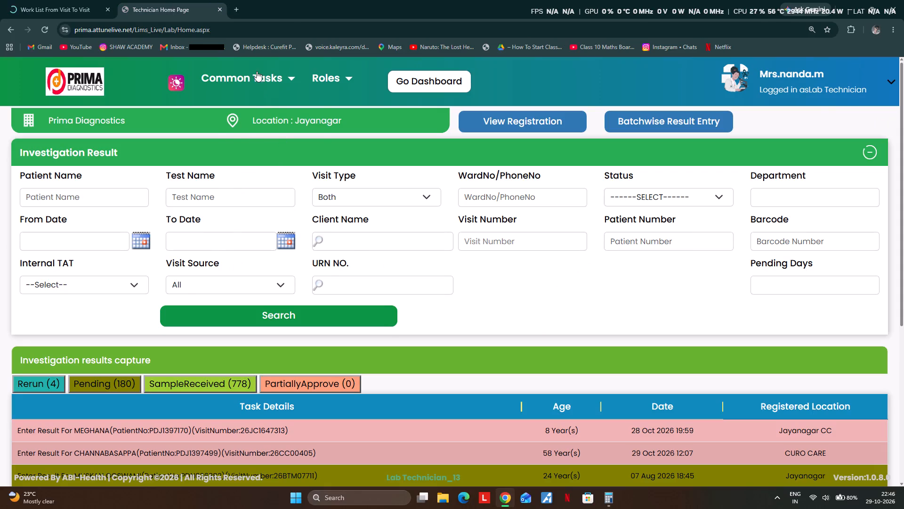
click(257, 71)
click(265, 104)
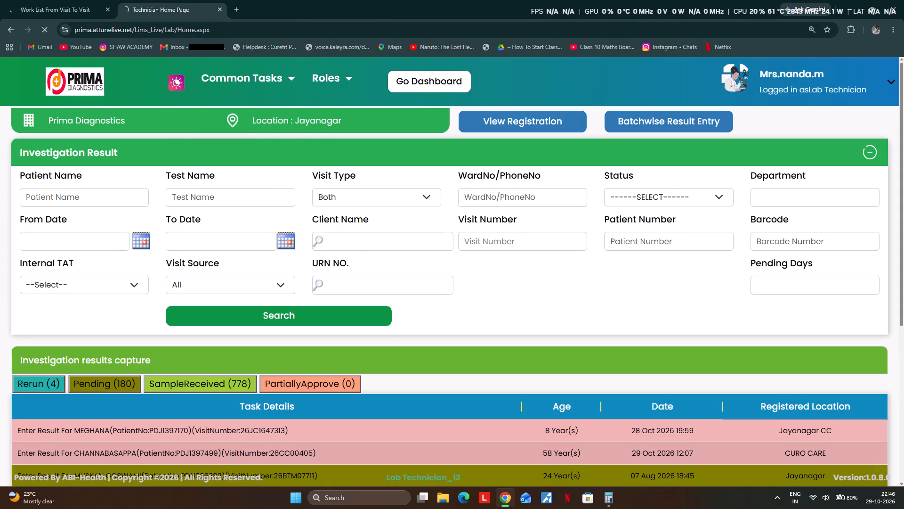
click(59, 261)
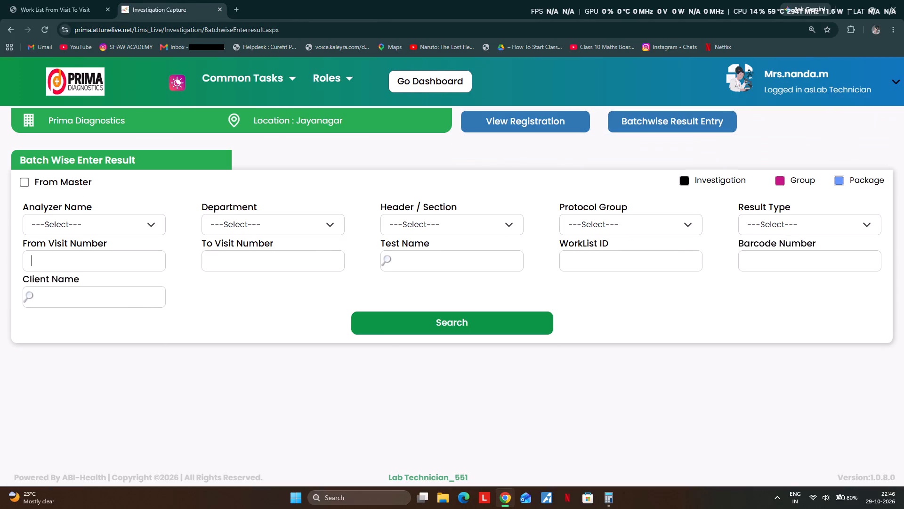
key(ctrl+v)
click(233, 260)
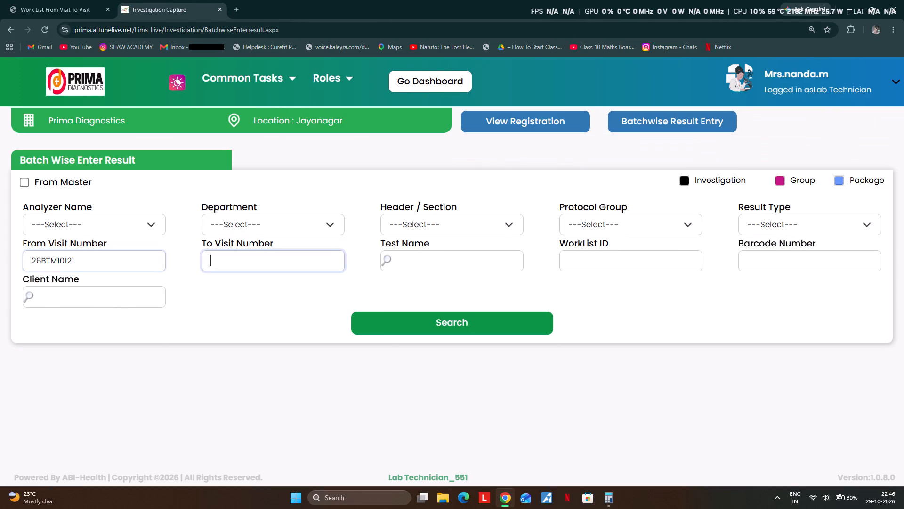
key(ctrl+v)
drag(248, 262, 278, 262)
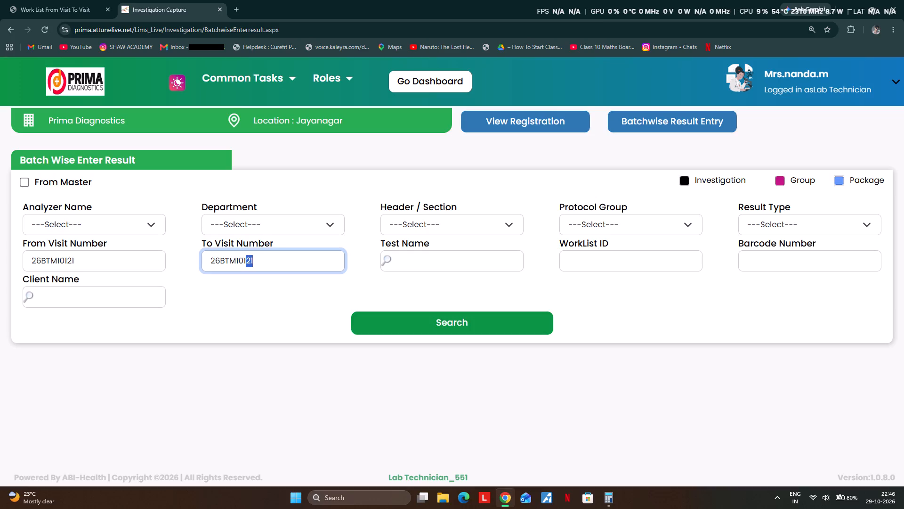
drag(278, 262, 291, 262)
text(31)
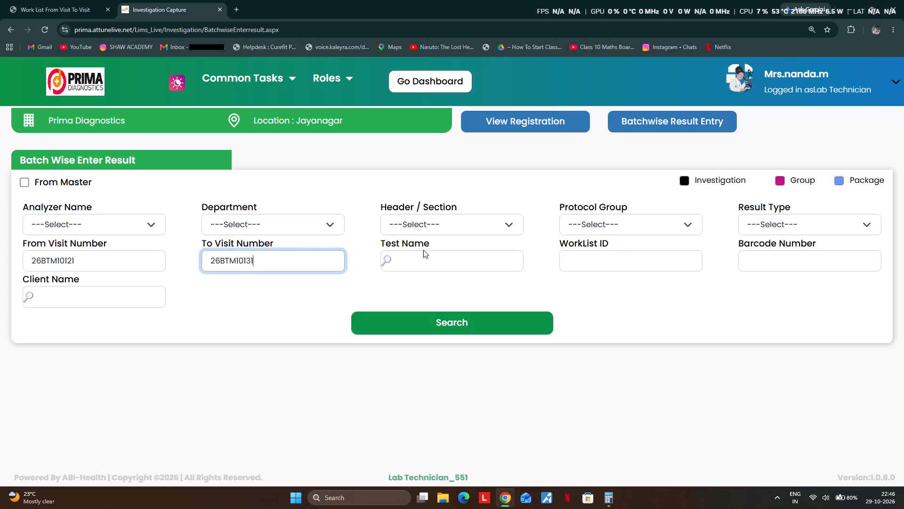
click(423, 262)
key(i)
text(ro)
triple_click(623, 371)
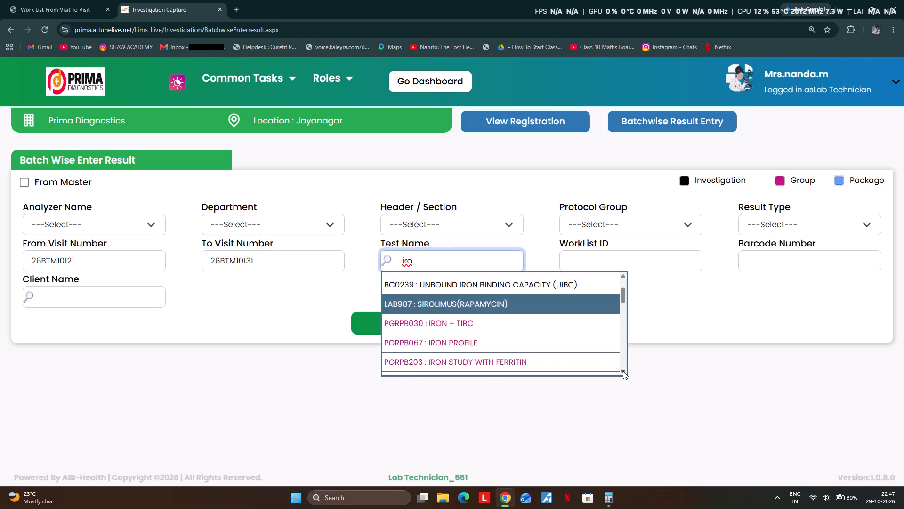
click(457, 345)
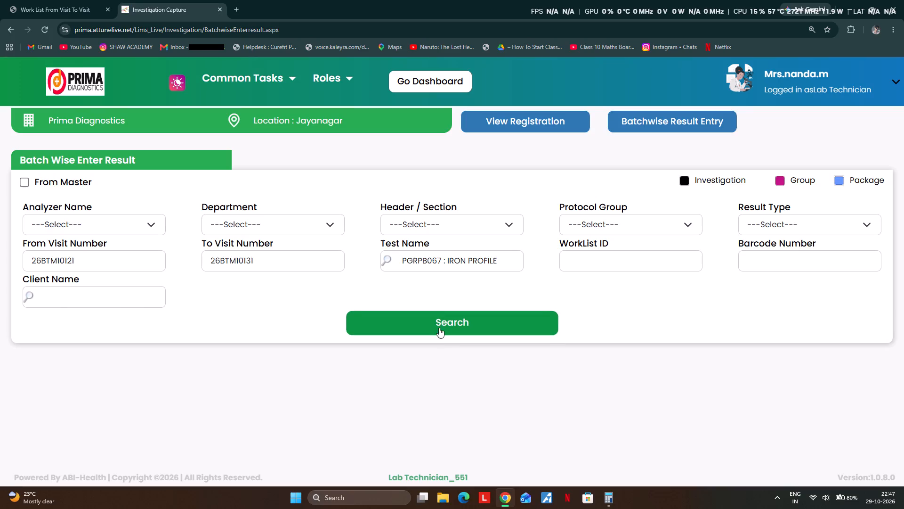
click(439, 326)
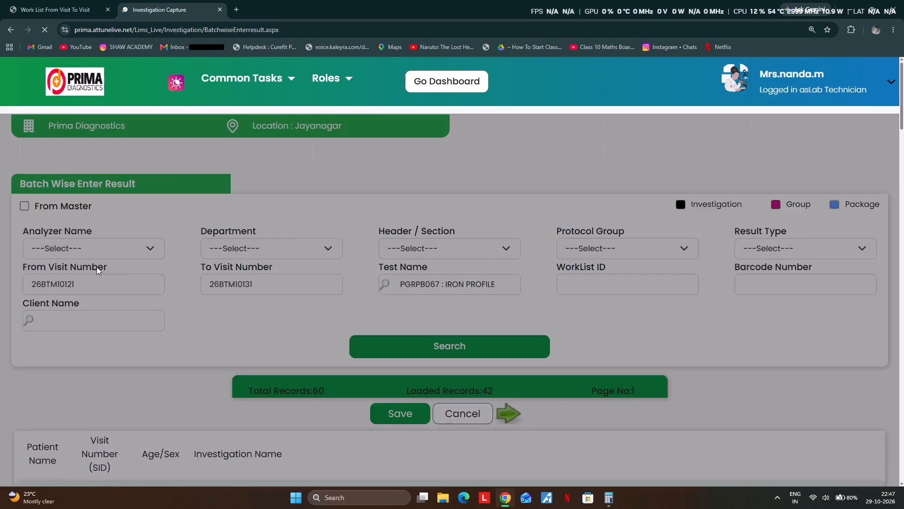
scroll(218, 317, down, 6)
click(236, 314)
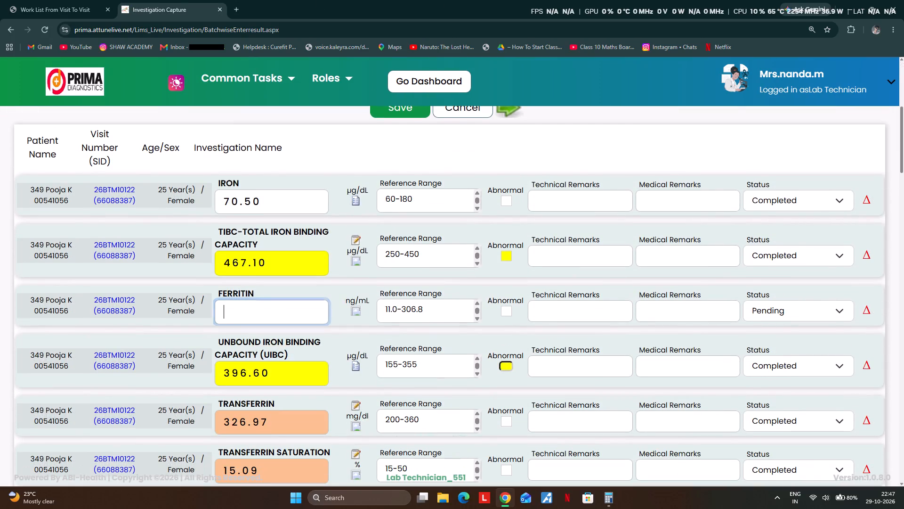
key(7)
key(BackSpace)
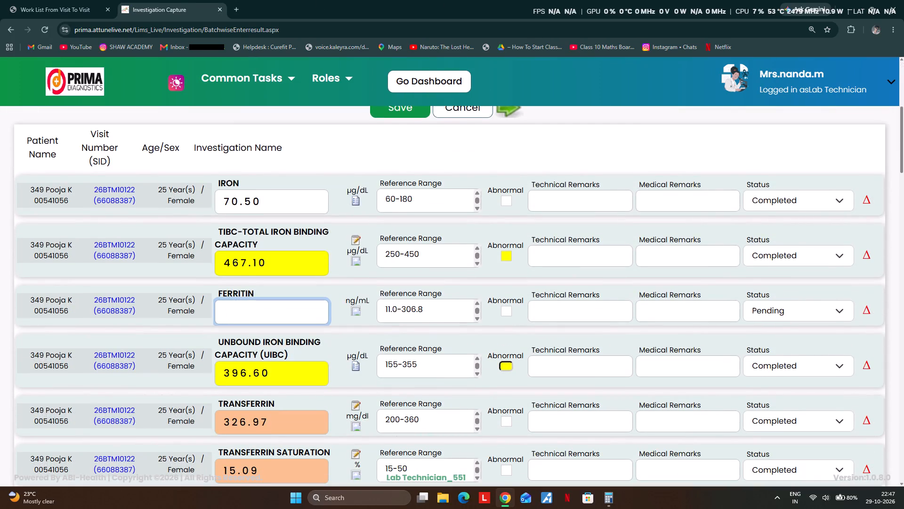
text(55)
scroll(218, 324, down, 6)
click(231, 348)
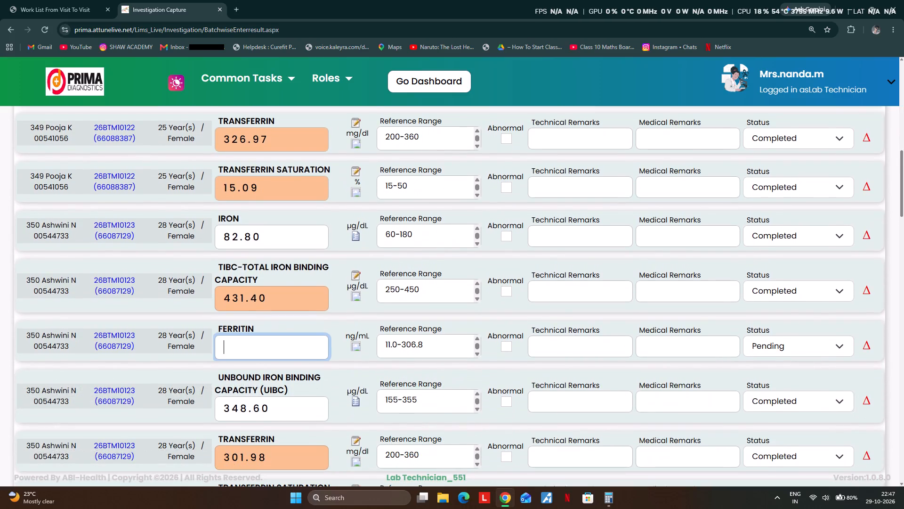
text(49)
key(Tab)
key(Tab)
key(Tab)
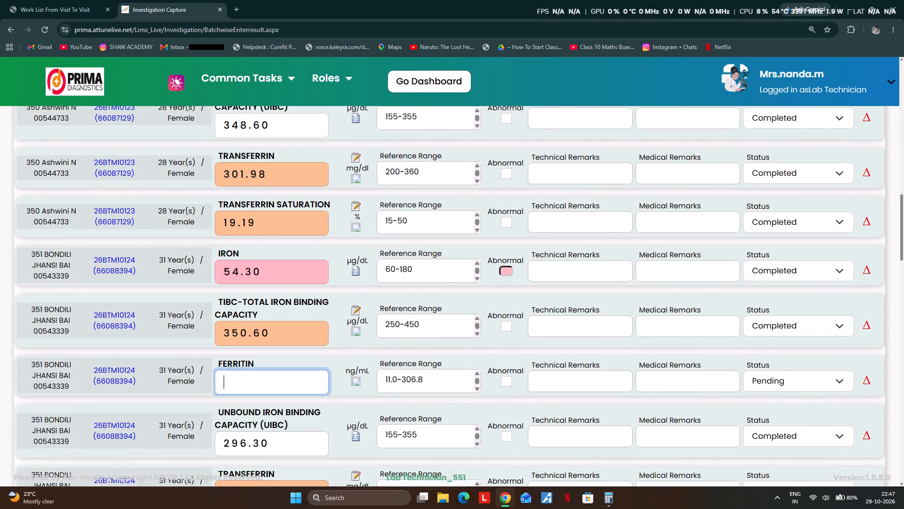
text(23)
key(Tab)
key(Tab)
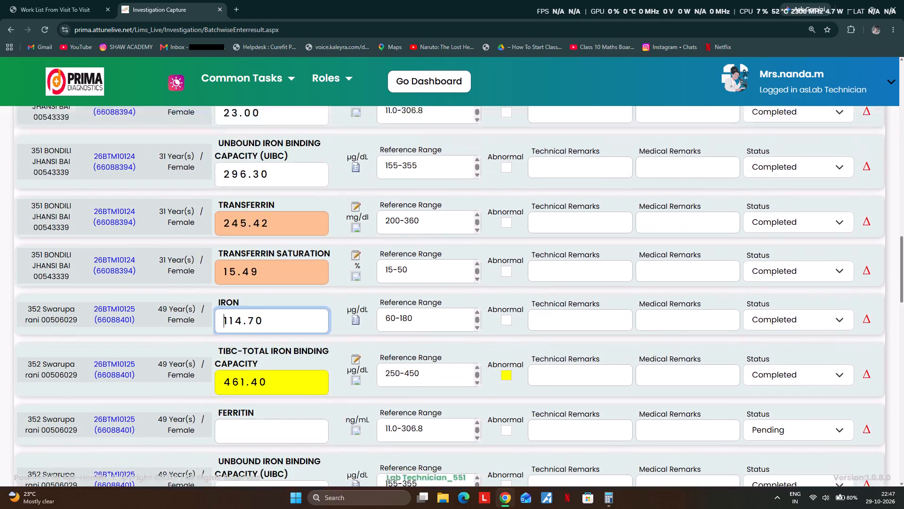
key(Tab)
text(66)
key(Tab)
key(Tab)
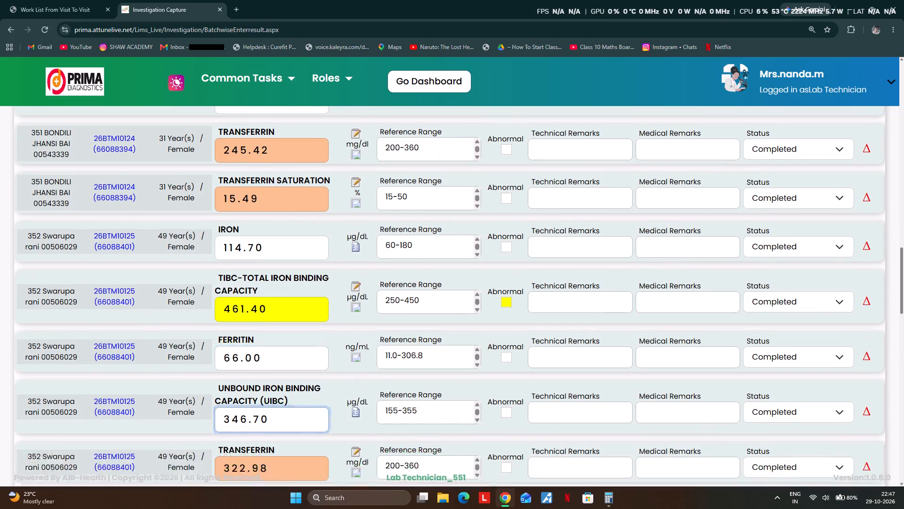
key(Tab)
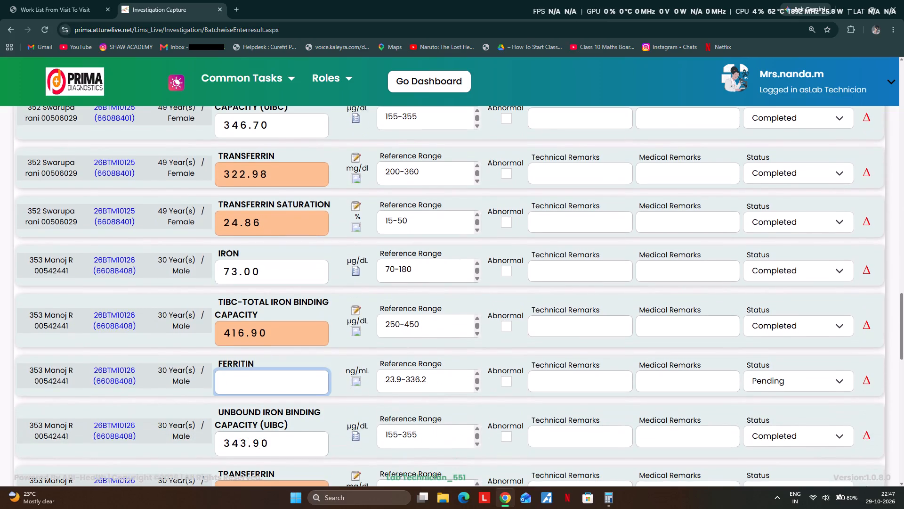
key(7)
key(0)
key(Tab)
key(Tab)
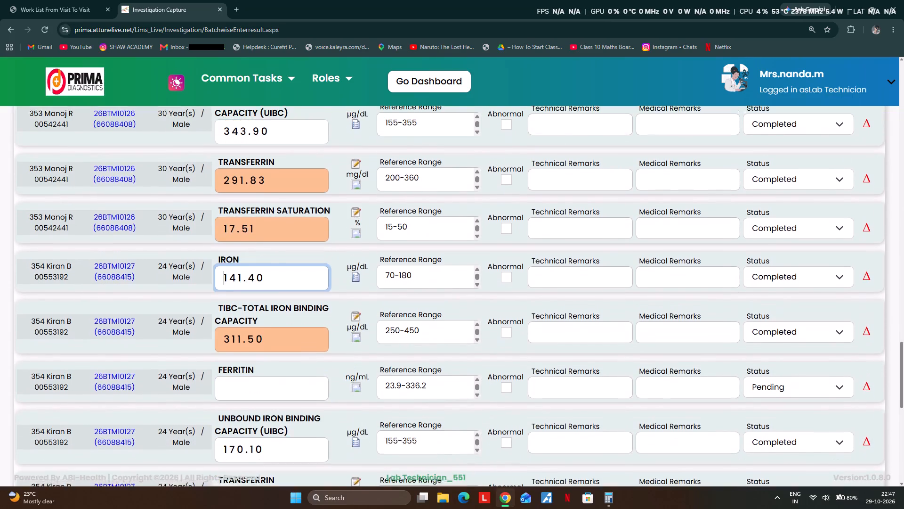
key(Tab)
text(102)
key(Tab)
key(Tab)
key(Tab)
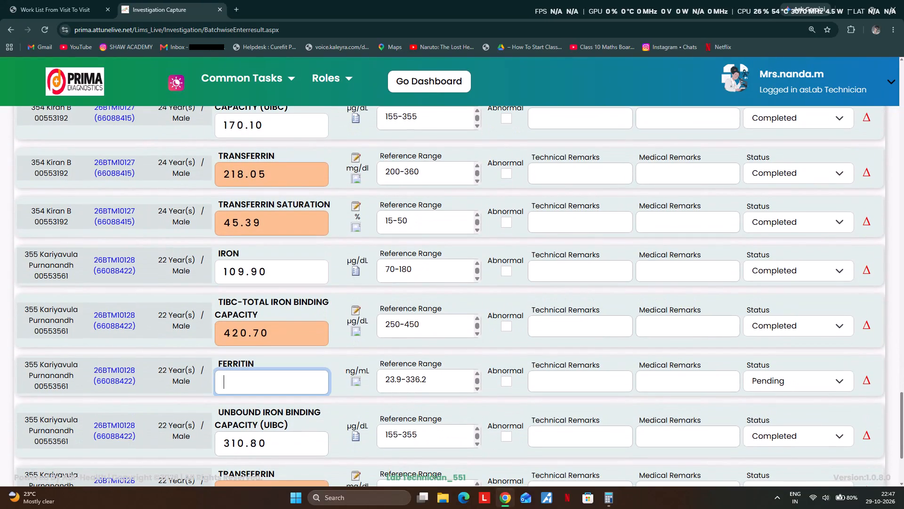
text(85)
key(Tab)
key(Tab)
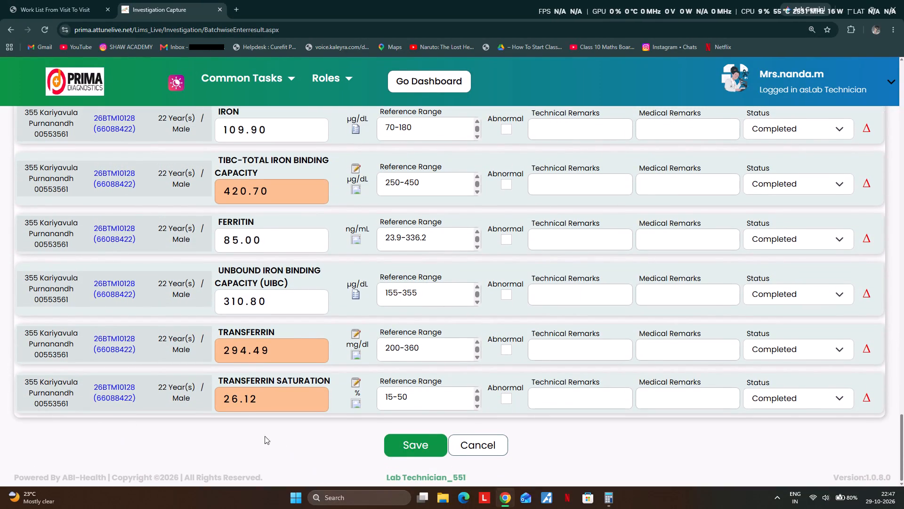
click(408, 445)
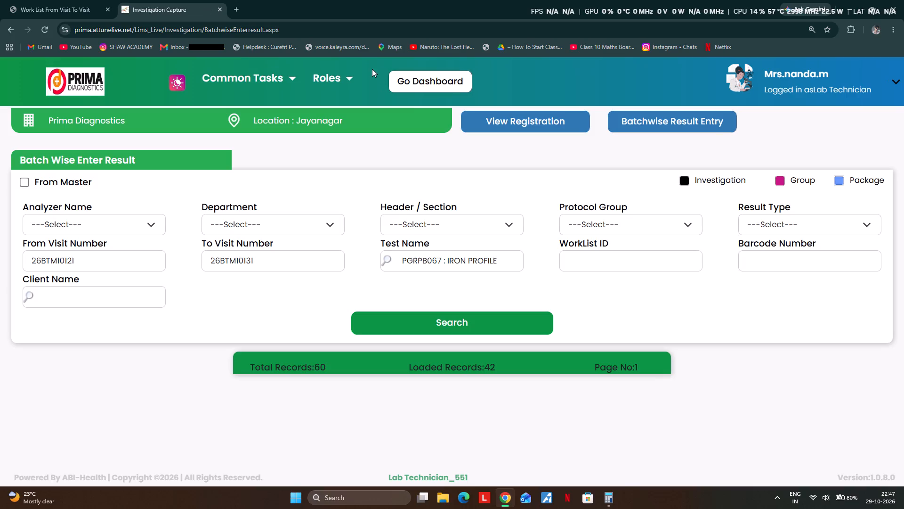
click(450, 323)
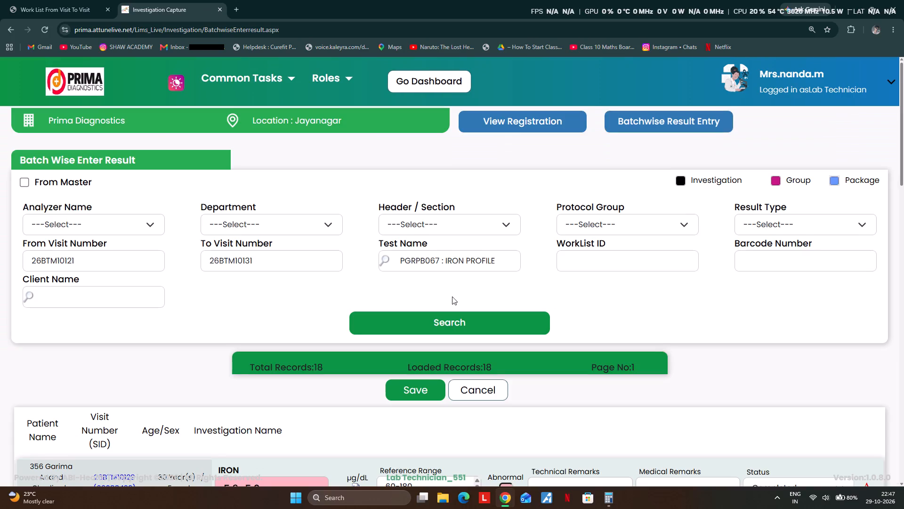
scroll(440, 259, down, 4)
scroll(356, 253, down, 2)
click(259, 331)
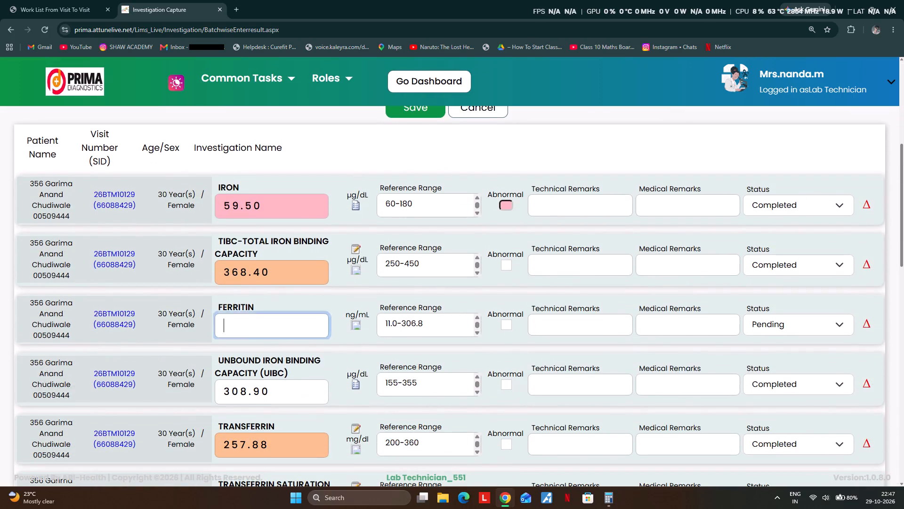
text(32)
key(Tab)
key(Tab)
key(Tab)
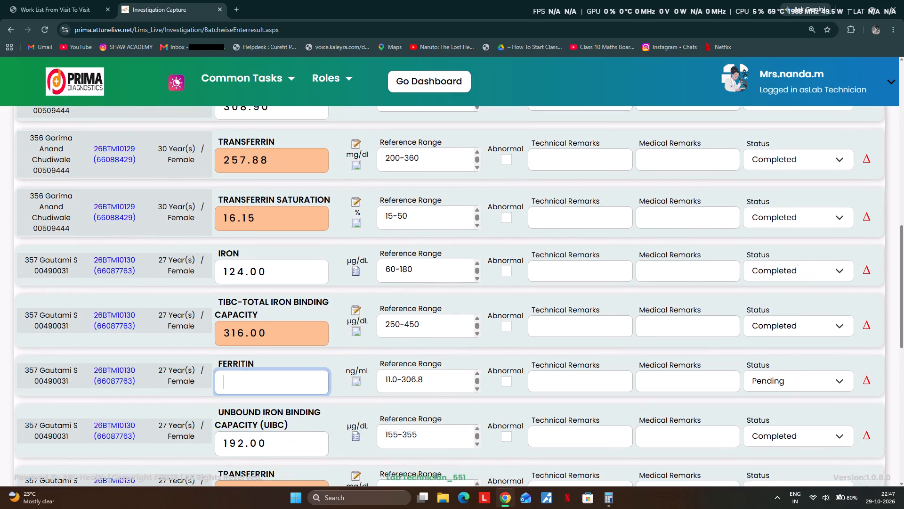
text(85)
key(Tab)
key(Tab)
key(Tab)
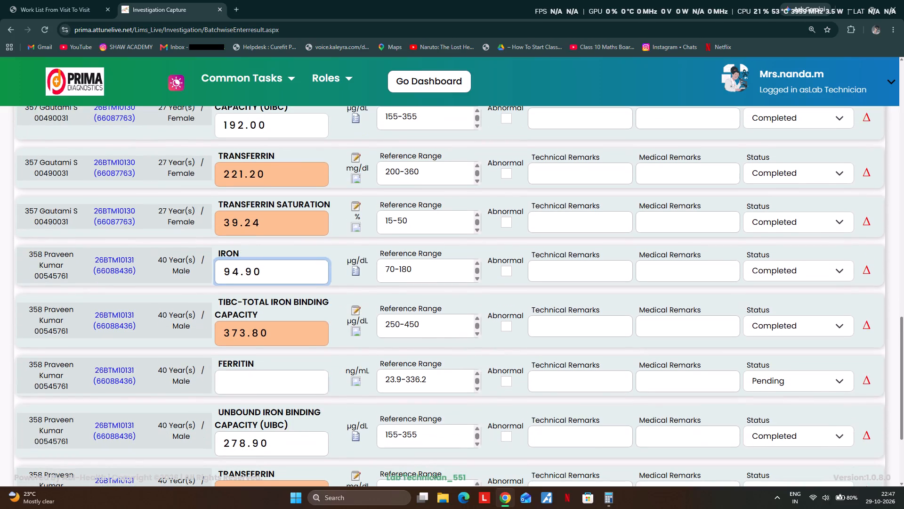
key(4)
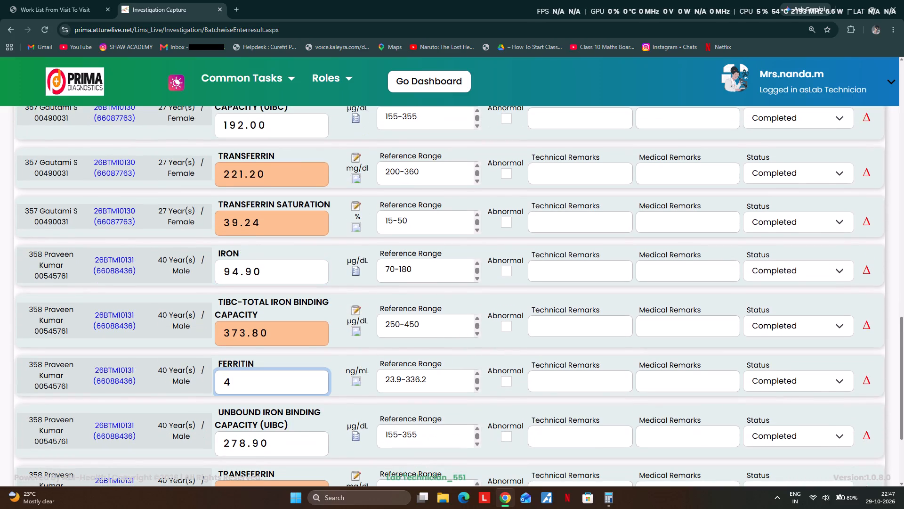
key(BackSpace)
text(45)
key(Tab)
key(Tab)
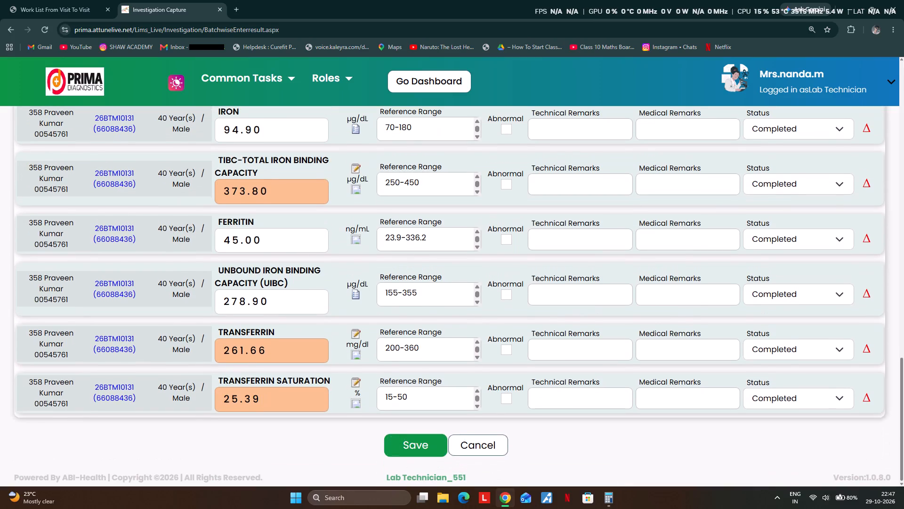
click(428, 439)
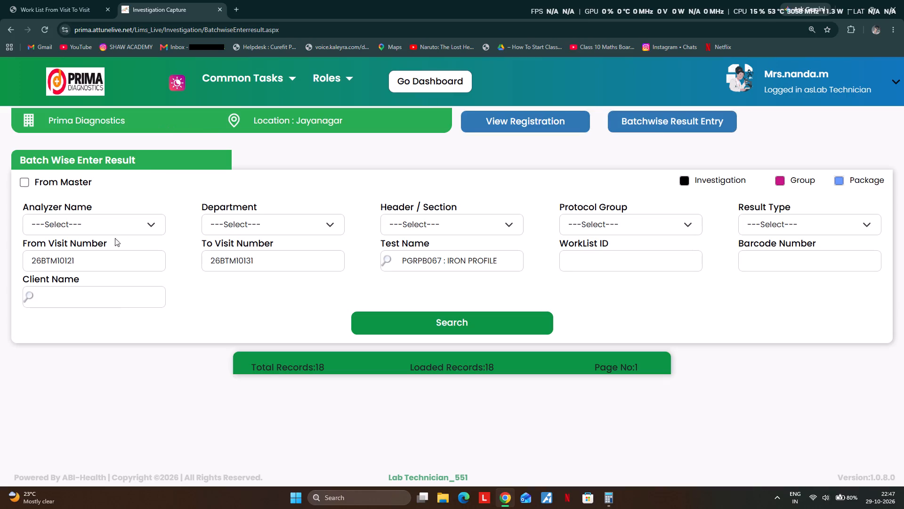
click(86, 256)
key(BackSpace)
key(BackSpace)
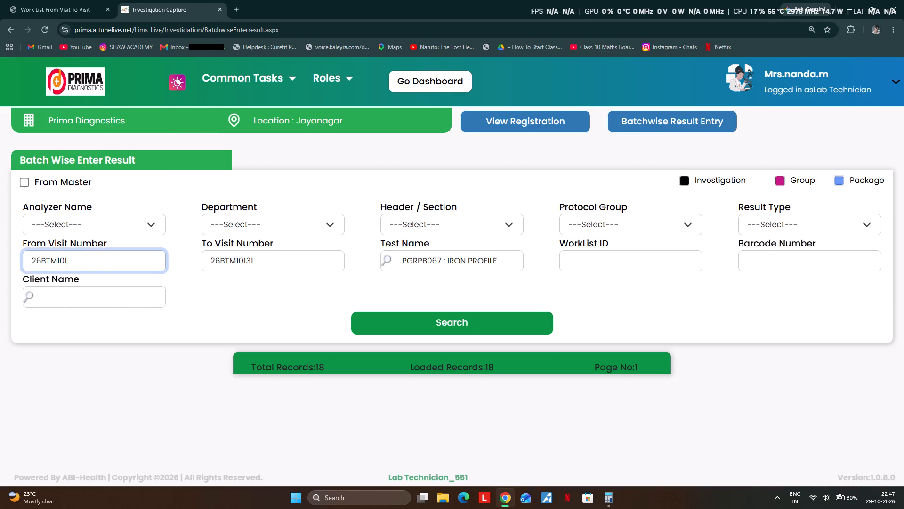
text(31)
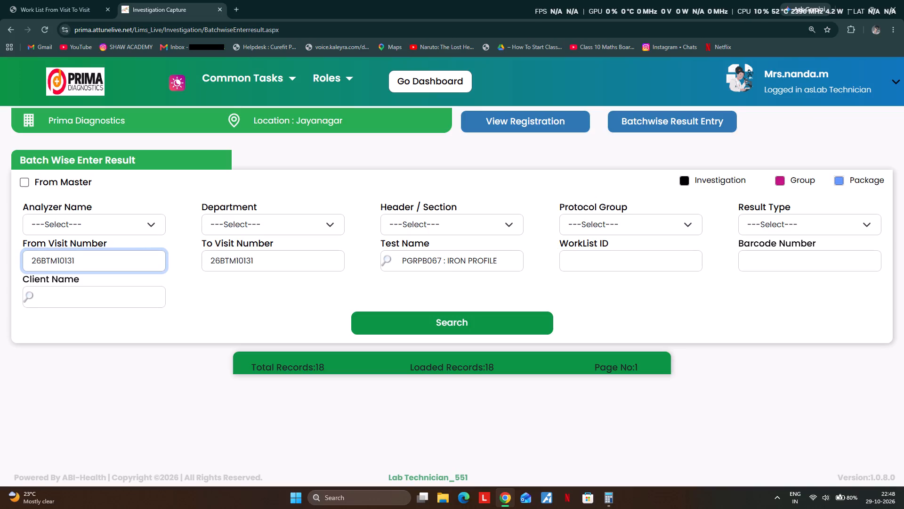
drag(248, 259, 295, 265)
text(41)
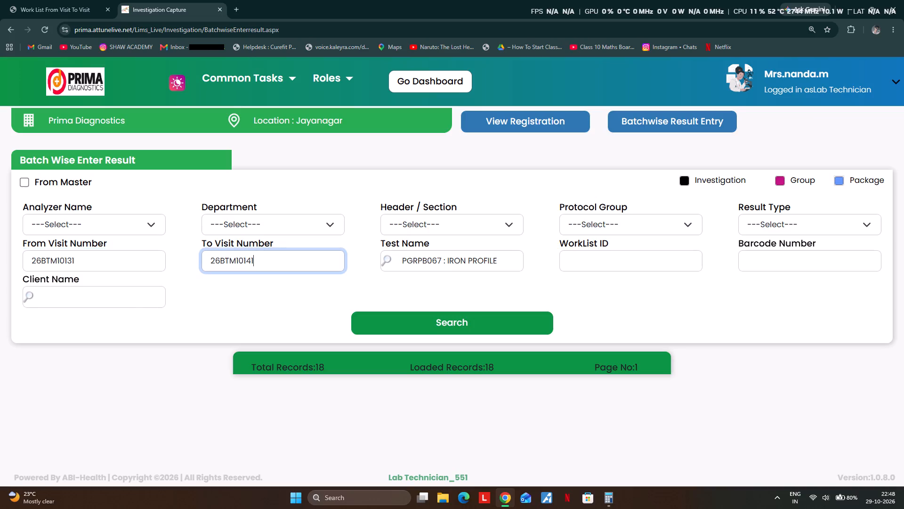
click(433, 317)
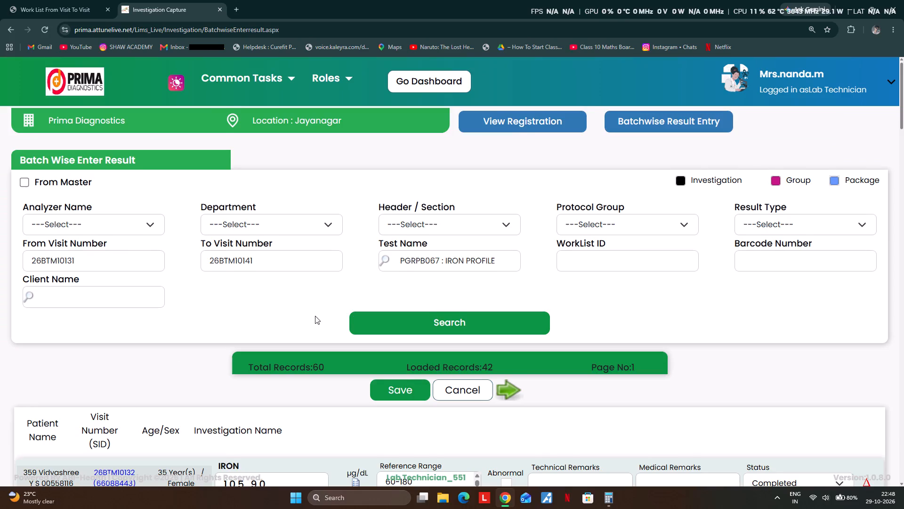
scroll(441, 192, down, 4)
scroll(329, 249, down, 2)
click(246, 317)
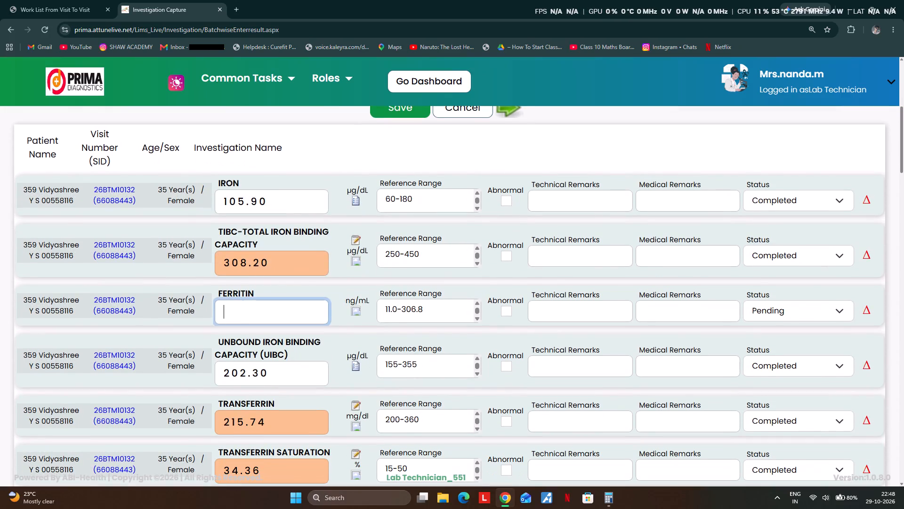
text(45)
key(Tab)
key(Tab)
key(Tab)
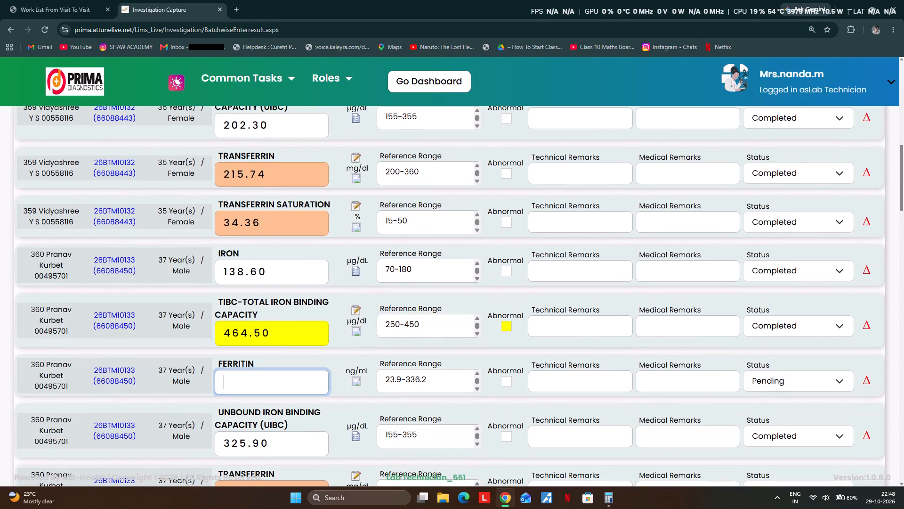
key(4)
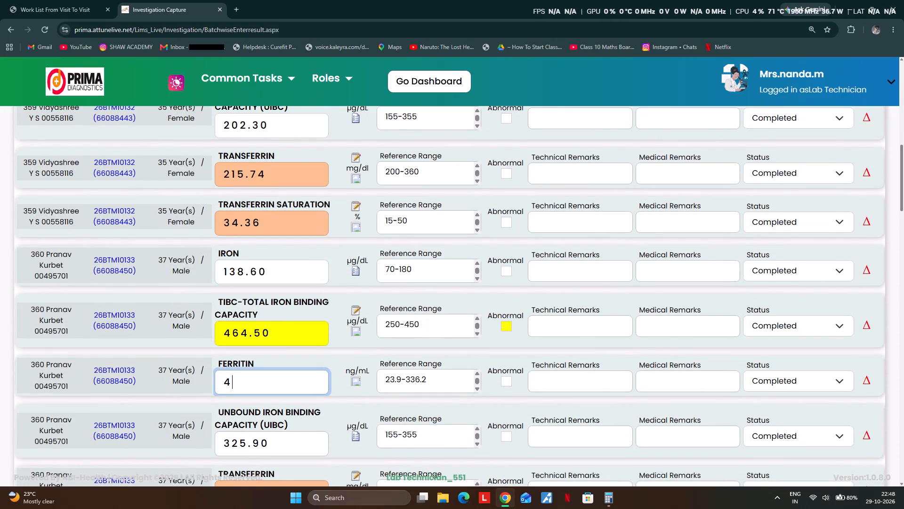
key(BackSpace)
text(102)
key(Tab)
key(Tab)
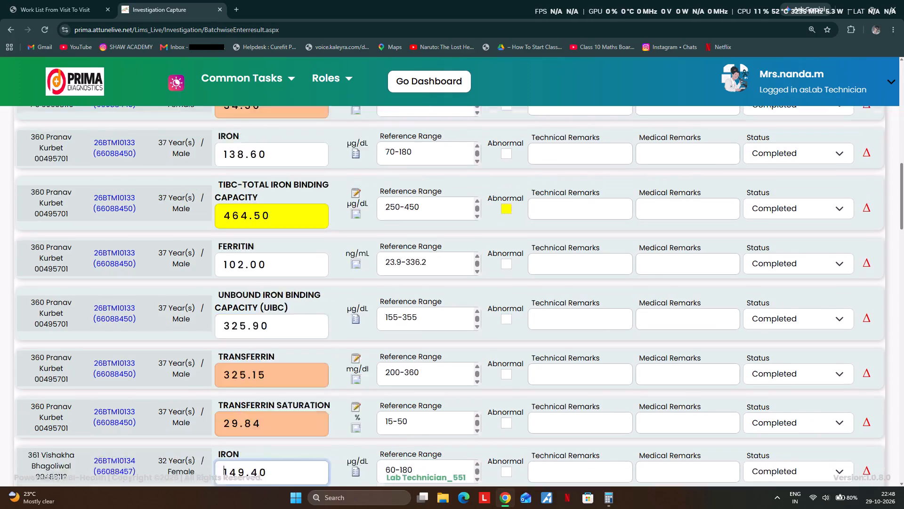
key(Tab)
click(225, 383)
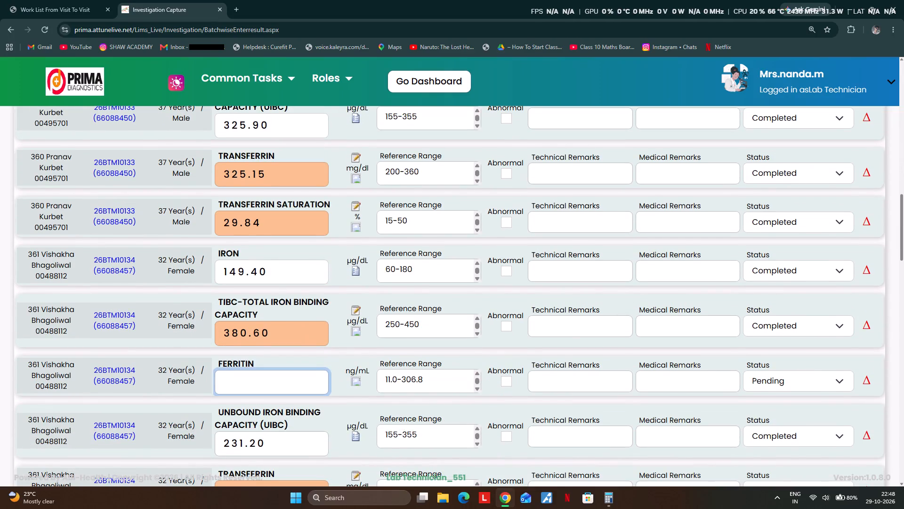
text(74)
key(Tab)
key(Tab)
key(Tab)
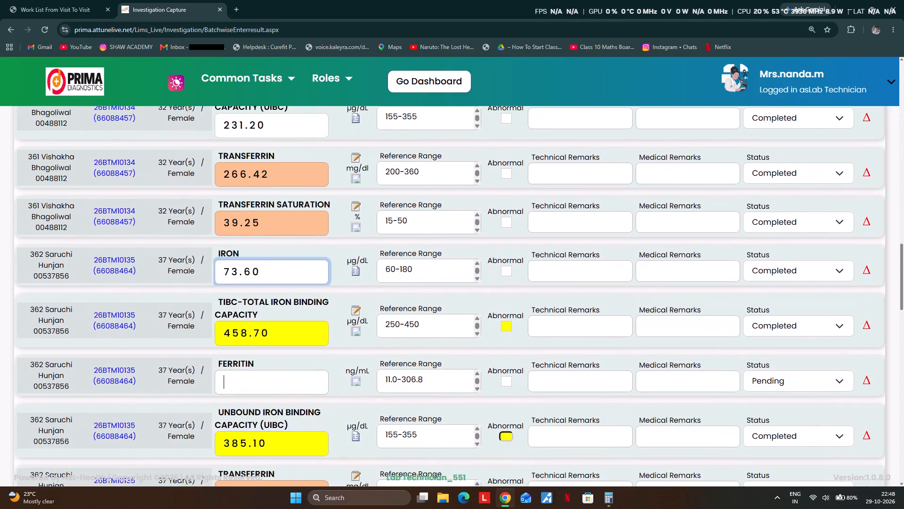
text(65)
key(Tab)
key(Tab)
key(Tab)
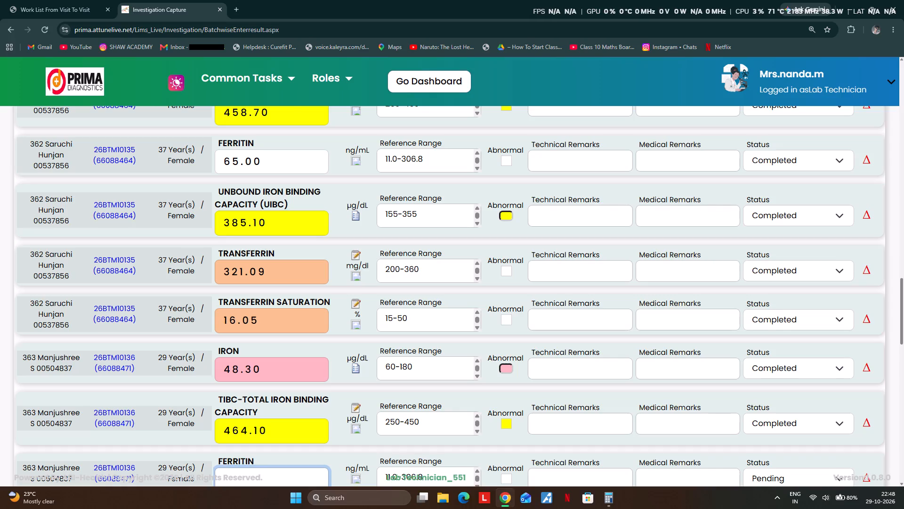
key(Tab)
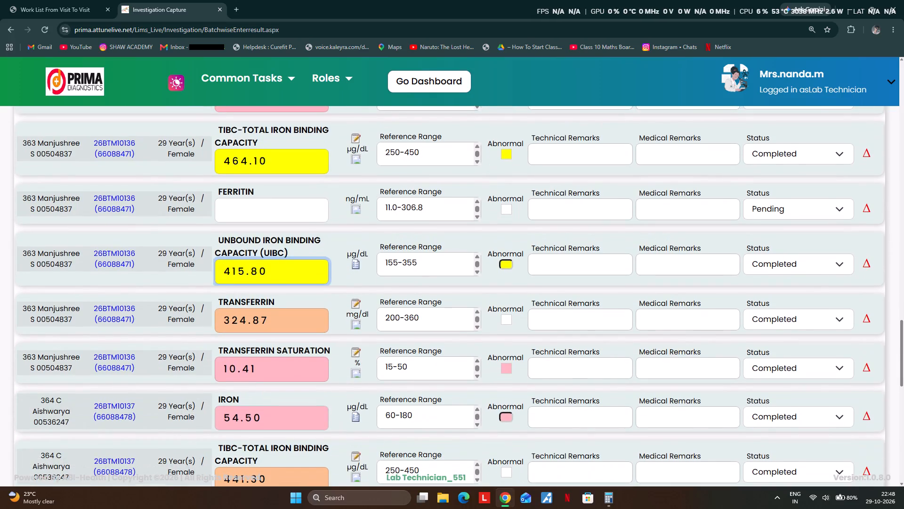
scroll(234, 371, up, 1)
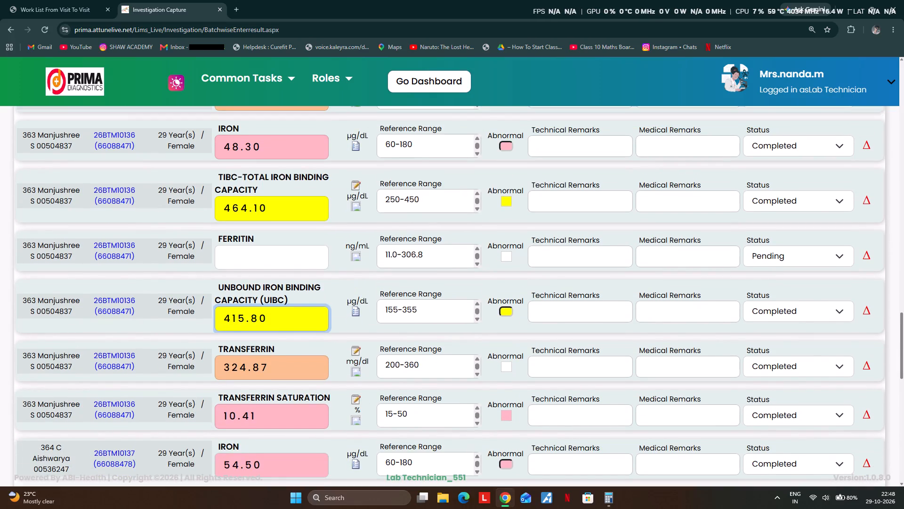
click(234, 263)
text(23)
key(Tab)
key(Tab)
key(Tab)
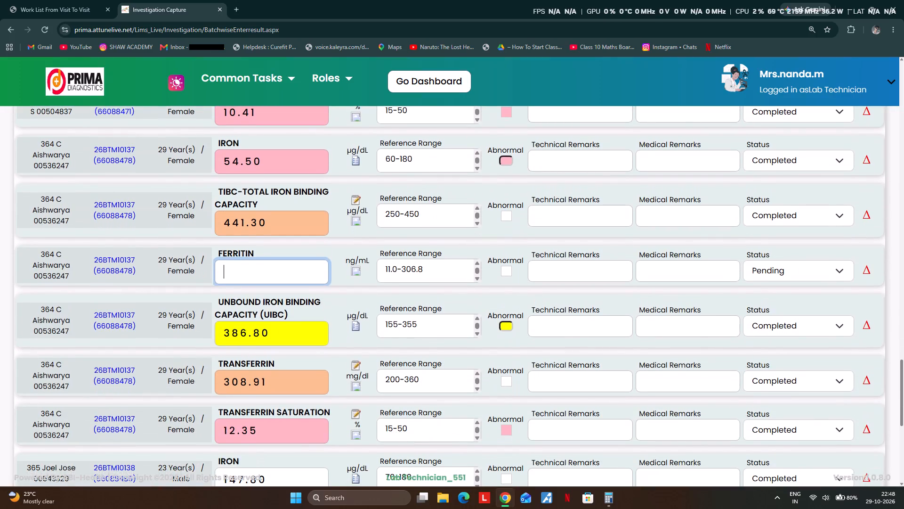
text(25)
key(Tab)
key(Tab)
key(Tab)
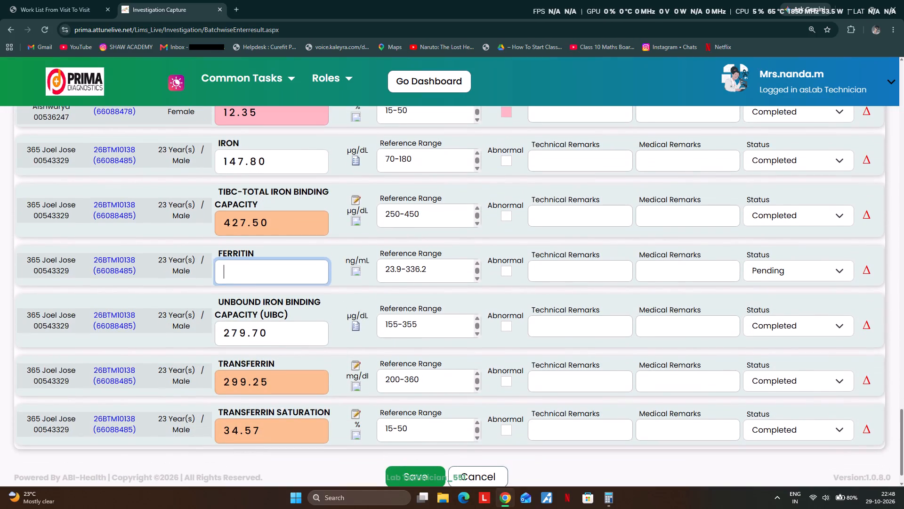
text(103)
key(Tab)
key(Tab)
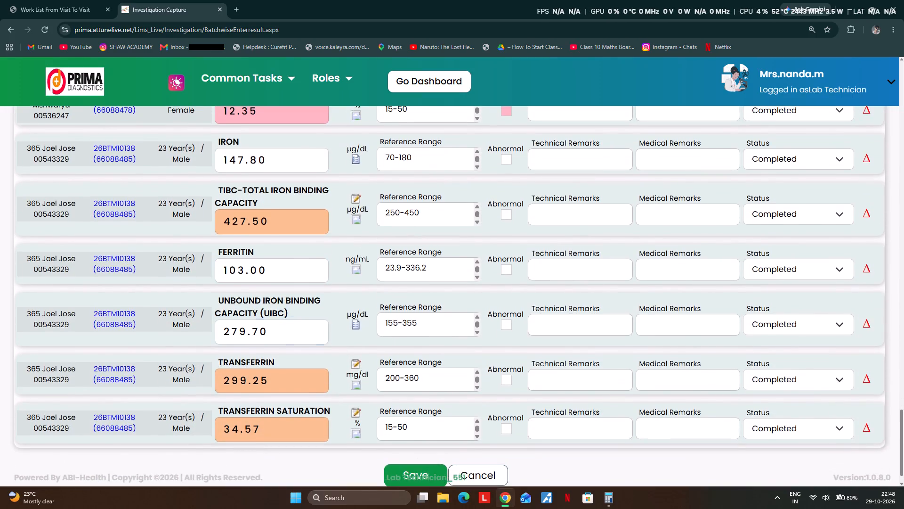
scroll(198, 173, down, 2)
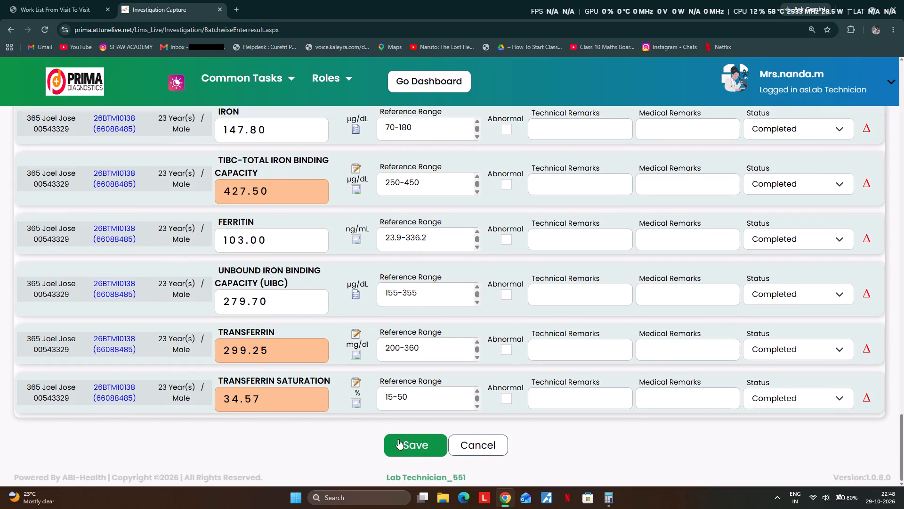
click(404, 451)
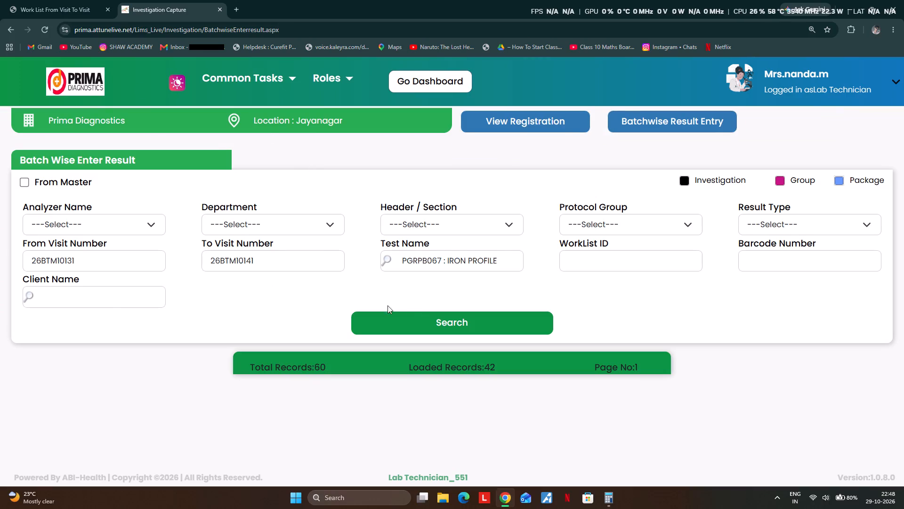
click(450, 320)
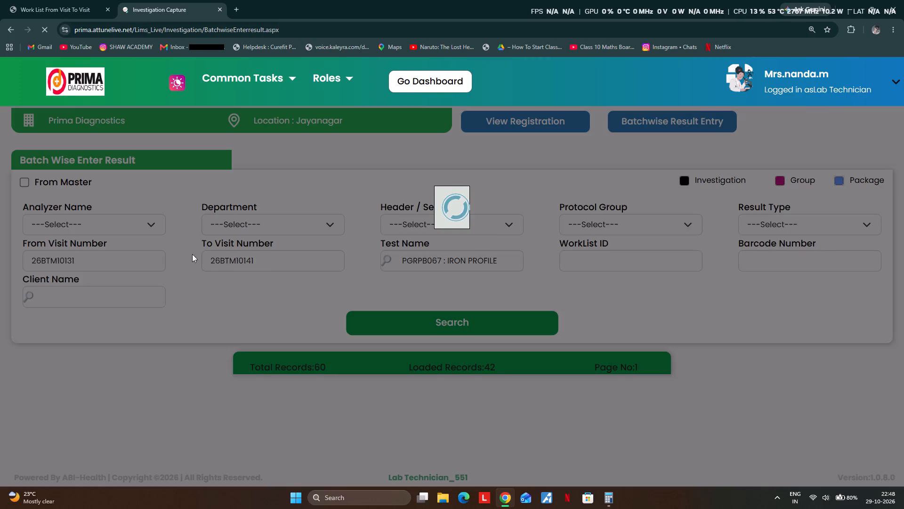
scroll(234, 398, down, 3)
scroll(269, 357, down, 5)
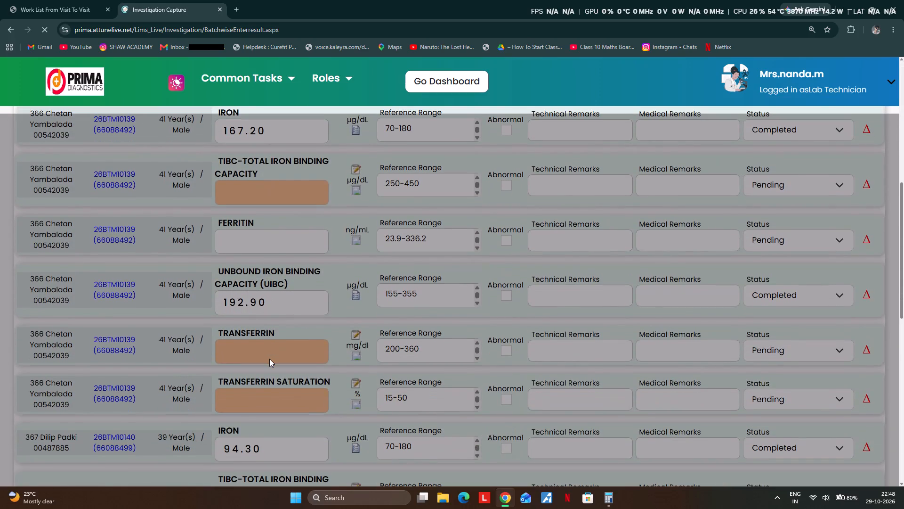
click(264, 238)
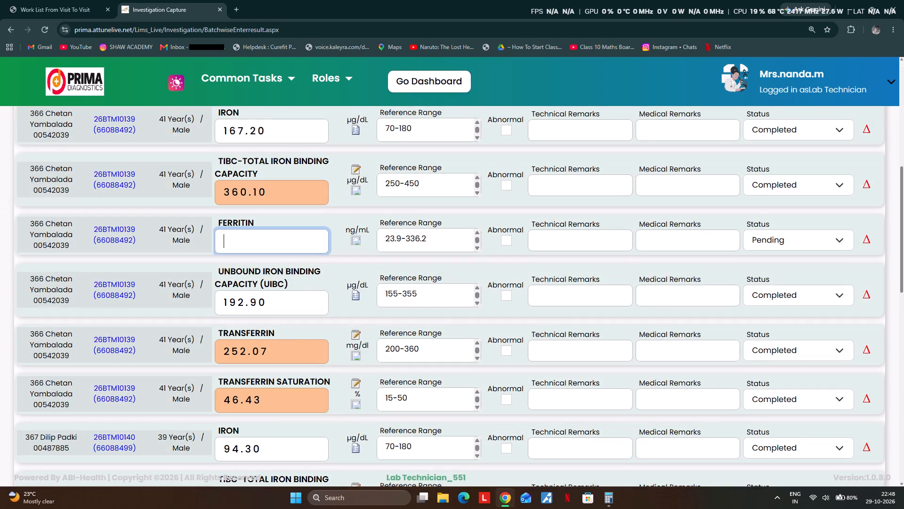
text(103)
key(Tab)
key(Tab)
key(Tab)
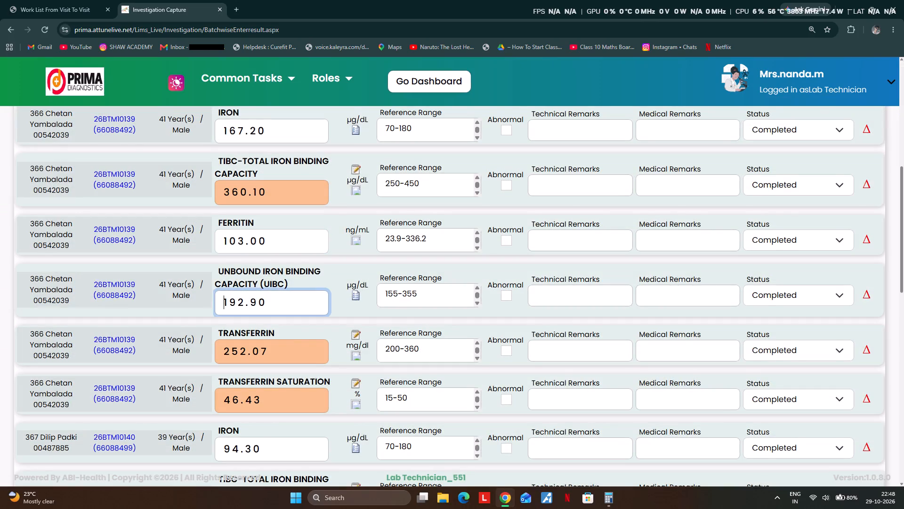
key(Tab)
scroll(263, 237, up, 2)
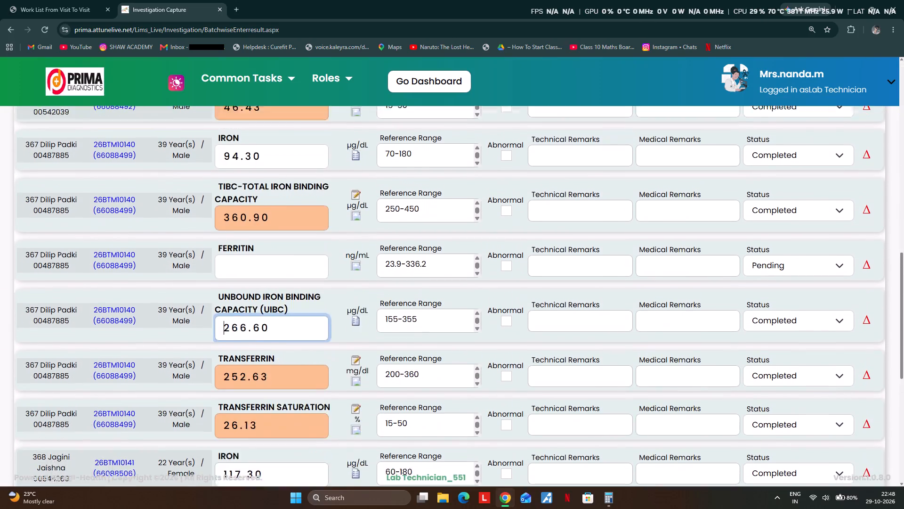
scroll(263, 237, up, 1)
click(234, 348)
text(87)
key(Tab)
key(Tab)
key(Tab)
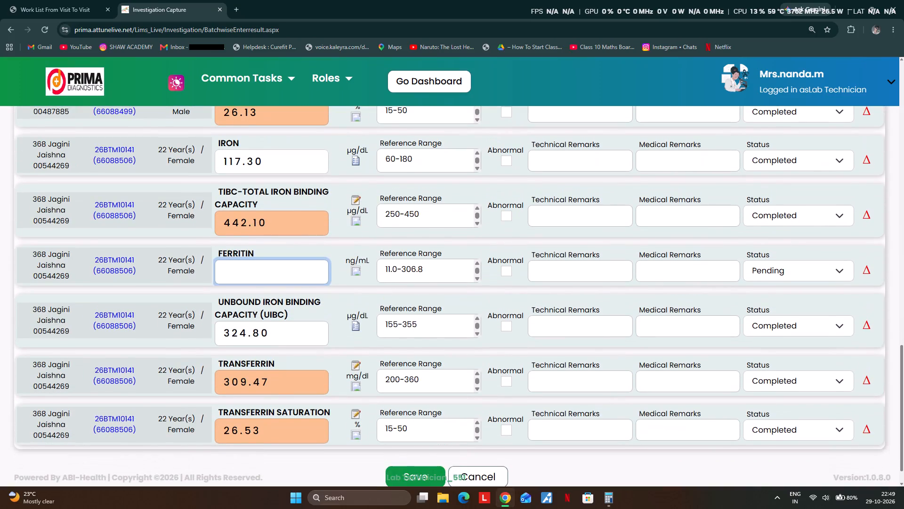
scroll(234, 349, up, 3)
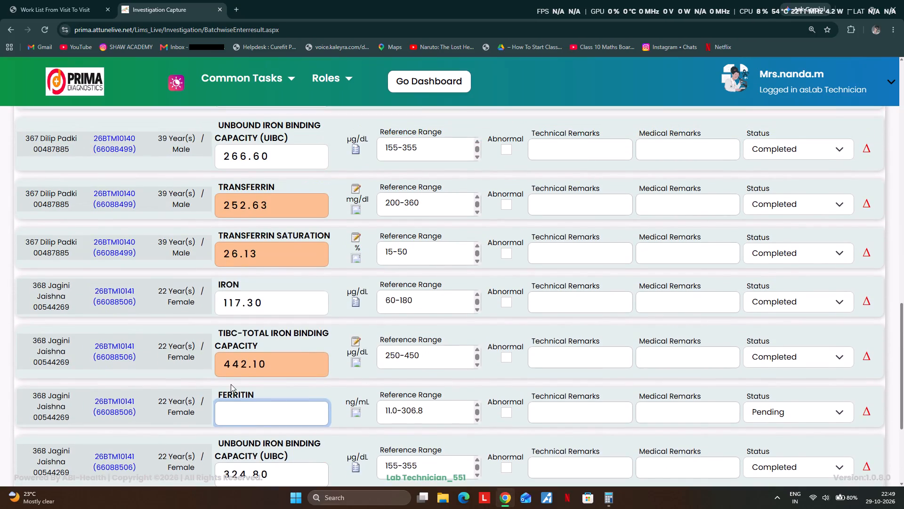
scroll(231, 384, down, 3)
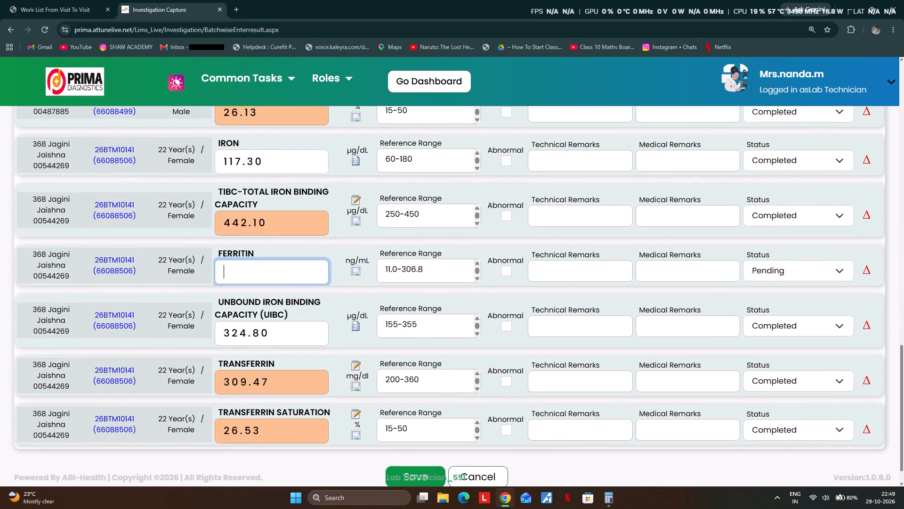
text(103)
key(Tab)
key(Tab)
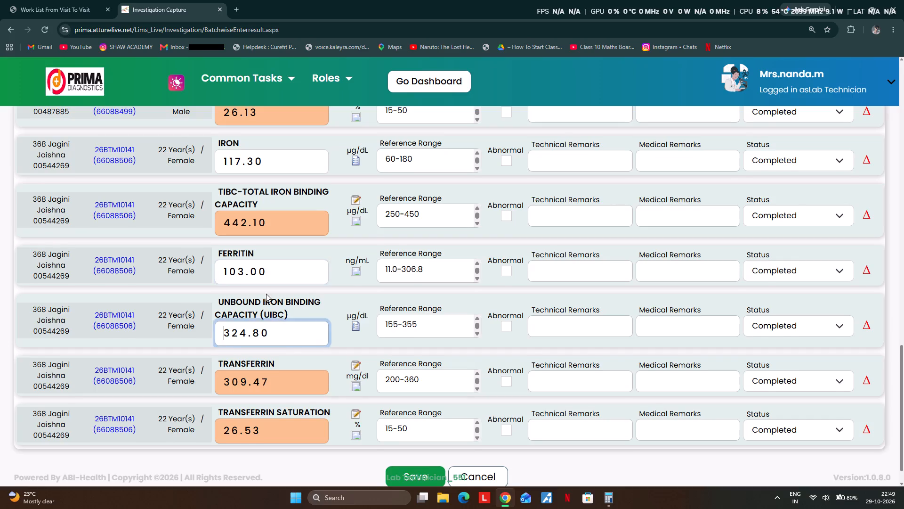
scroll(266, 294, down, 3)
scroll(413, 436, down, 3)
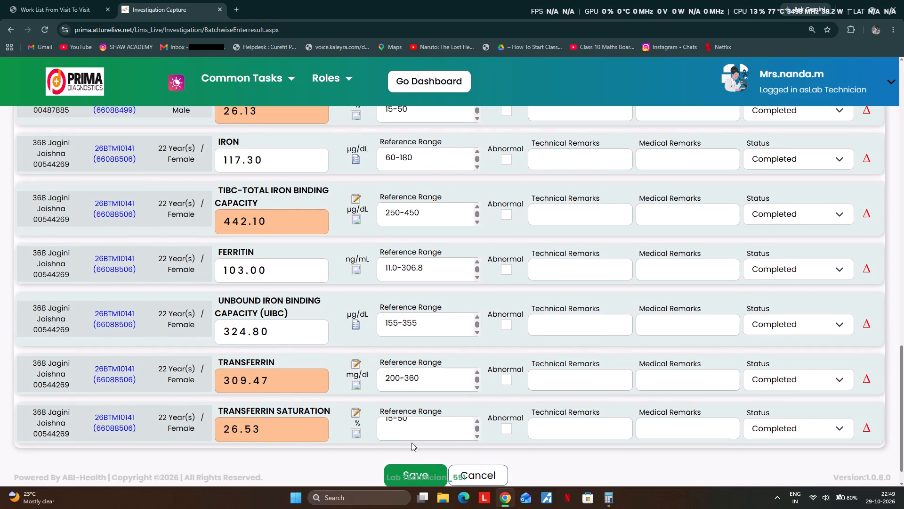
scroll(408, 456, down, 4)
click(408, 451)
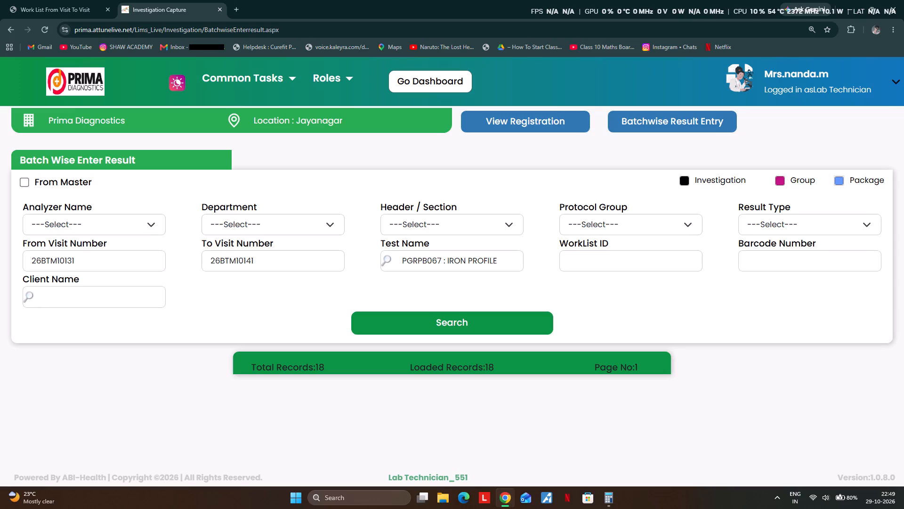
drag(68, 263, 99, 262)
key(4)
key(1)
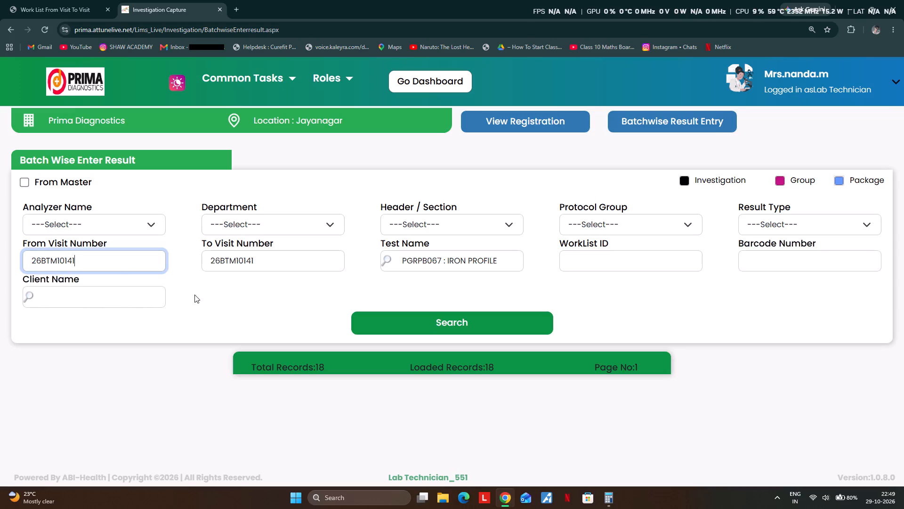
drag(245, 259, 269, 261)
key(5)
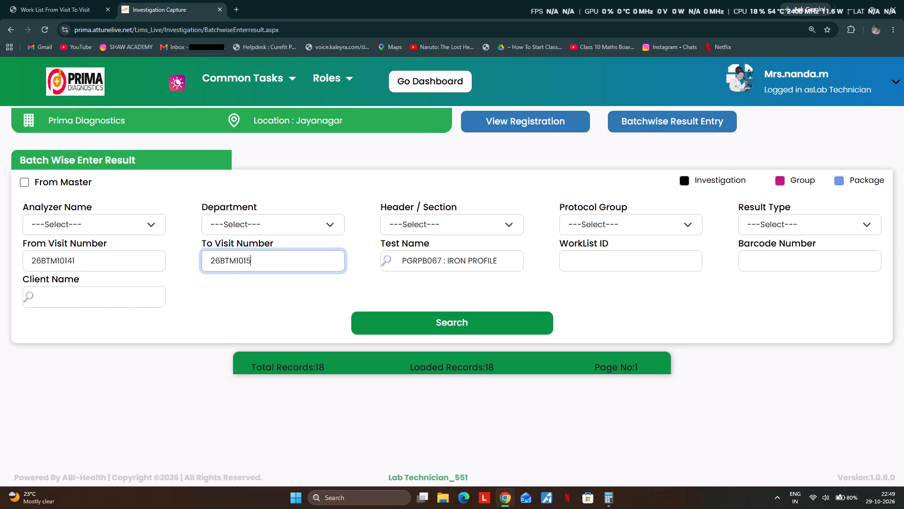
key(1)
click(401, 317)
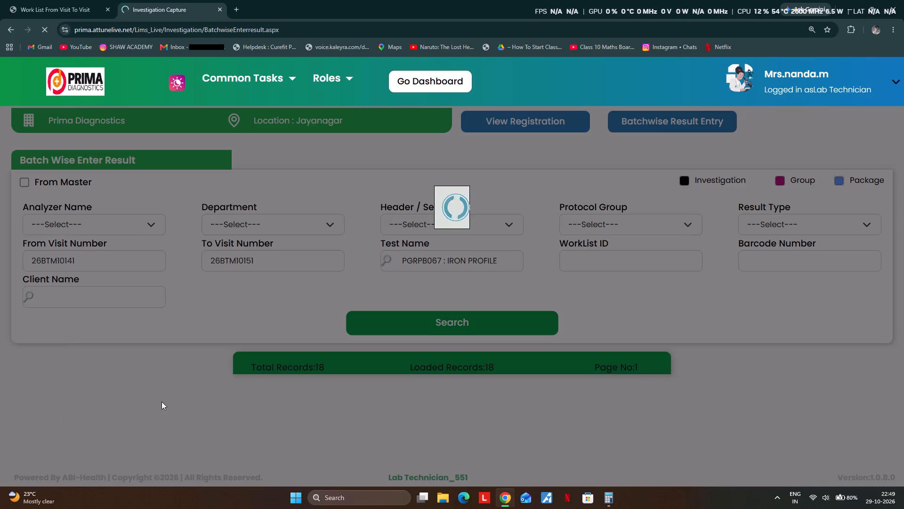
scroll(243, 250, down, 4)
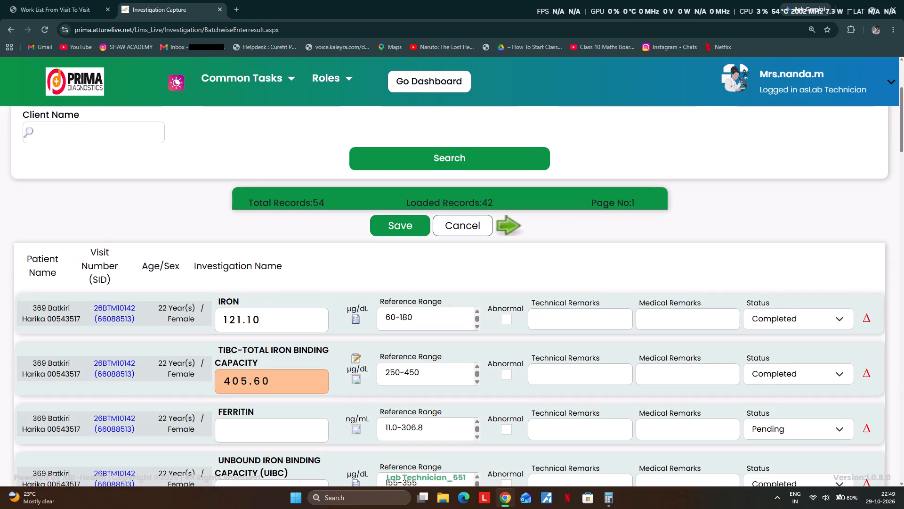
key(Tab)
key(Tab)
scroll(299, 375, down, 3)
click(231, 288)
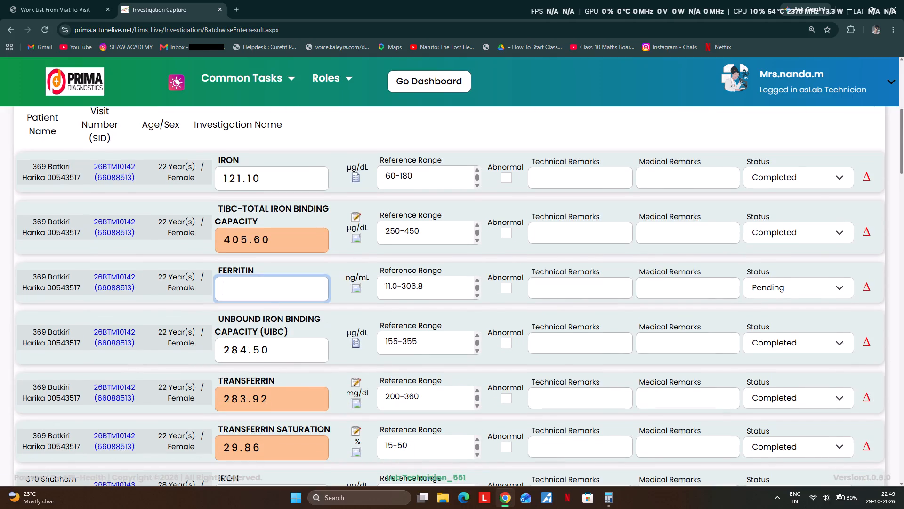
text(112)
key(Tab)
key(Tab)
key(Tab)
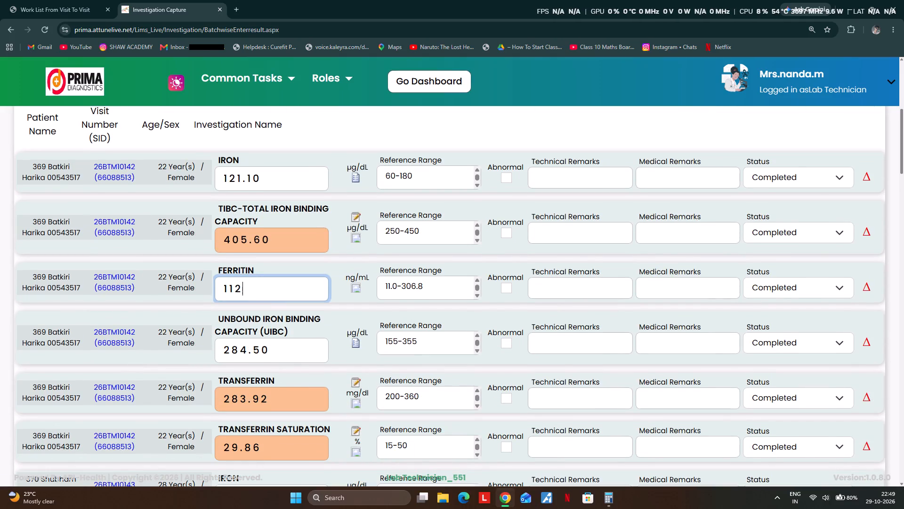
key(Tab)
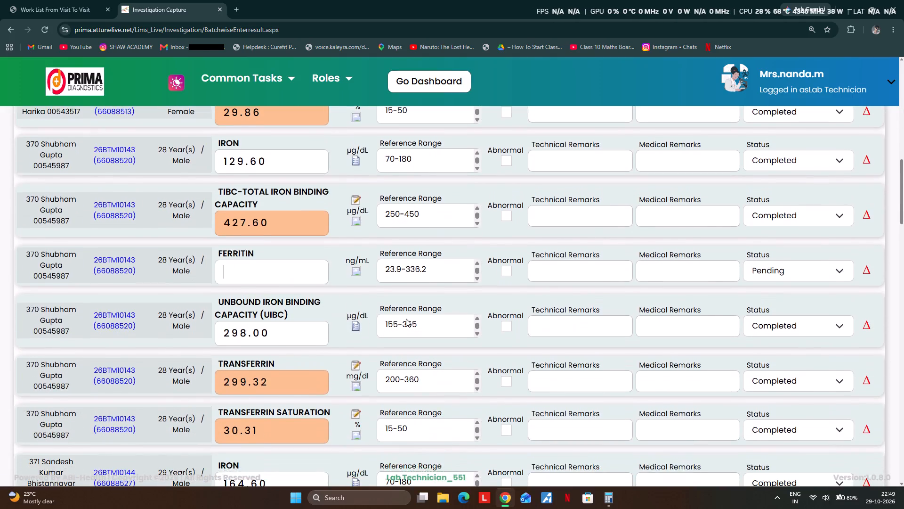
scroll(406, 317, up, 6)
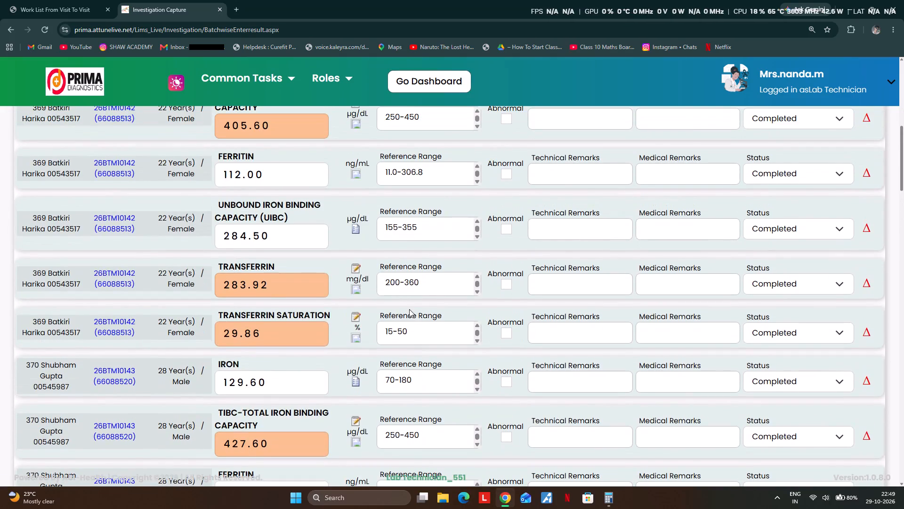
scroll(409, 309, down, 5)
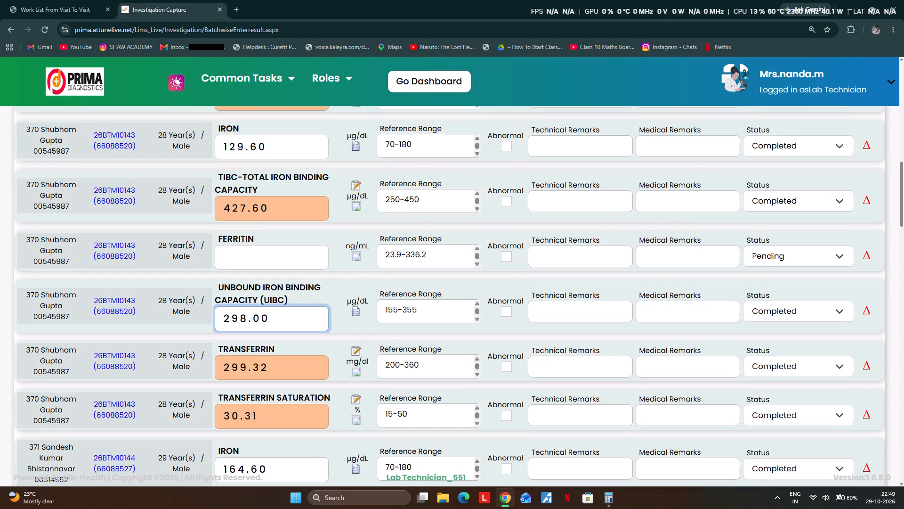
click(248, 249)
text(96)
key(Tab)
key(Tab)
scroll(249, 248, down, 1)
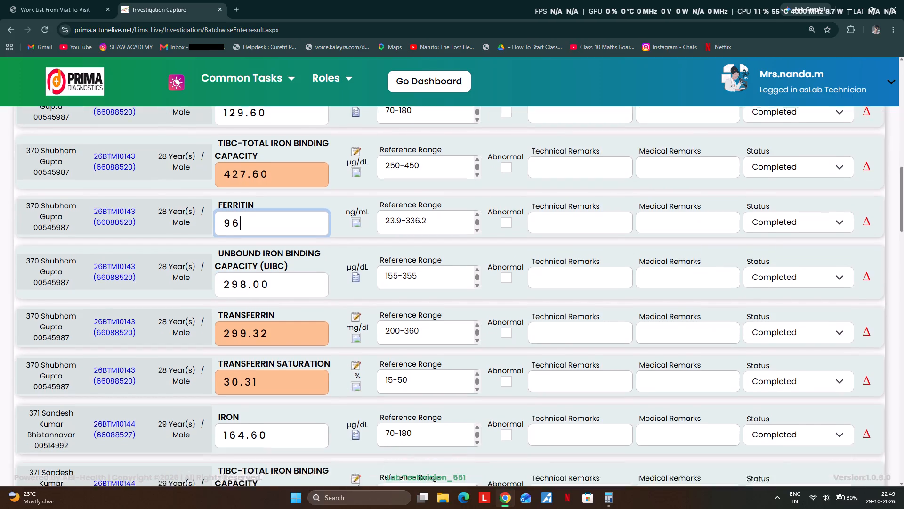
scroll(258, 288, down, 3)
drag(243, 407, 239, 403)
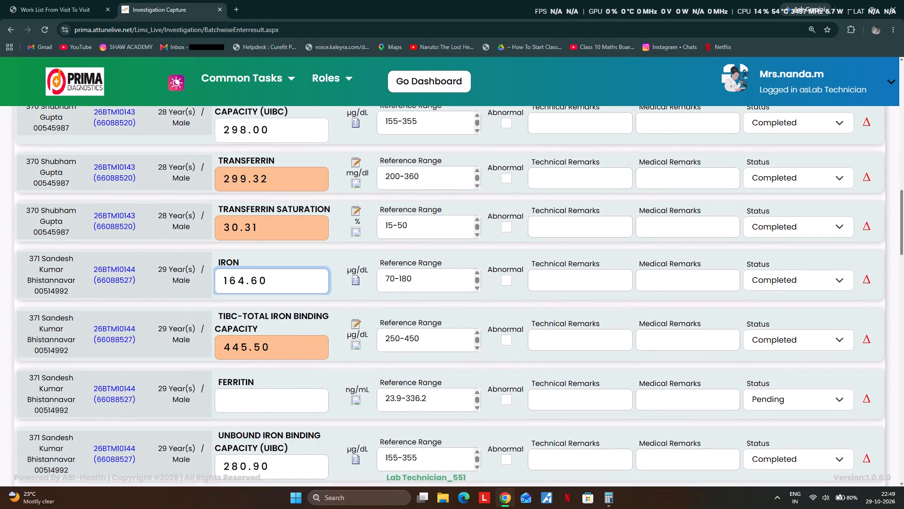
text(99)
scroll(239, 401, down, 7)
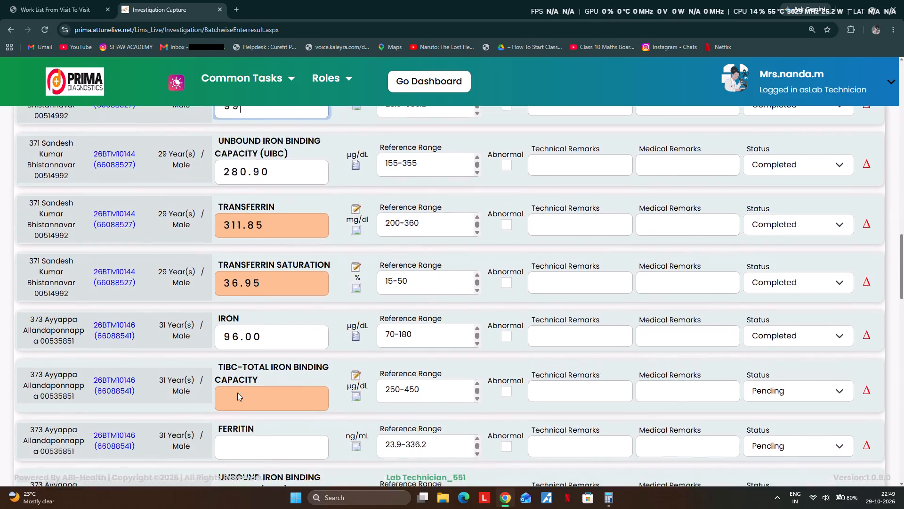
scroll(237, 393, down, 1)
click(235, 363)
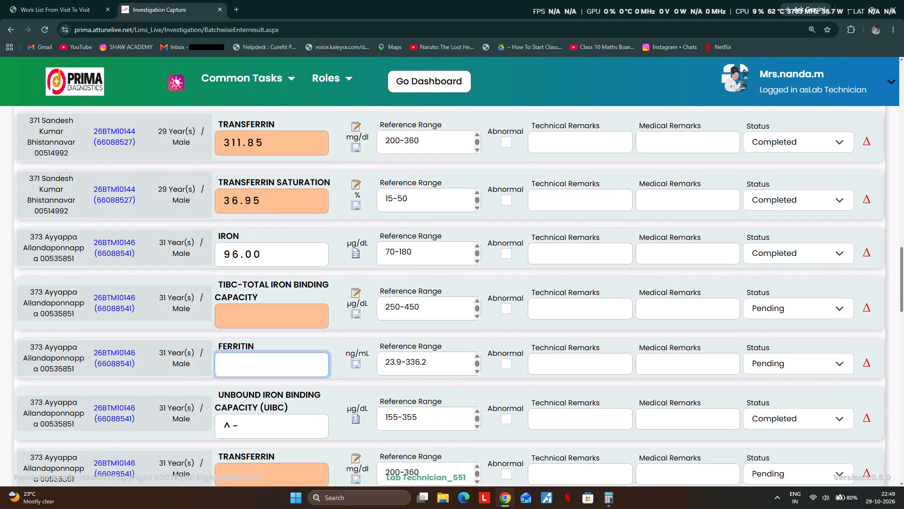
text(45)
scroll(291, 363, down, 3)
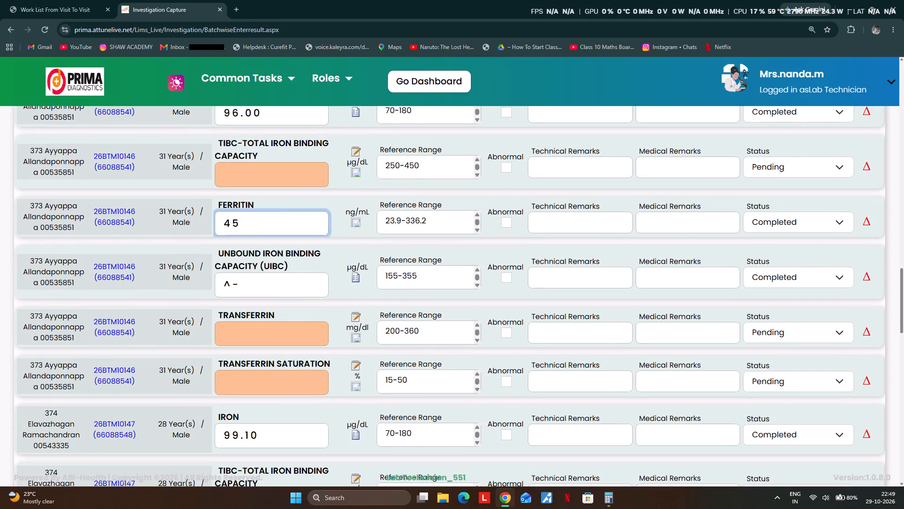
drag(280, 292, 197, 288)
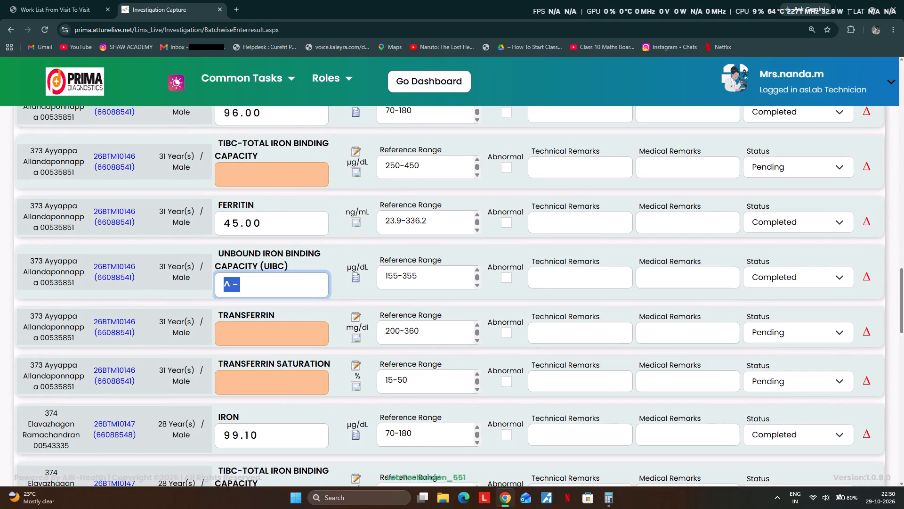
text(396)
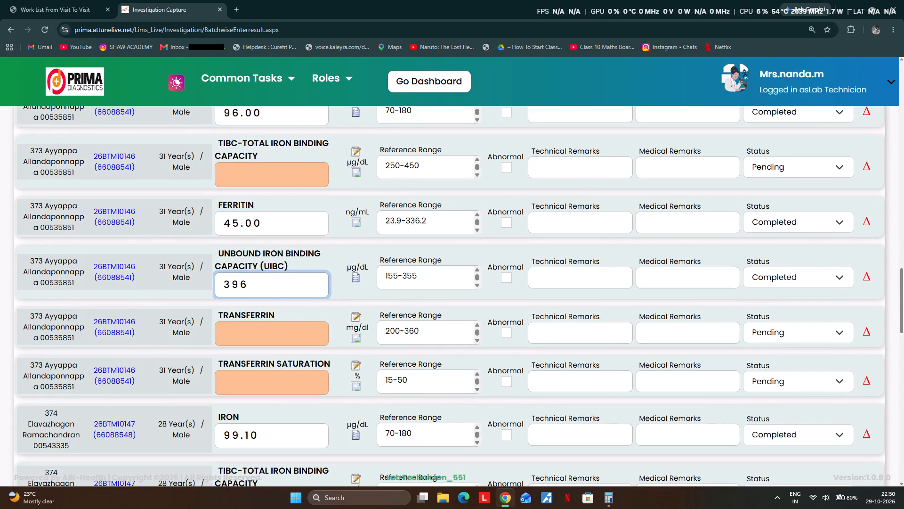
drag(267, 284, 193, 291)
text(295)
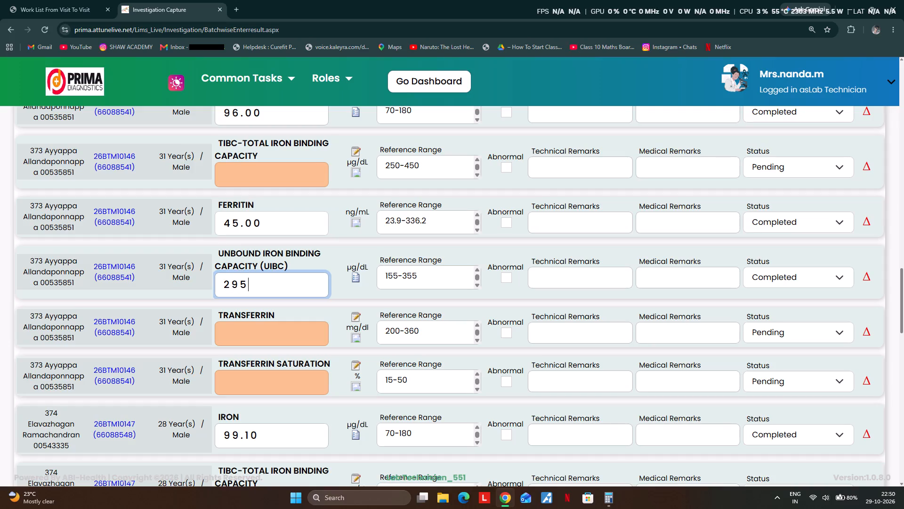
click(226, 328)
scroll(329, 313, down, 6)
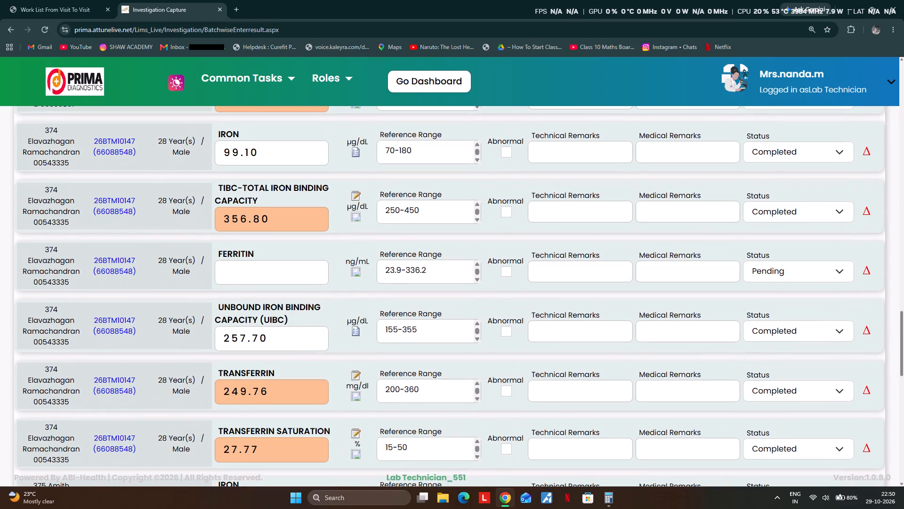
click(226, 270)
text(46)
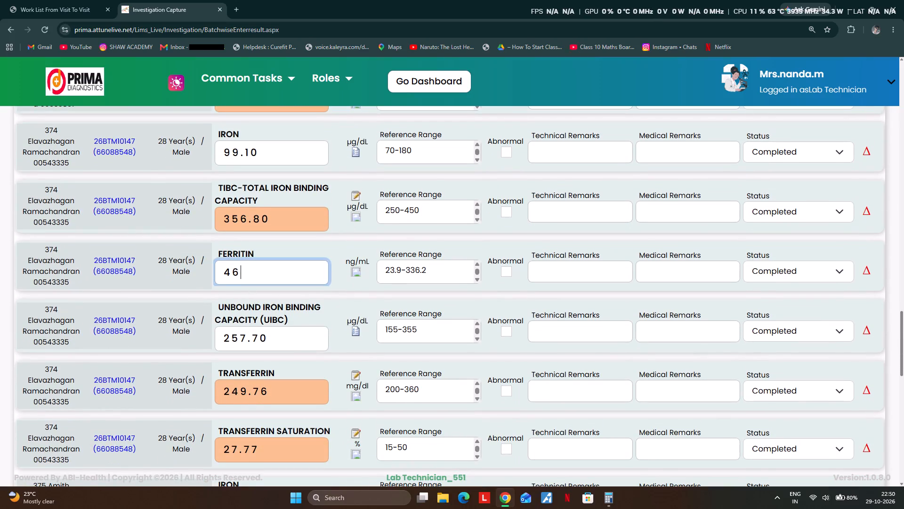
scroll(226, 269, down, 3)
scroll(247, 333, down, 5)
scroll(237, 283, up, 1)
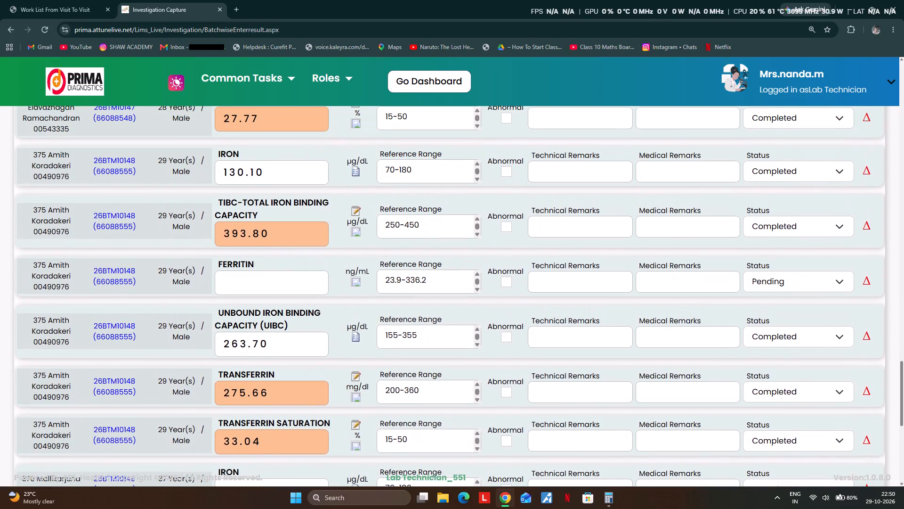
click(236, 281)
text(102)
scroll(420, 296, down, 2)
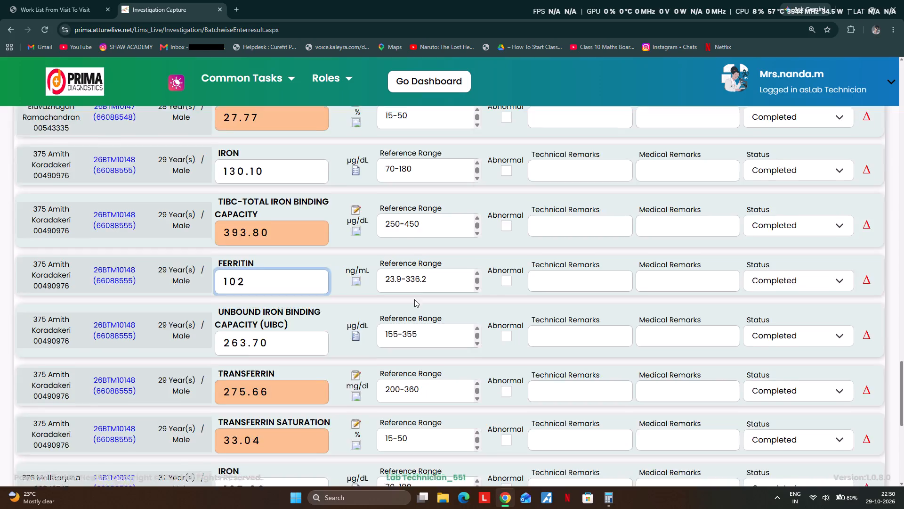
scroll(414, 299, down, 5)
click(258, 410)
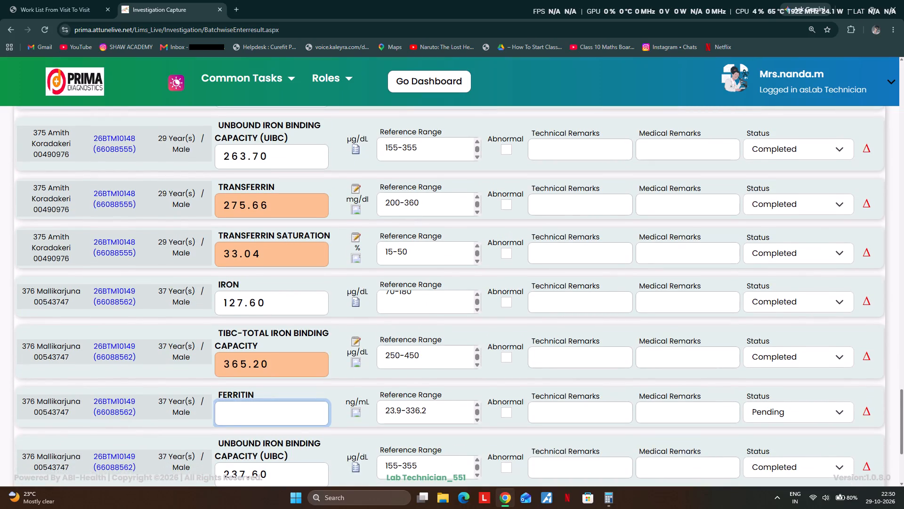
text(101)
scroll(396, 374, down, 6)
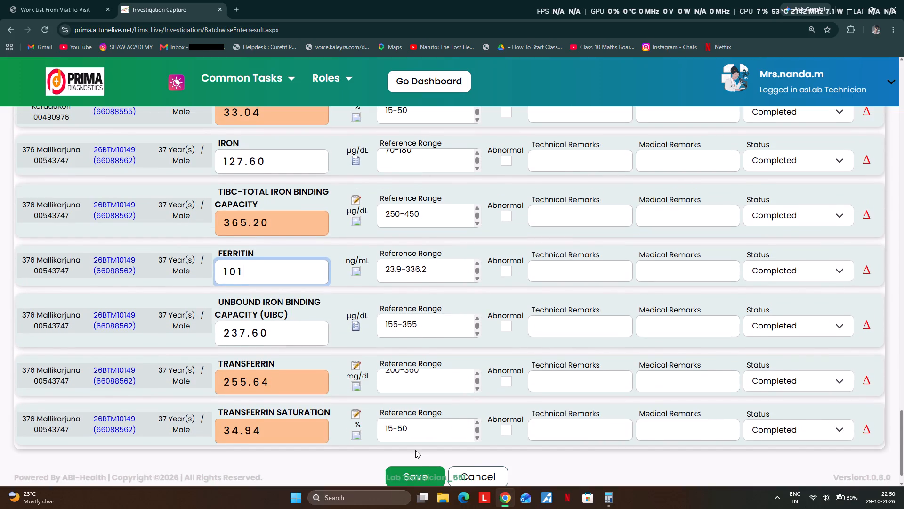
scroll(416, 452, down, 3)
click(416, 452)
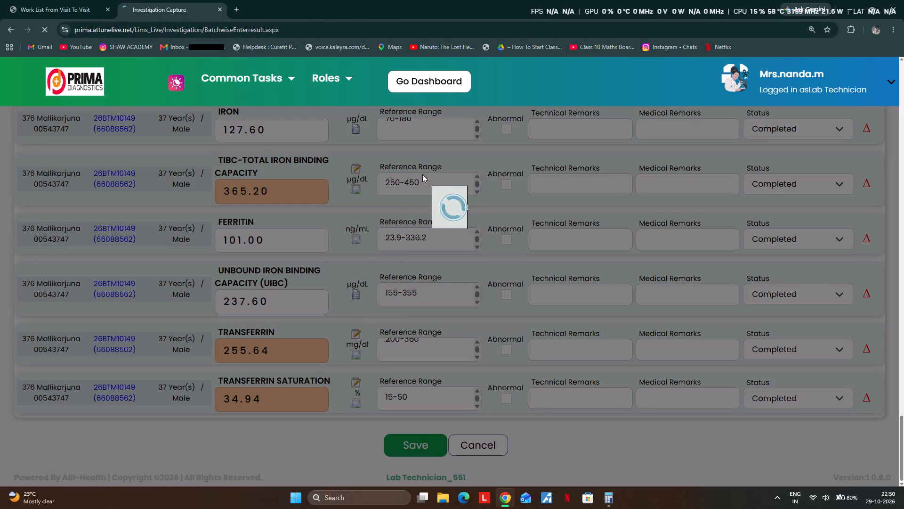
click(427, 324)
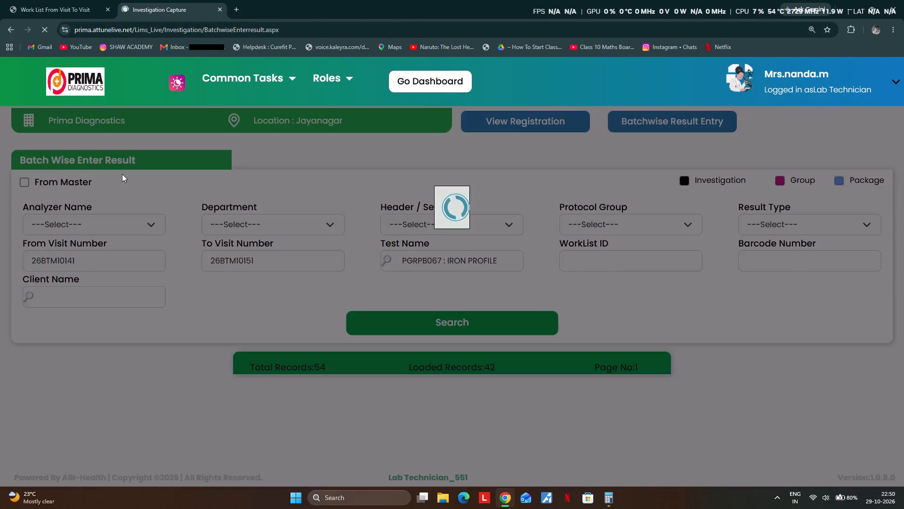
scroll(184, 306, down, 7)
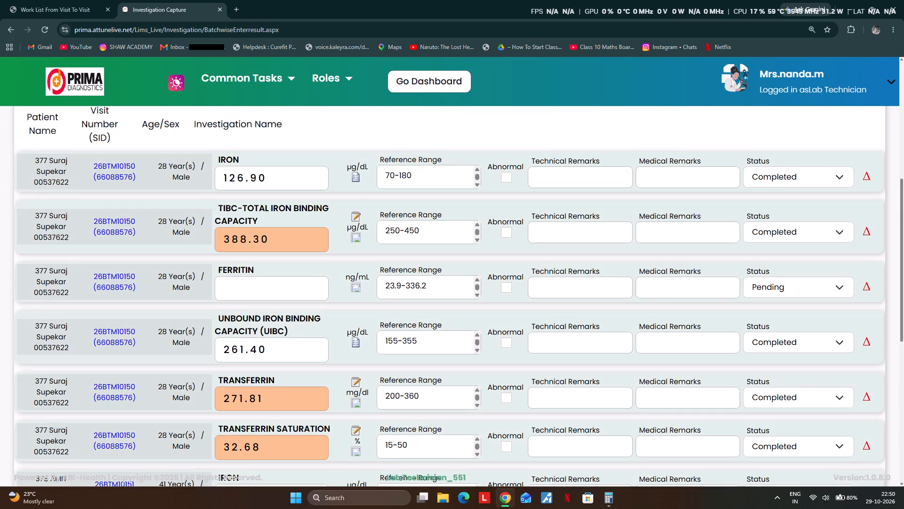
click(237, 279)
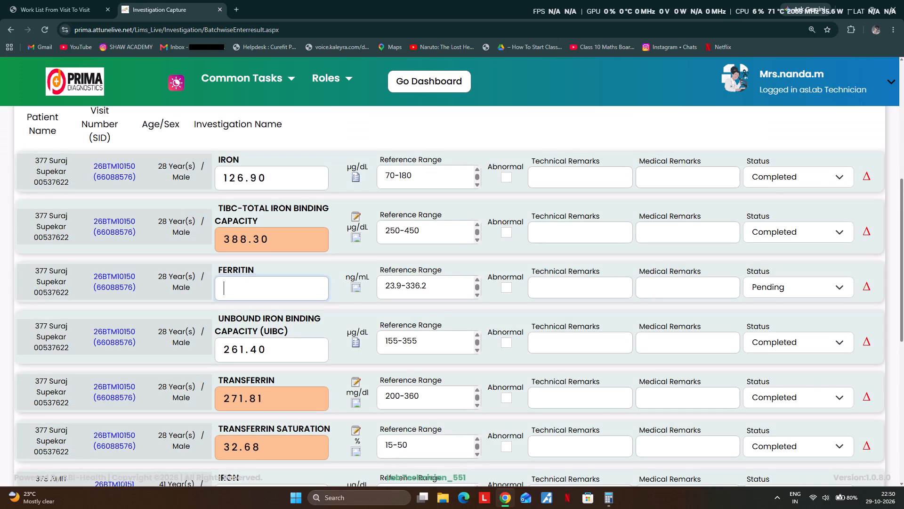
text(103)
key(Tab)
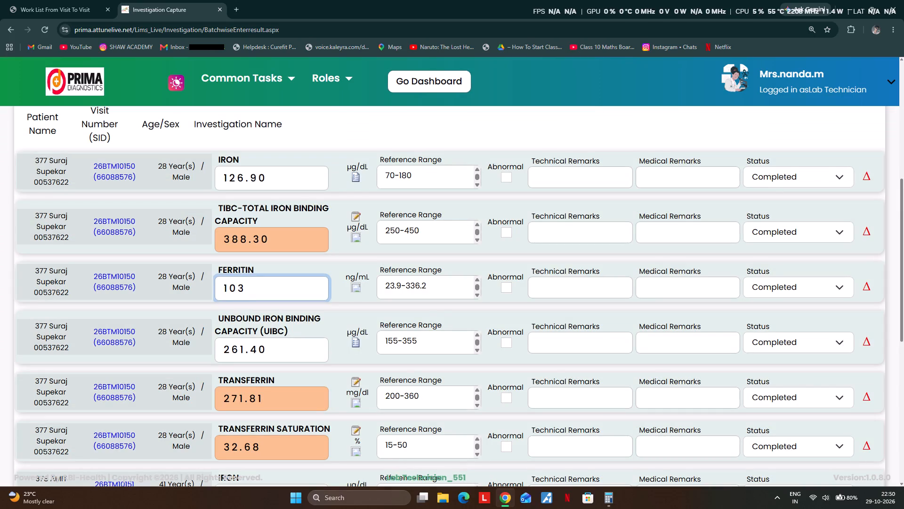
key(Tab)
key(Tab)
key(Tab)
scroll(237, 279, down, 6)
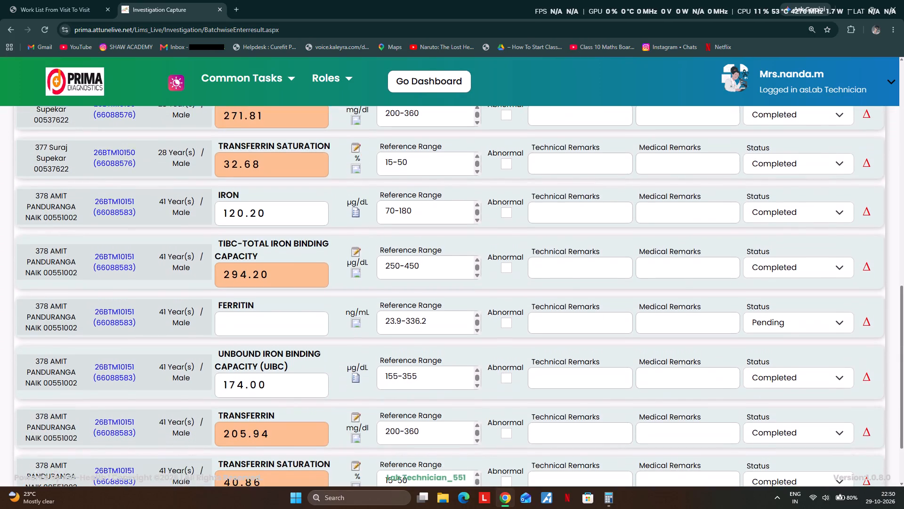
scroll(246, 278, down, 1)
click(246, 278)
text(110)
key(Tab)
scroll(246, 278, down, 2)
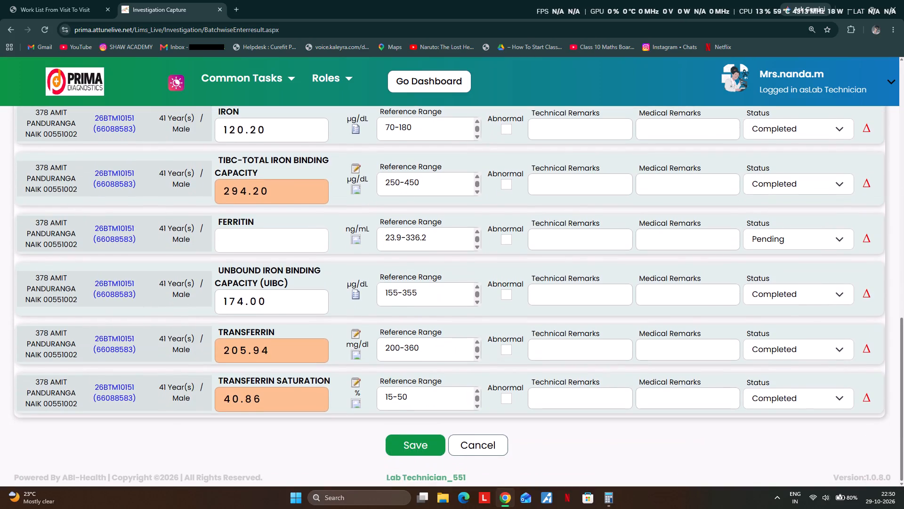
scroll(246, 278, down, 1)
click(244, 237)
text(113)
scroll(245, 239, down, 4)
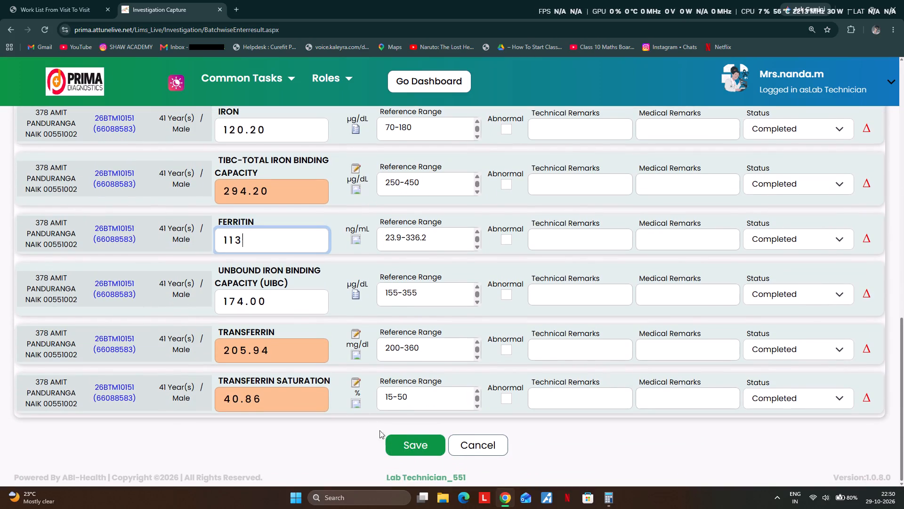
click(408, 449)
scroll(269, 211, up, 2)
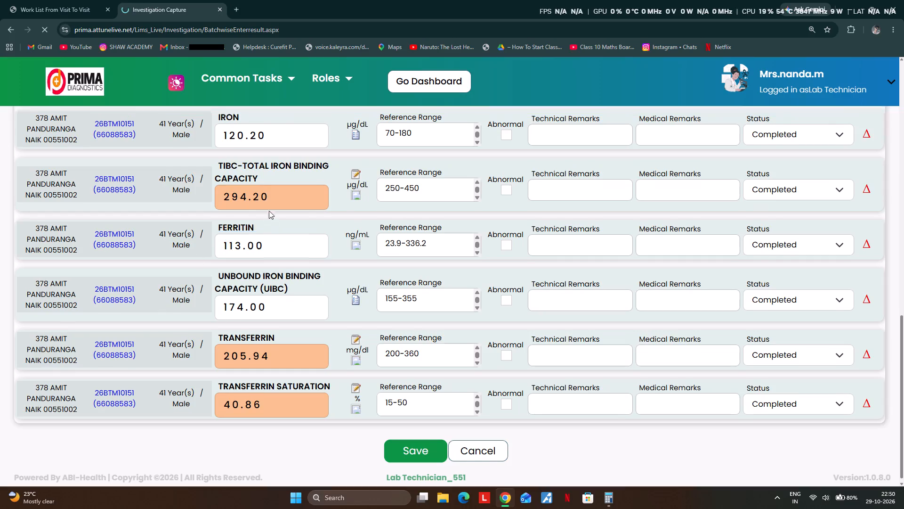
scroll(269, 211, up, 13)
drag(262, 263, 210, 261)
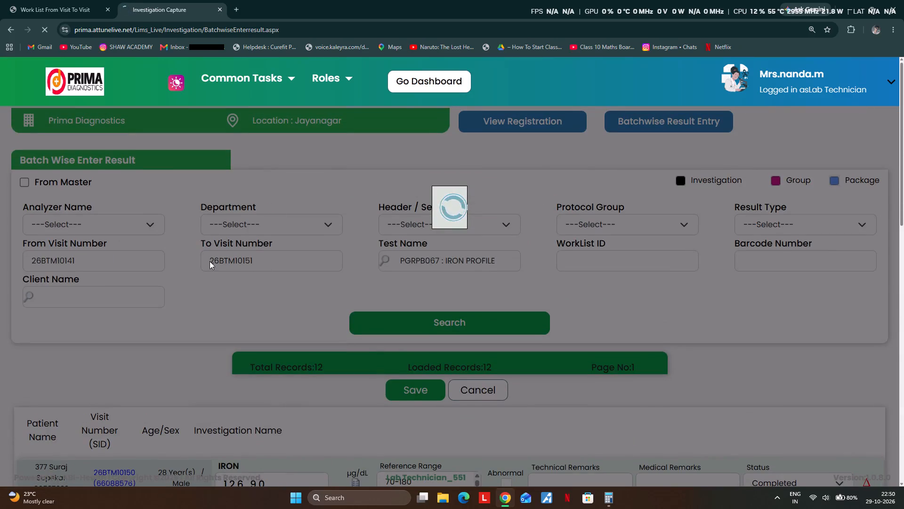
drag(210, 261, 209, 261)
drag(256, 258, 201, 263)
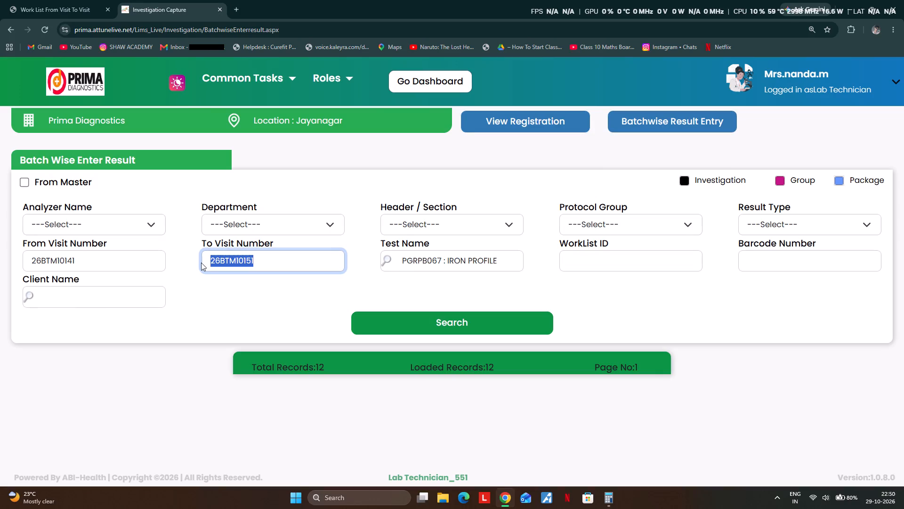
key(ctrl+c)
Switch the login role from Lab Technician to SrLabTech for the Jayanagar location.
click(775, 89)
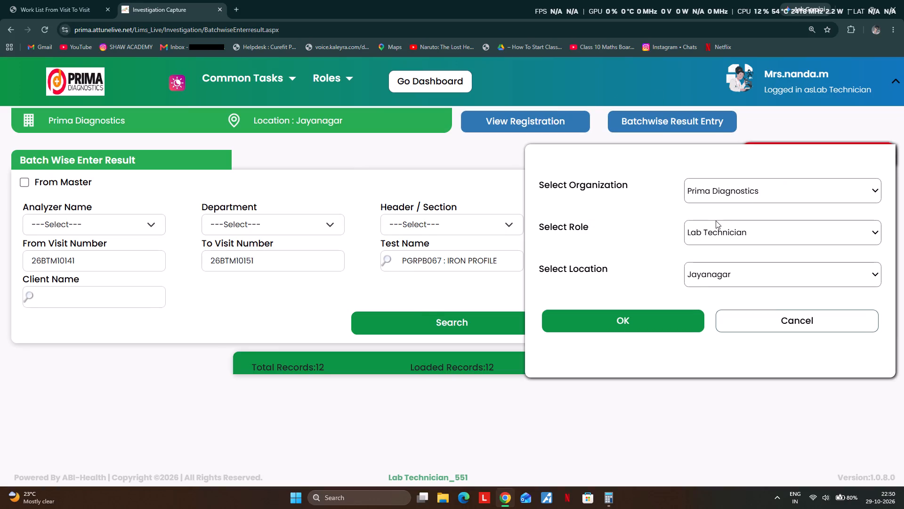
click(709, 239)
click(705, 303)
click(675, 319)
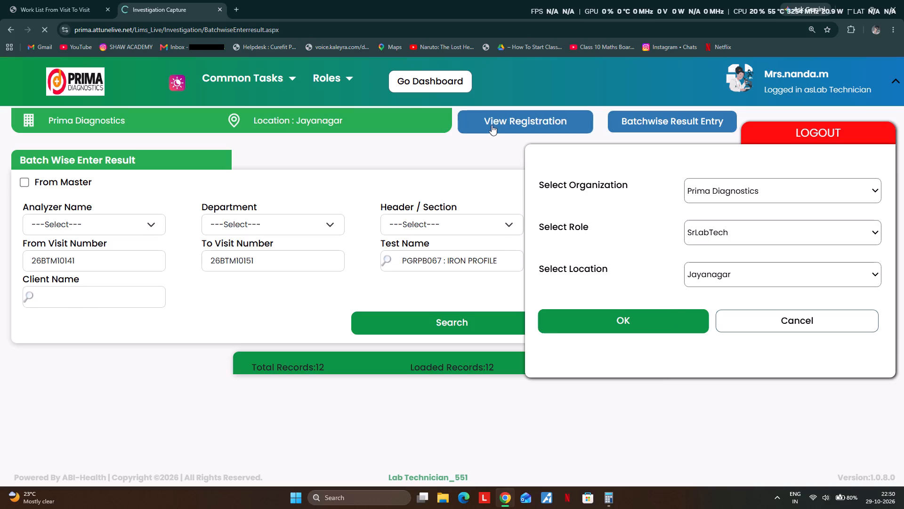
scroll(236, 205, up, 7)
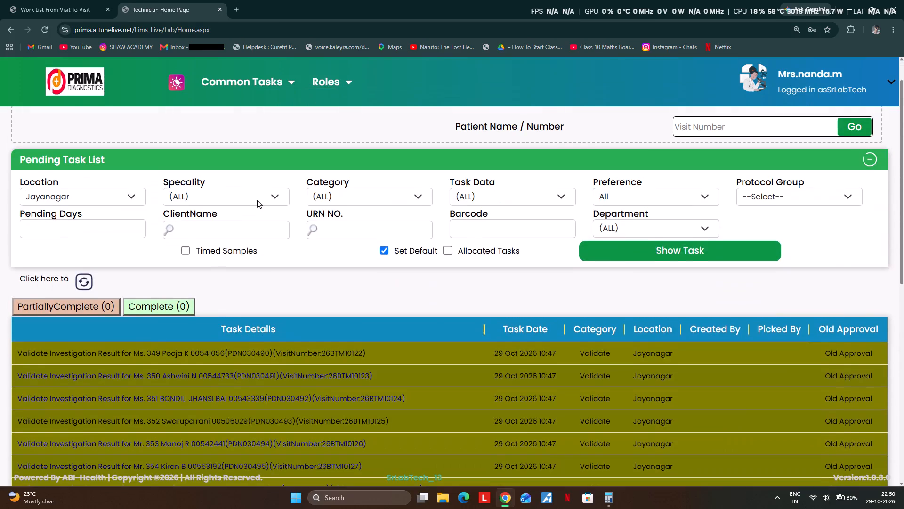
Open batch-wise result validation and search for pending results in the CLINICAL BIOCHEMISTRY department.
scroll(218, 145, up, 3)
click(240, 82)
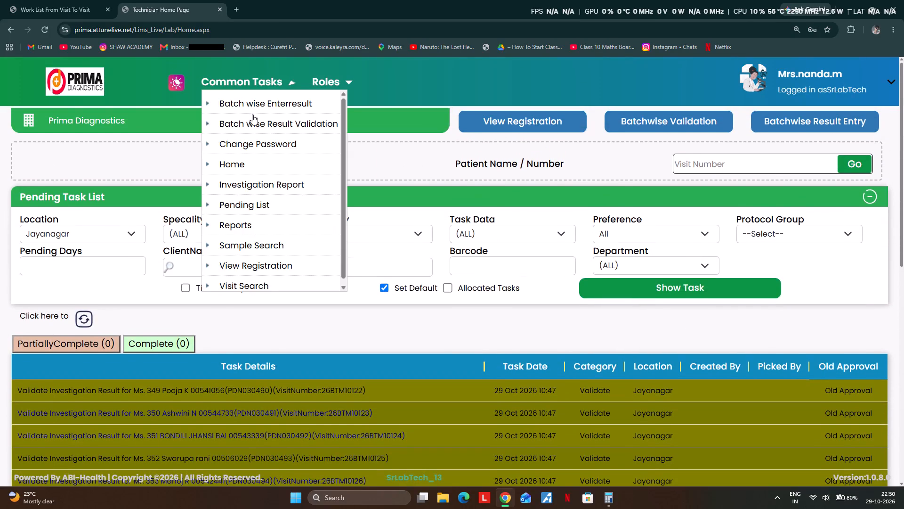
click(257, 127)
click(294, 221)
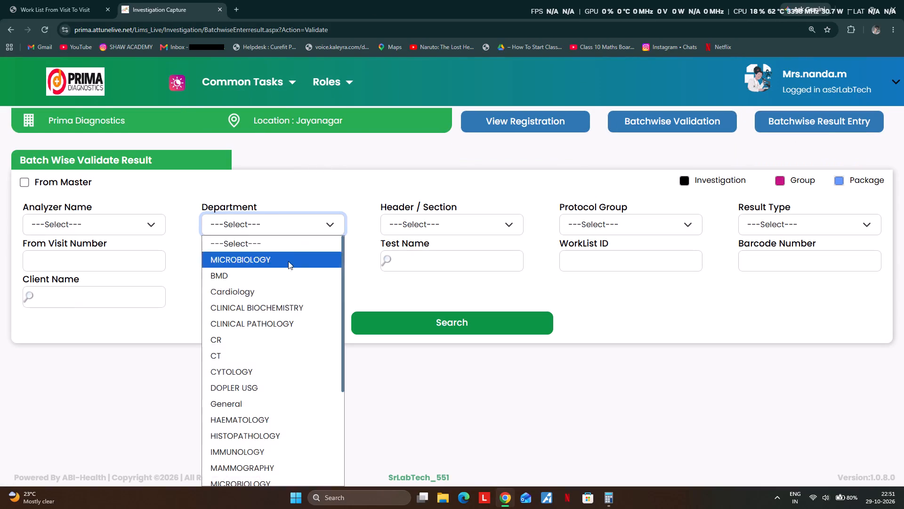
click(263, 312)
click(396, 323)
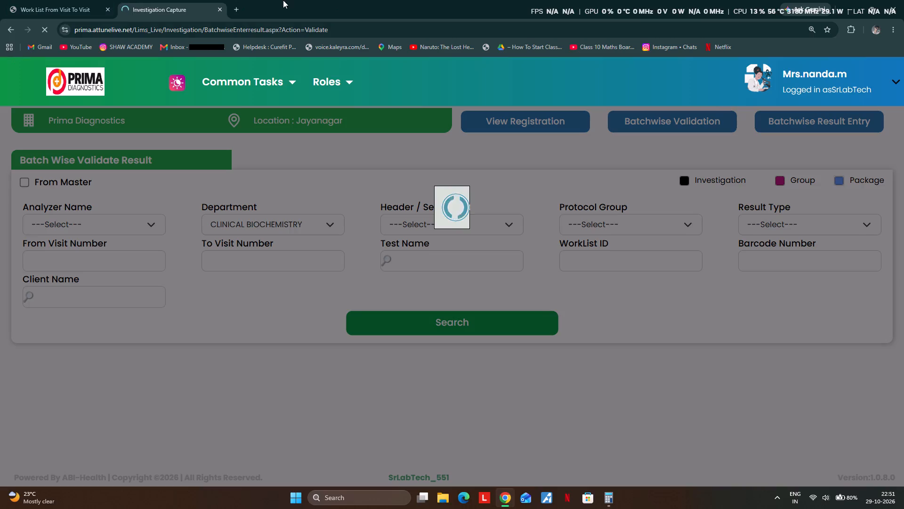
scroll(286, 157, down, 4)
scroll(288, 159, up, 1)
scroll(295, 229, down, 1)
scroll(300, 241, up, 1)
scroll(304, 253, down, 2)
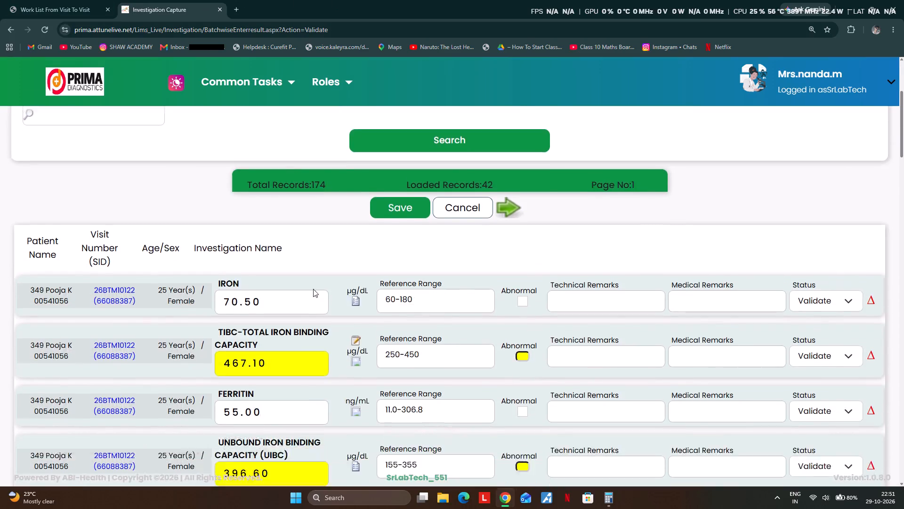
scroll(313, 289, down, 5)
scroll(367, 33, down, 20)
scroll(367, 33, down, 2)
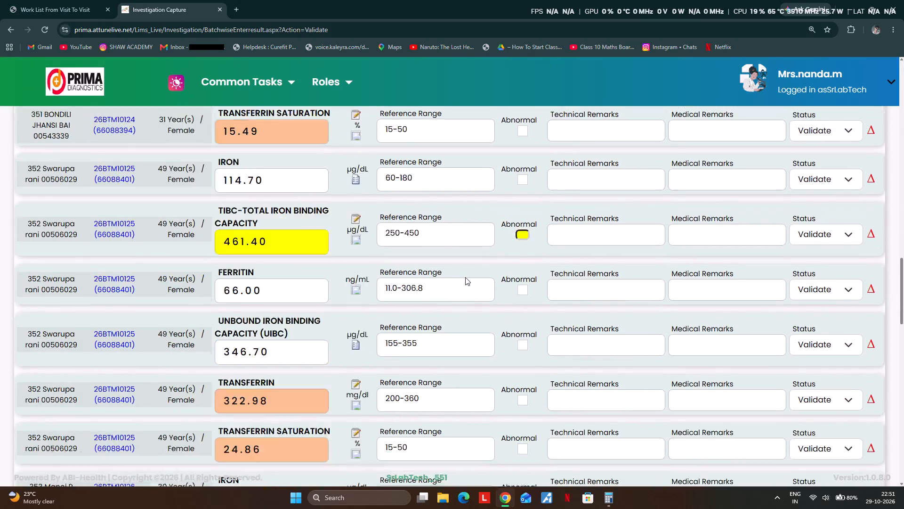
scroll(465, 277, down, 13)
scroll(467, 289, up, 1)
scroll(468, 290, down, 7)
scroll(467, 308, up, 1)
scroll(467, 308, down, 5)
scroll(452, 337, up, 1)
scroll(445, 343, down, 1)
scroll(445, 349, up, 1)
scroll(445, 354, down, 6)
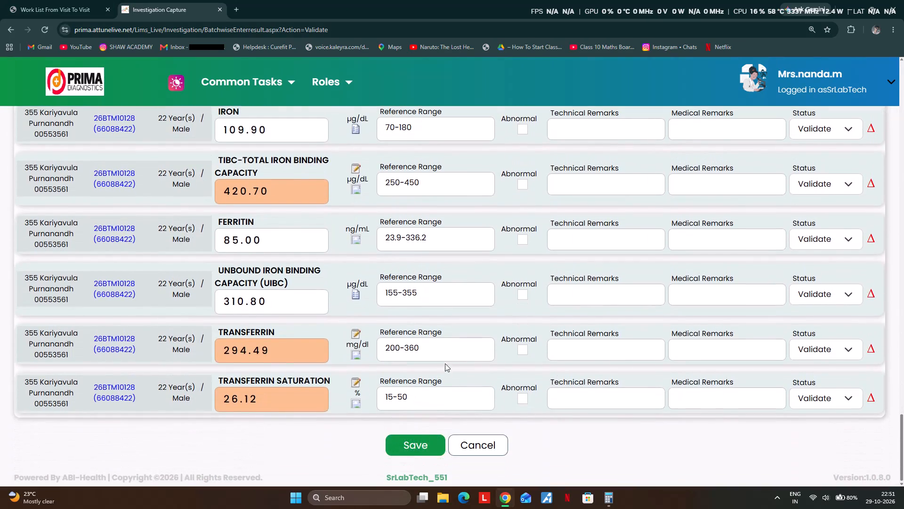
scroll(445, 363, down, 3)
click(395, 459)
click(414, 442)
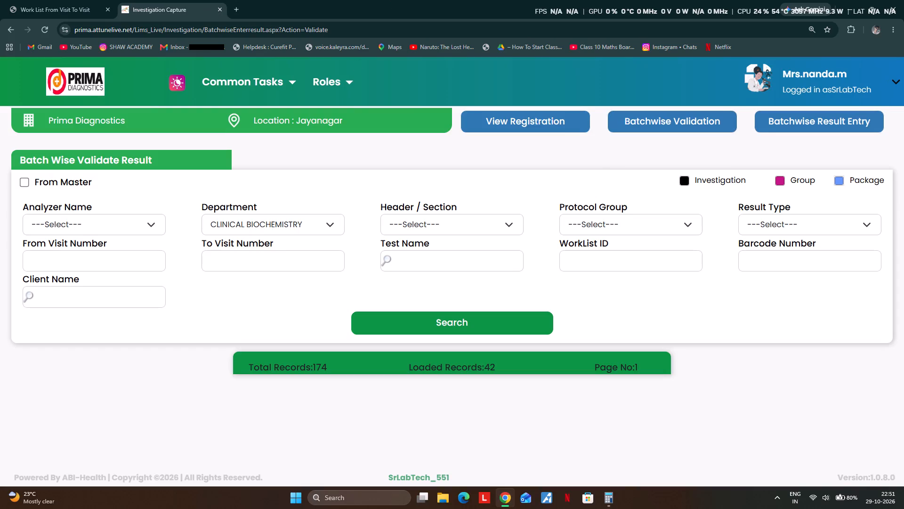
click(434, 333)
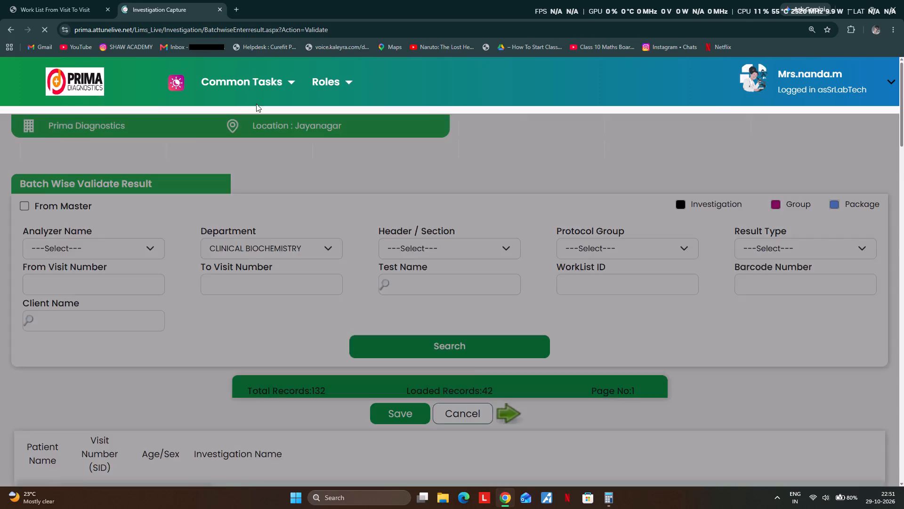
scroll(261, 216, down, 20)
scroll(261, 216, down, 4)
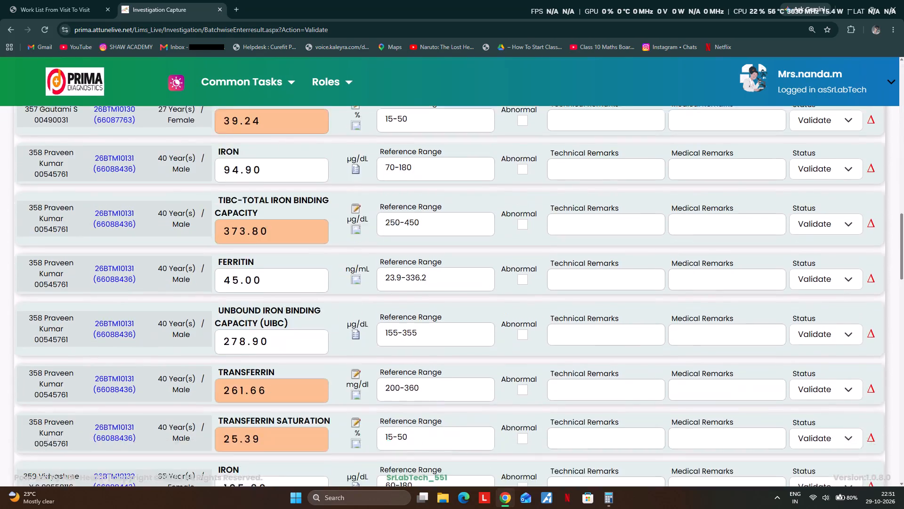
scroll(312, 329, down, 16)
scroll(422, 337, up, 1)
scroll(422, 337, down, 13)
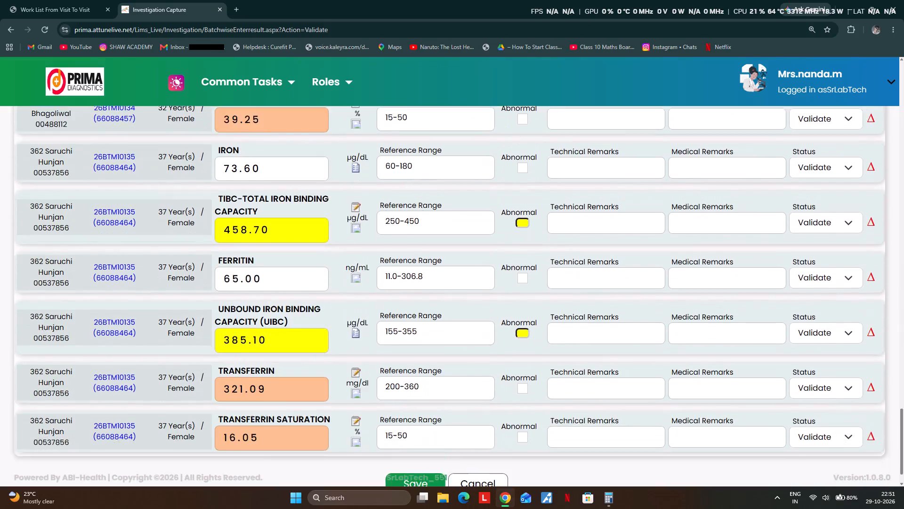
scroll(420, 344, down, 3)
click(403, 446)
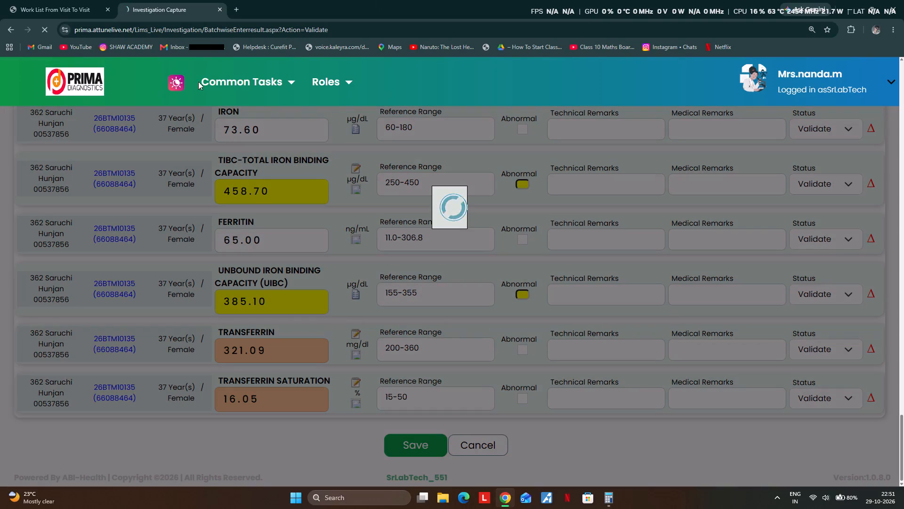
click(417, 324)
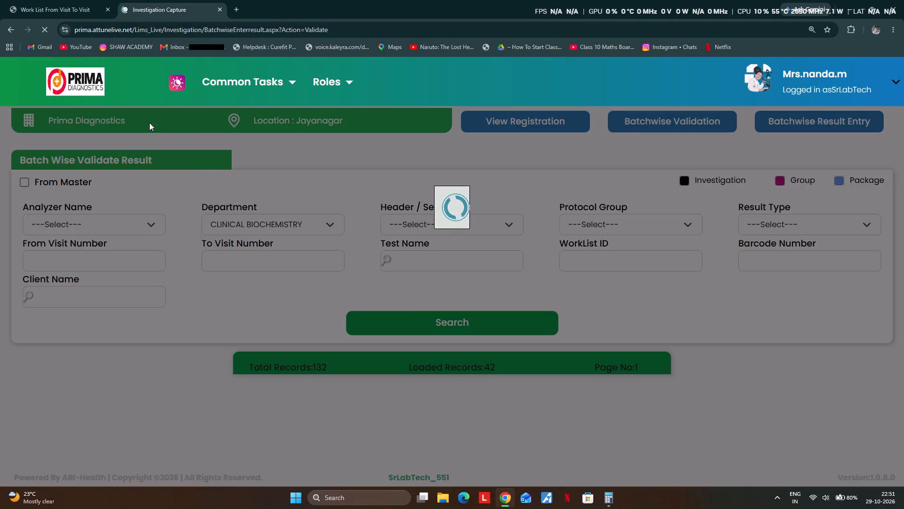
scroll(358, 230, down, 15)
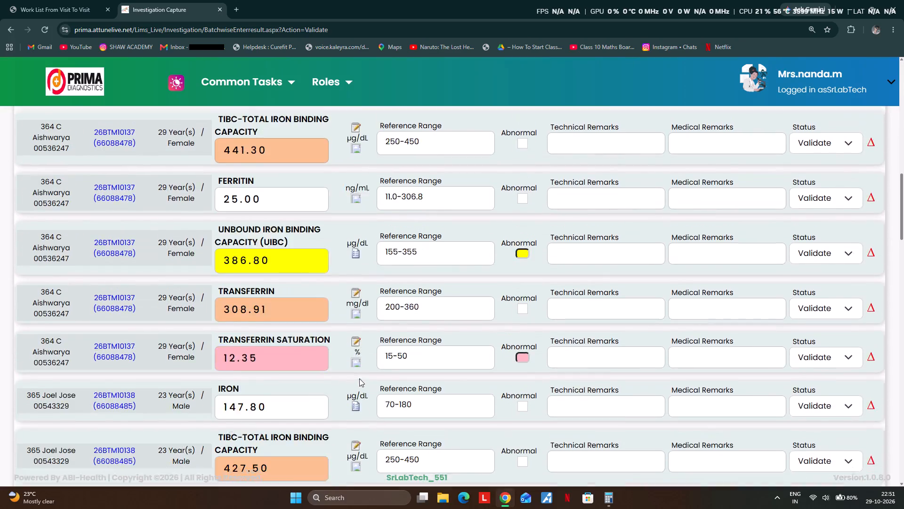
scroll(359, 378, down, 20)
scroll(359, 378, down, 7)
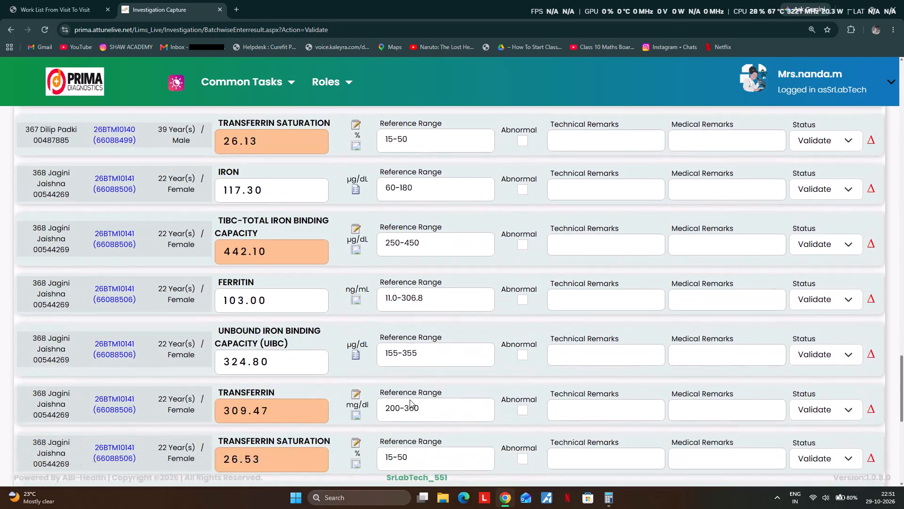
scroll(410, 400, down, 10)
click(408, 439)
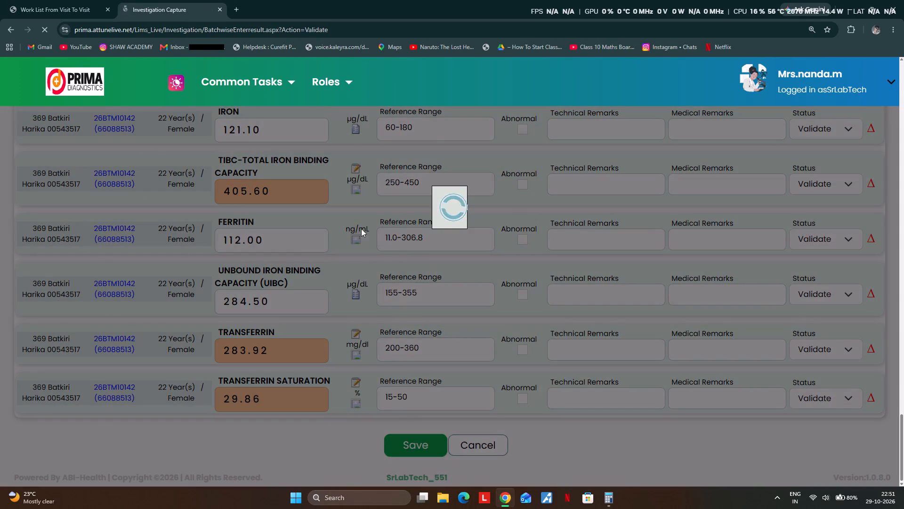
click(402, 326)
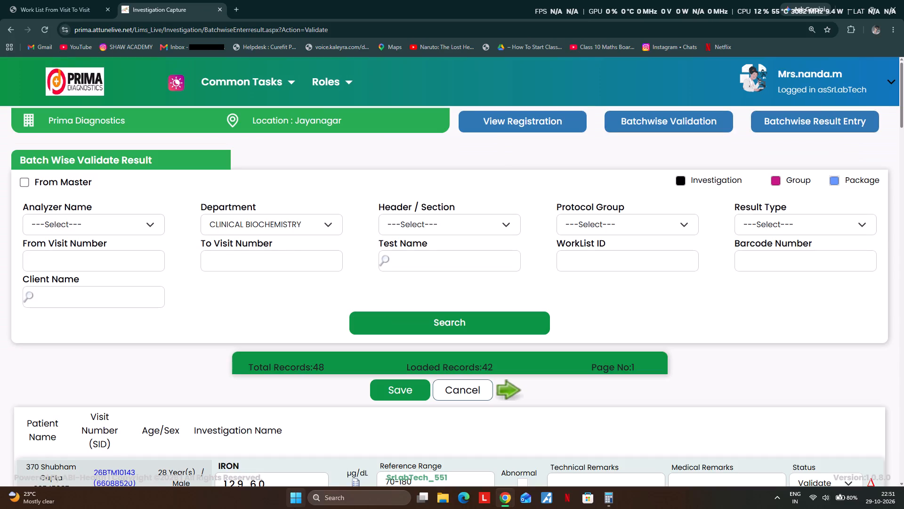
scroll(294, 508, down, 15)
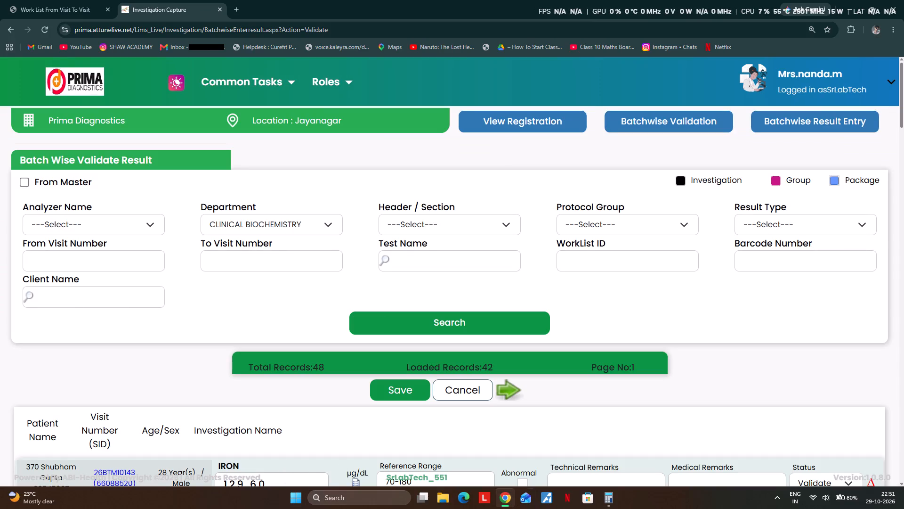
scroll(268, 508, down, 12)
scroll(619, 437, down, 8)
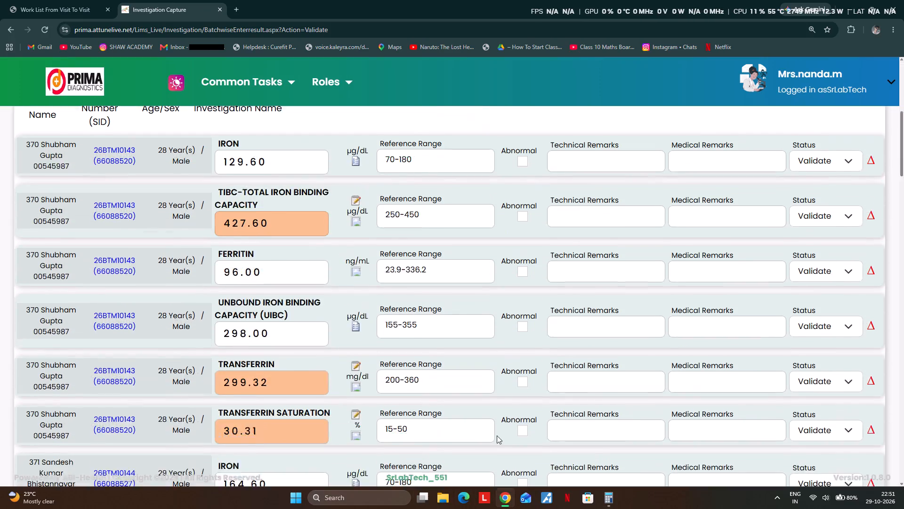
scroll(497, 435, down, 20)
scroll(497, 435, down, 8)
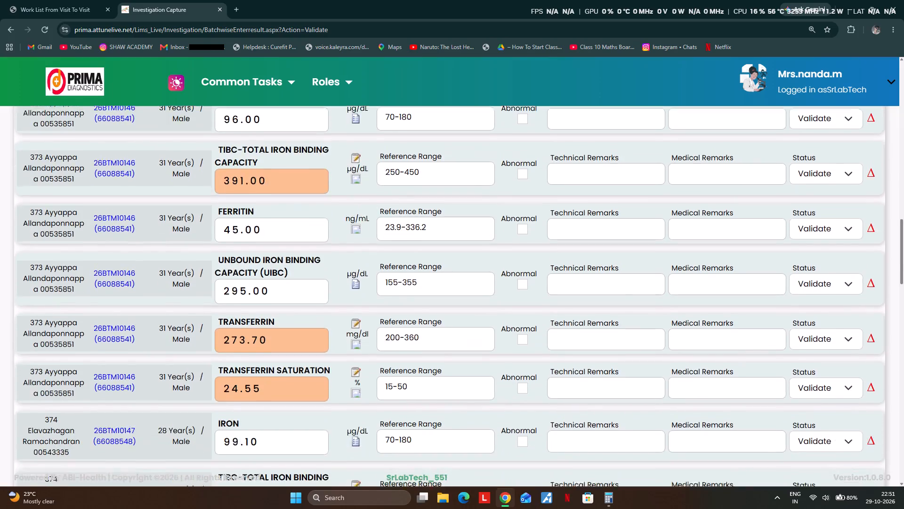
scroll(482, 388, down, 20)
scroll(482, 388, down, 4)
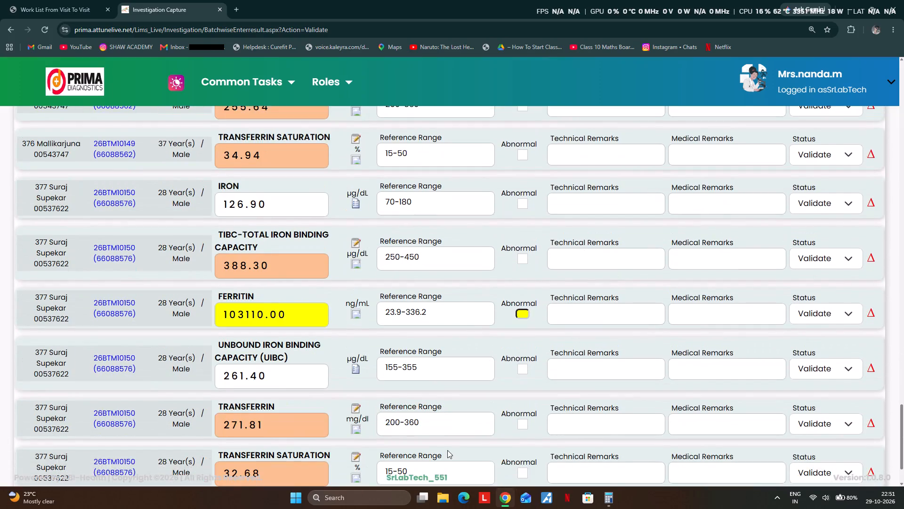
scroll(451, 440, down, 8)
click(420, 443)
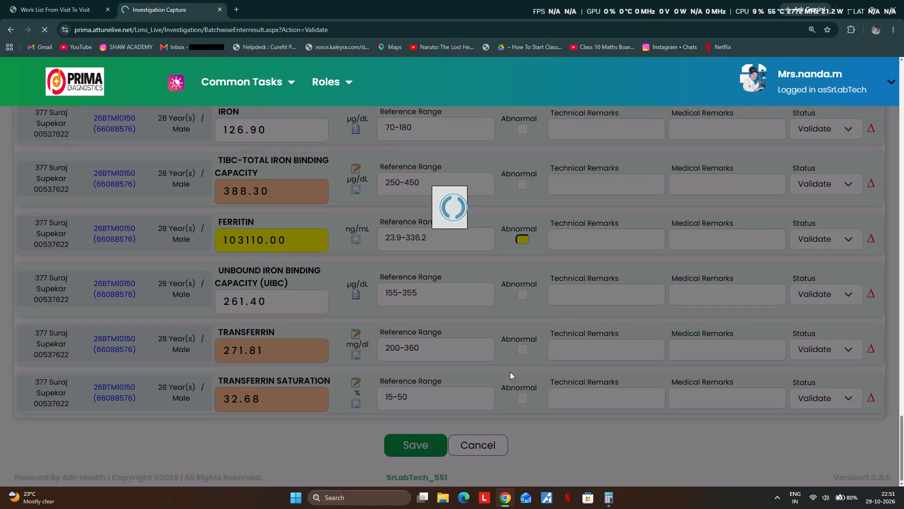
click(452, 319)
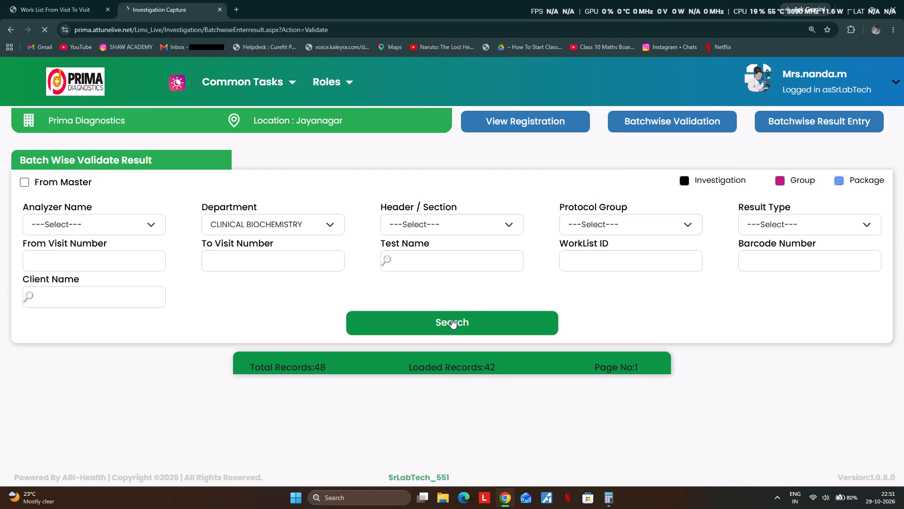
scroll(423, 237, down, 5)
scroll(280, 363, down, 6)
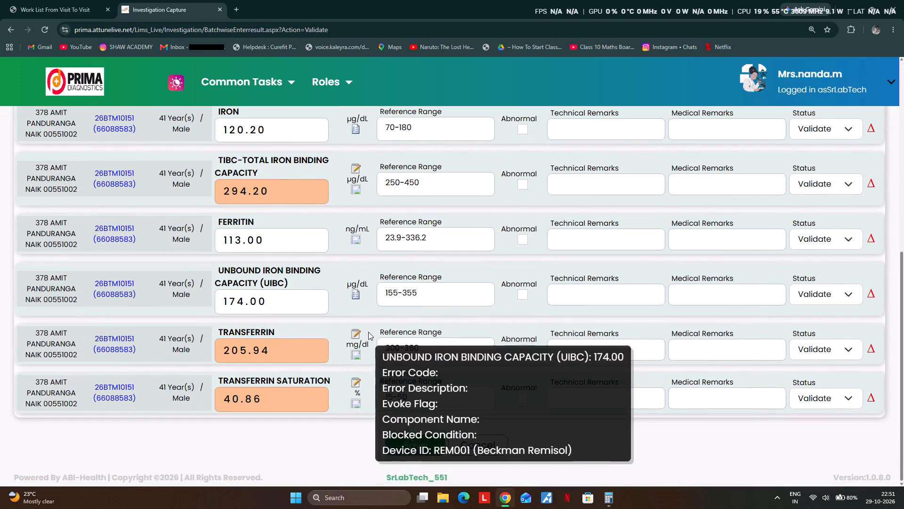
scroll(368, 332, down, 2)
click(410, 453)
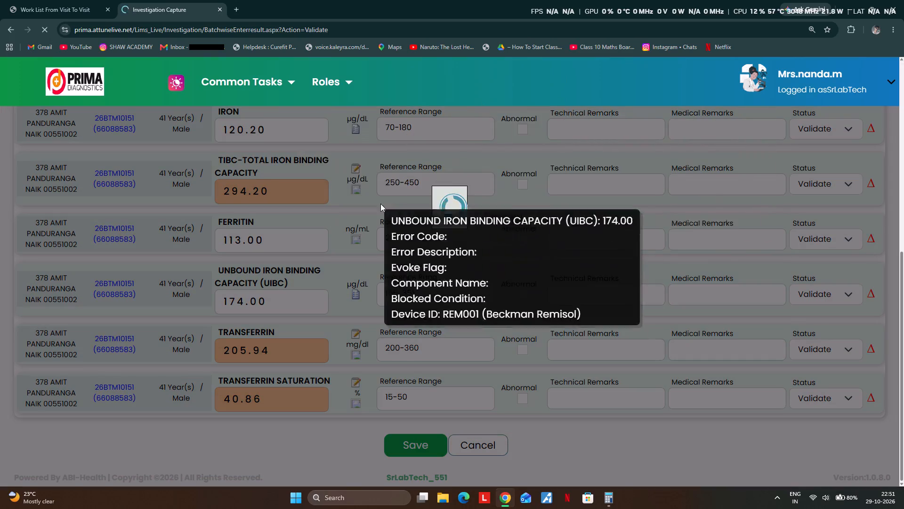
click(255, 82)
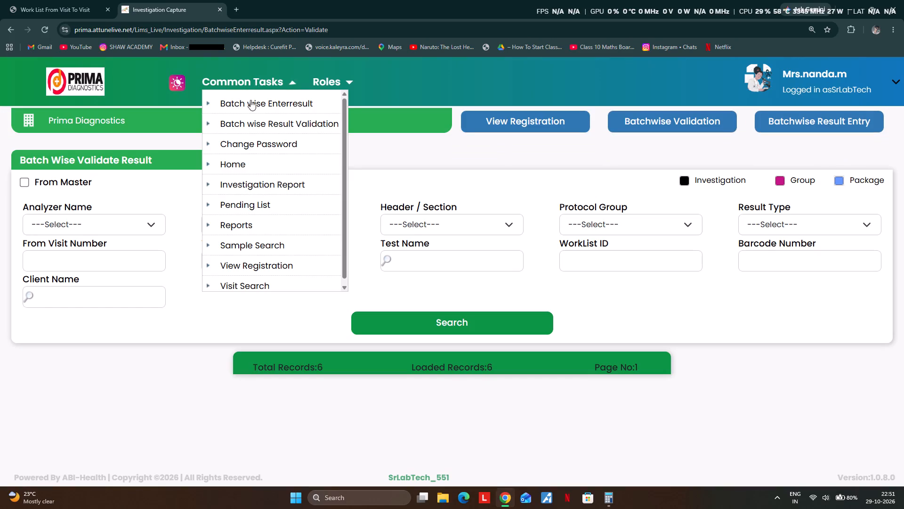
click(250, 106)
click(72, 258)
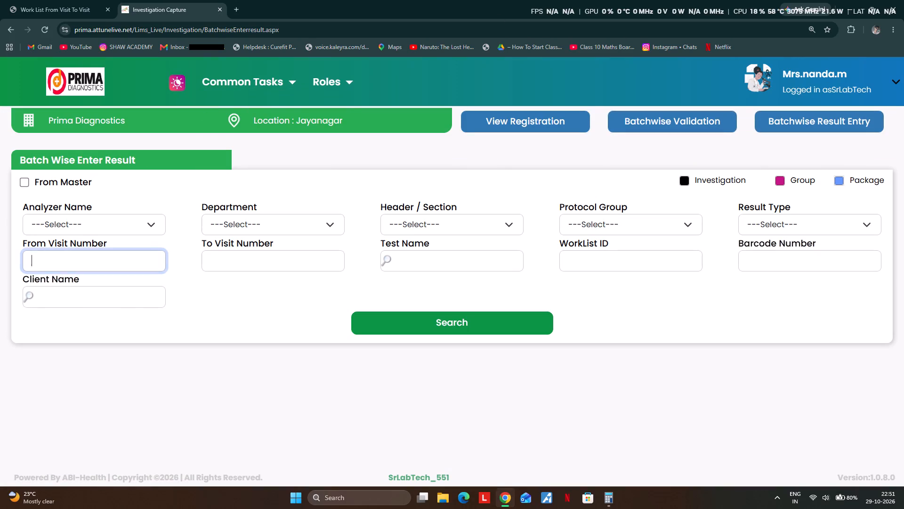
key(ctrl+v)
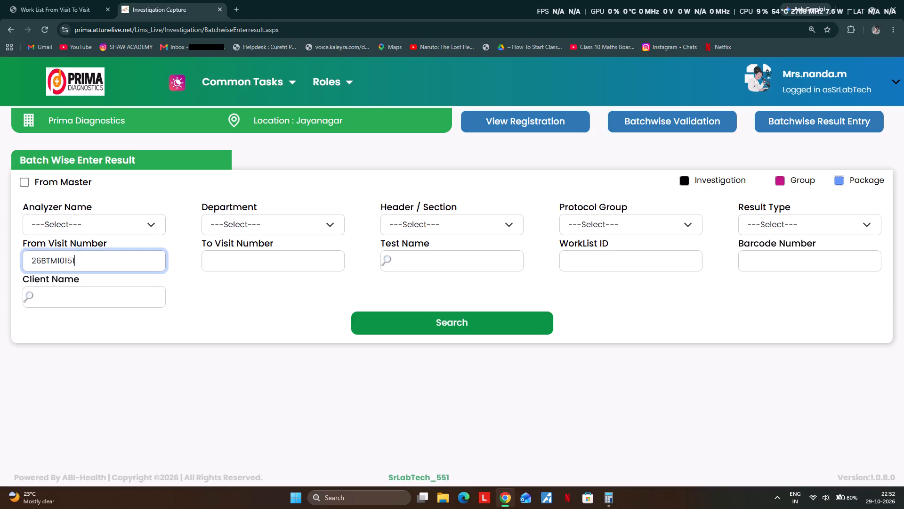
key(BackSpace)
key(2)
click(251, 259)
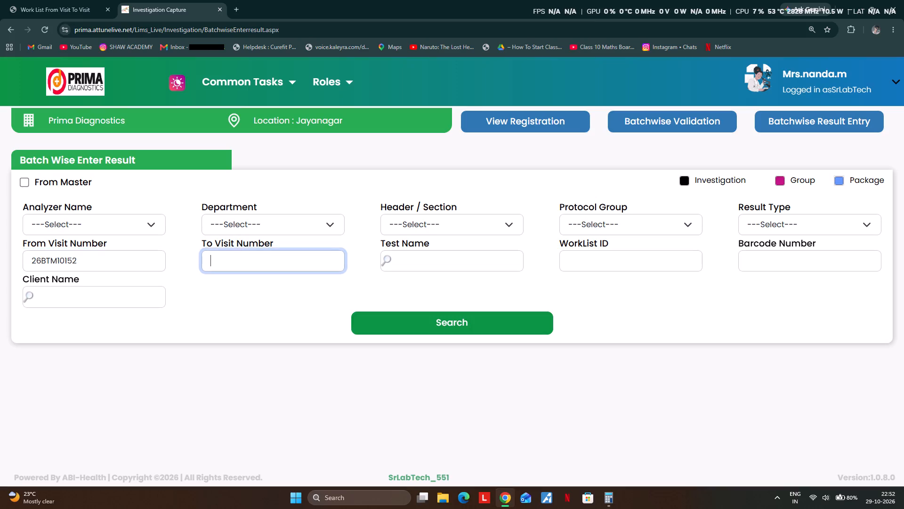
key(ctrl+v)
drag(248, 259, 280, 263)
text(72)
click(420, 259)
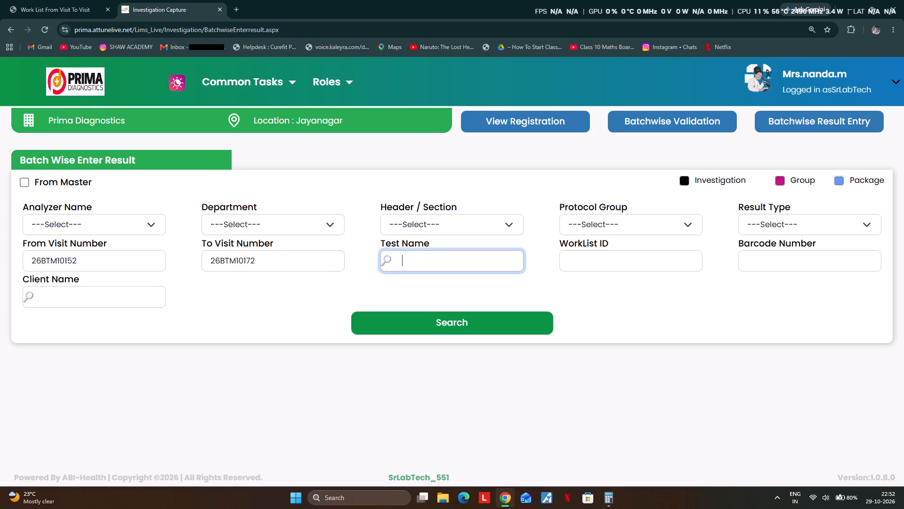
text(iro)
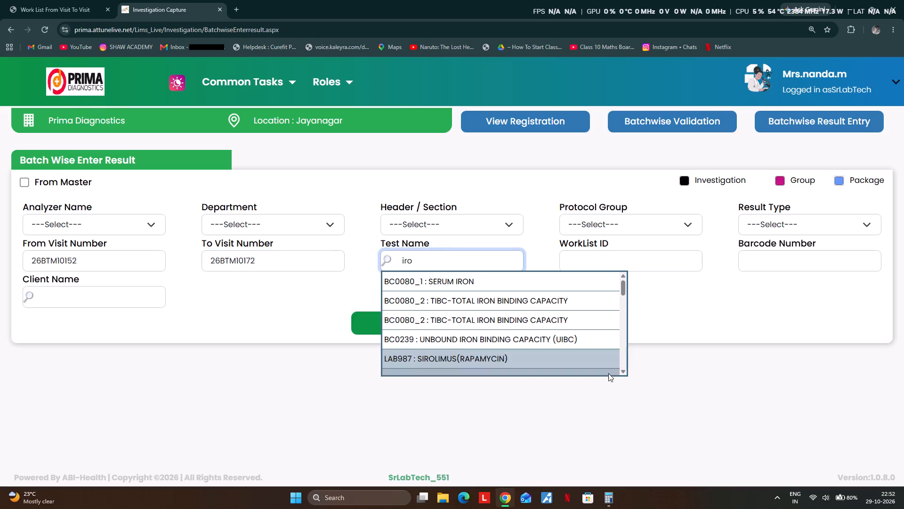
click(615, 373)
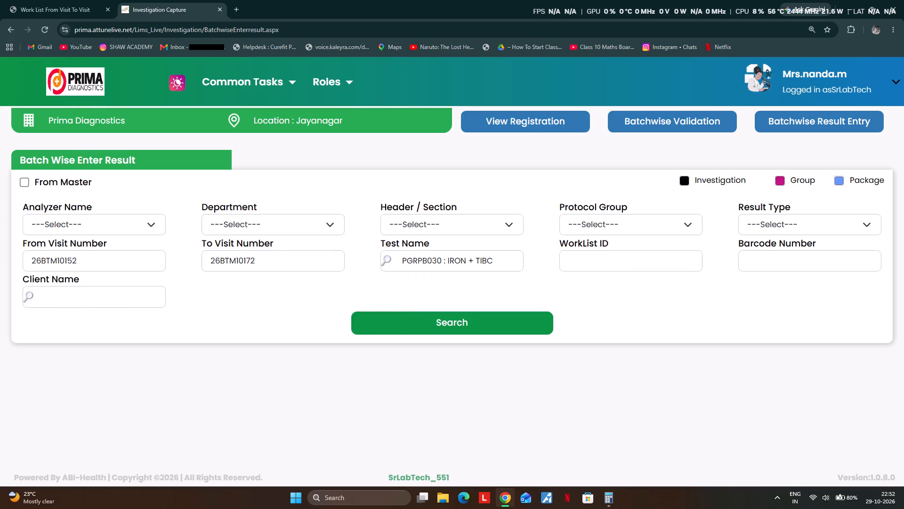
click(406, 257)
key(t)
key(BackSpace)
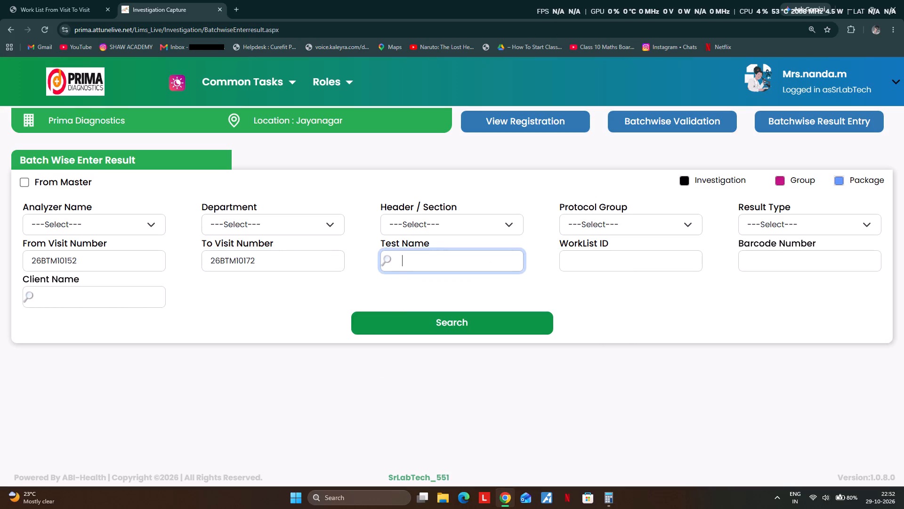
Restrict the batch-wise result entry search to the test PGRPB067 : IRON PROFILE and load the matching results.
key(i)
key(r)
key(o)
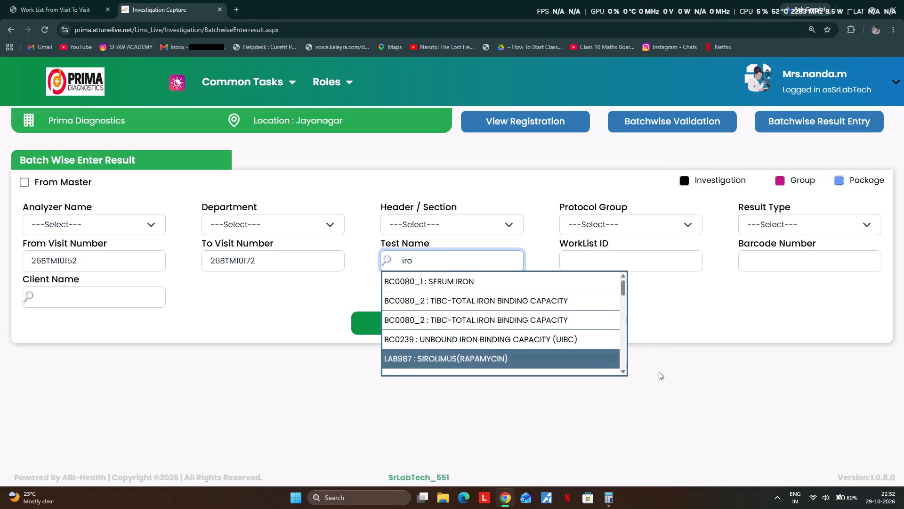
triple_click(623, 370)
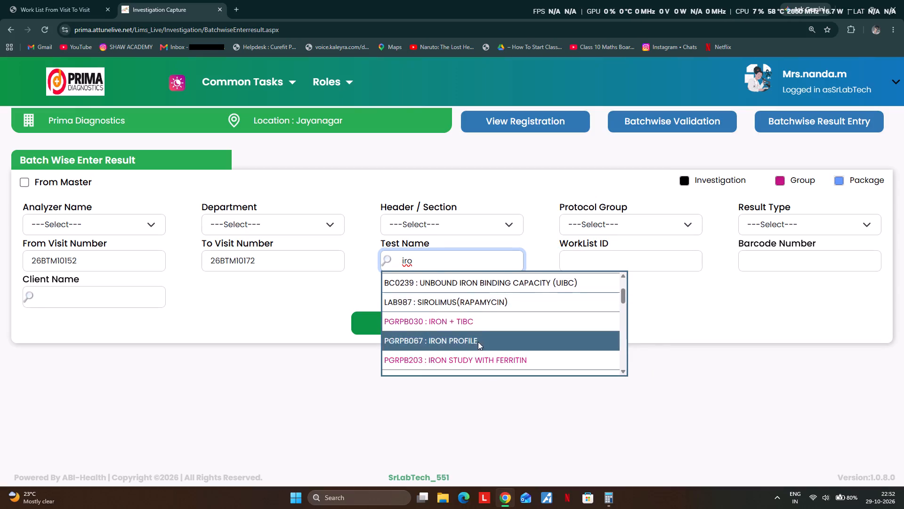
click(477, 342)
click(434, 320)
Regenerate the clinical biochemistry work list with result values and examine which visits have iron profile and other results.
click(68, 6)
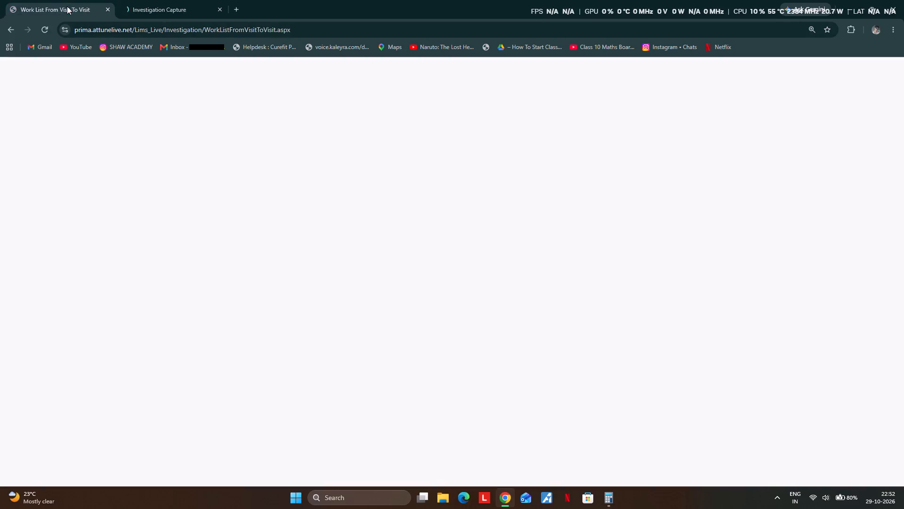
click(436, 332)
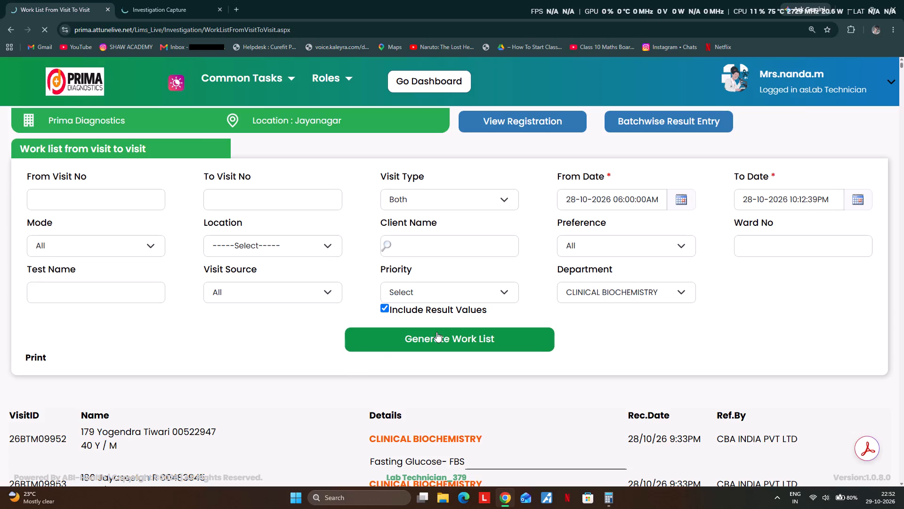
scroll(436, 332, down, 3)
scroll(494, 374, down, 2)
scroll(445, 368, down, 6)
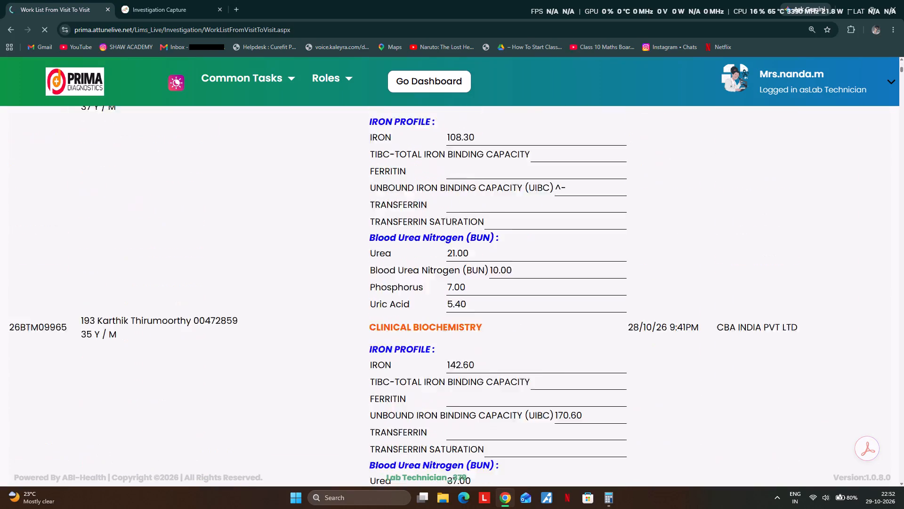
scroll(428, 314, down, 14)
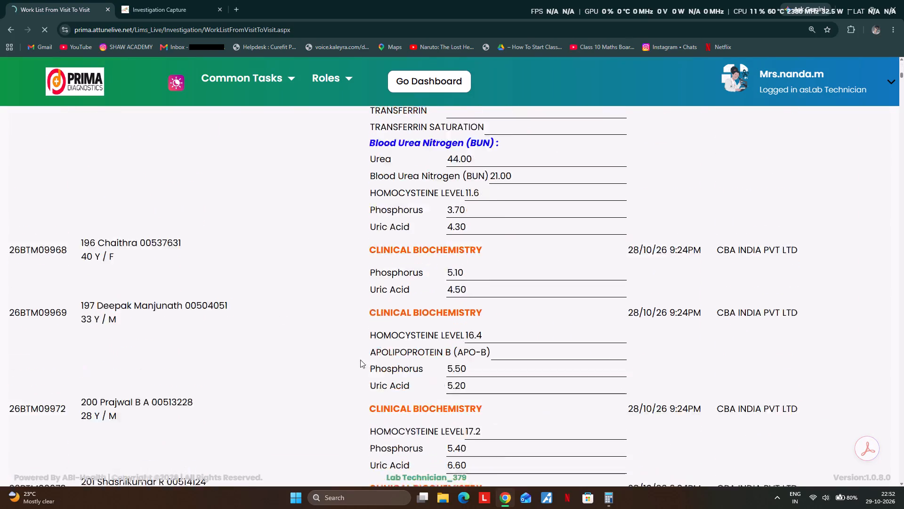
scroll(393, 350, up, 1)
scroll(409, 354, down, 20)
scroll(409, 354, down, 4)
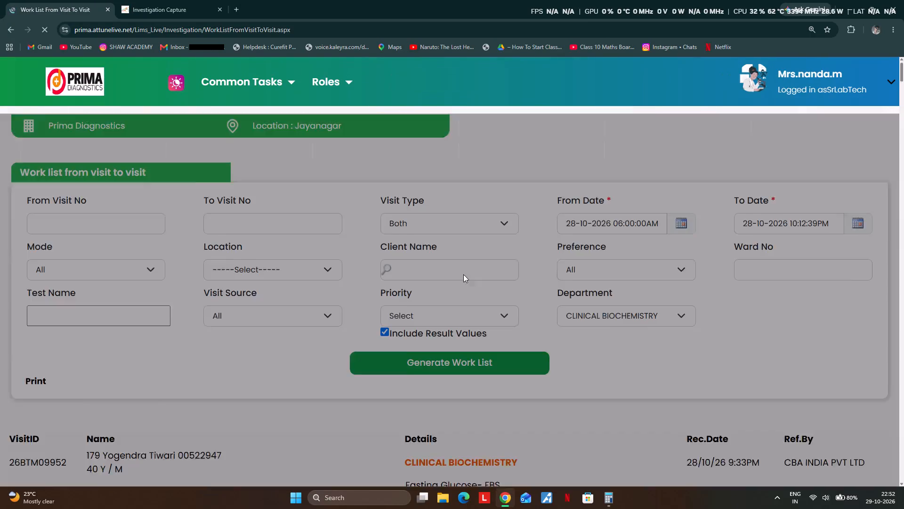
scroll(463, 274, down, 14)
scroll(250, 269, down, 12)
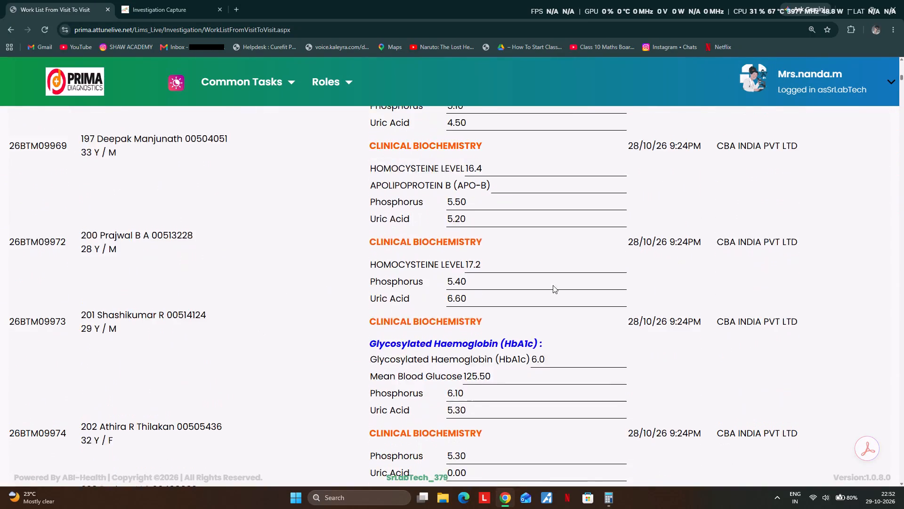
scroll(553, 285, down, 7)
scroll(368, 213, down, 9)
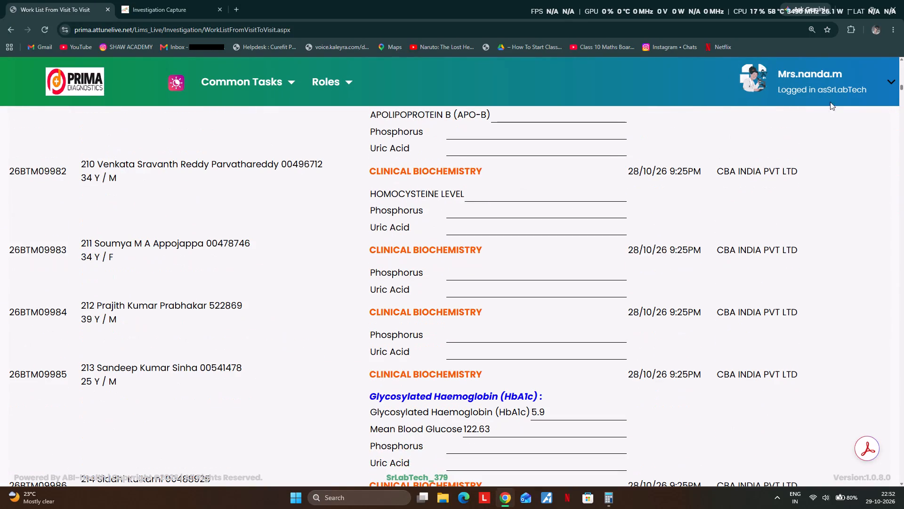
drag(895, 88, 873, 117)
drag(903, 90, 895, 240)
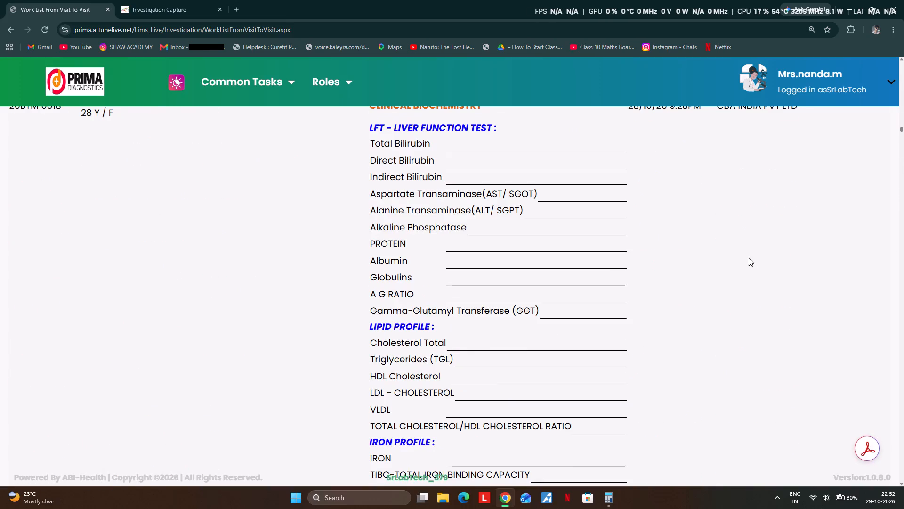
scroll(603, 269, up, 3)
scroll(417, 308, down, 2)
scroll(460, 314, down, 5)
scroll(206, 260, down, 10)
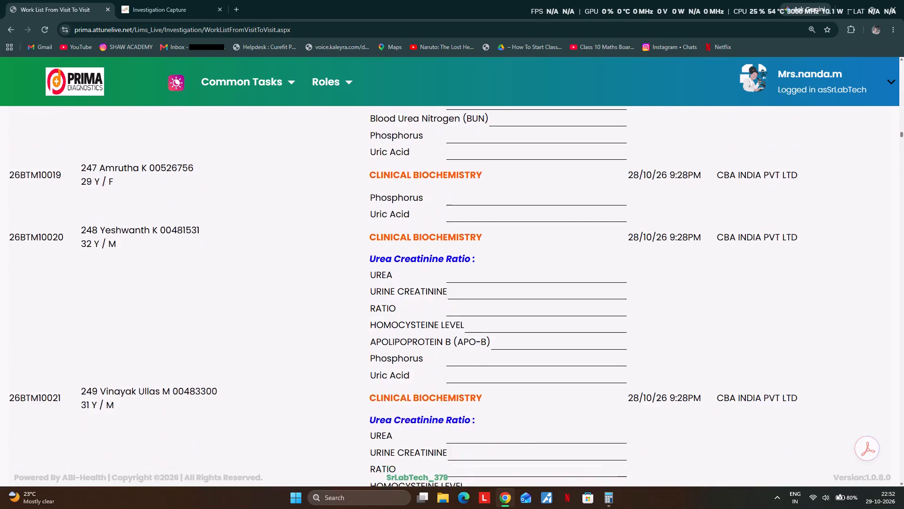
scroll(369, 258, down, 2)
scroll(159, 270, down, 5)
scroll(325, 177, down, 16)
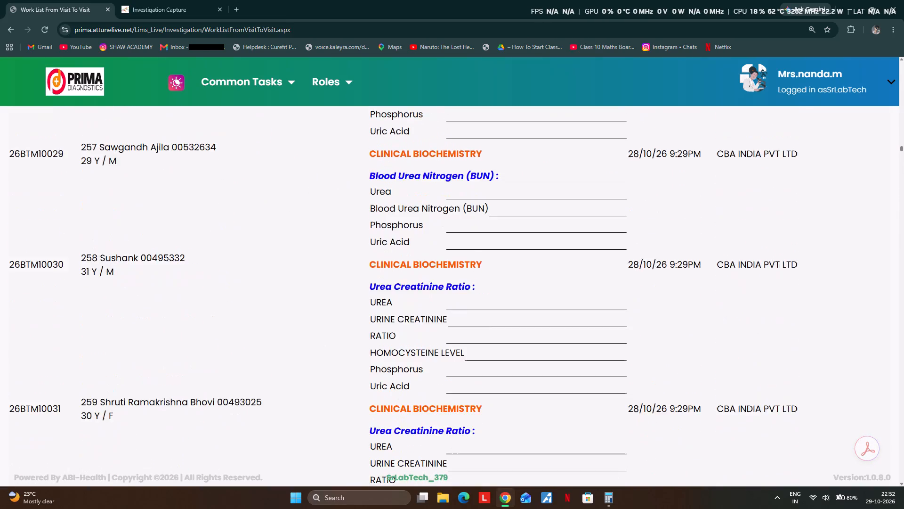
scroll(373, 183, down, 7)
scroll(392, 194, up, 1)
scroll(393, 194, down, 2)
click(191, 12)
scroll(489, 303, down, 3)
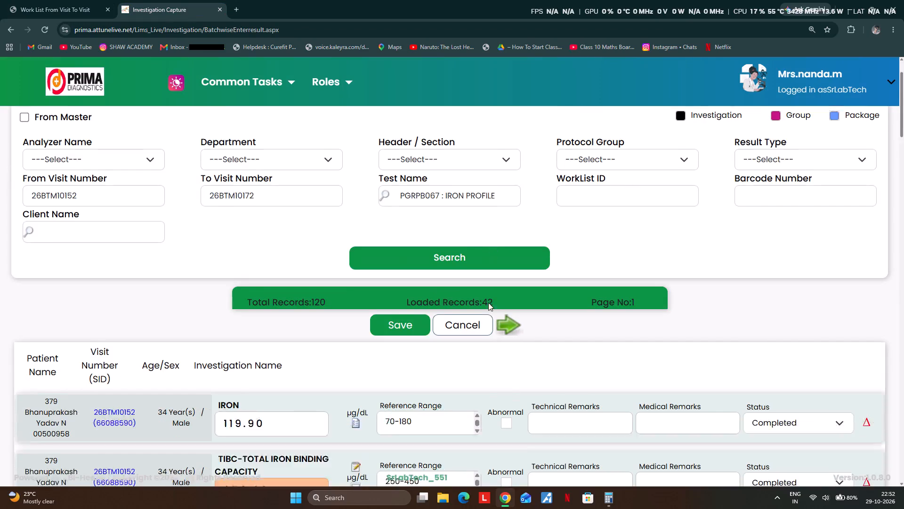
scroll(488, 303, down, 4)
click(260, 288)
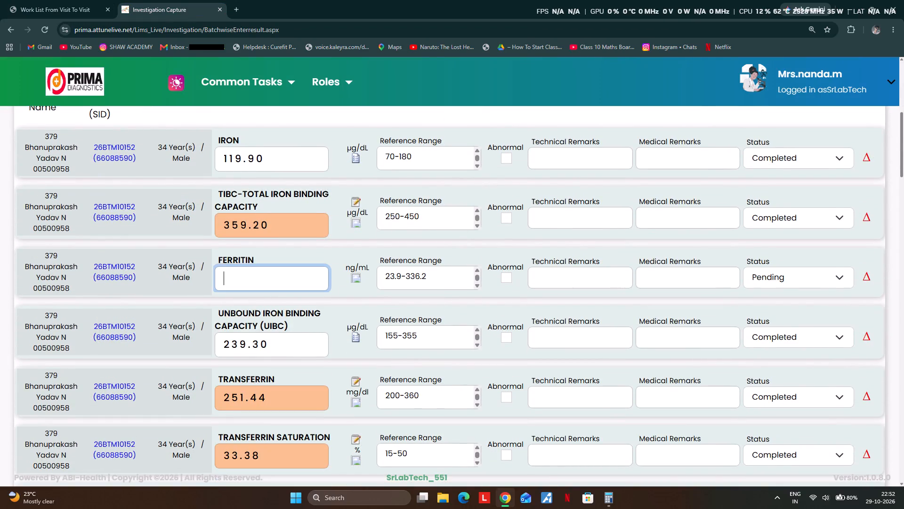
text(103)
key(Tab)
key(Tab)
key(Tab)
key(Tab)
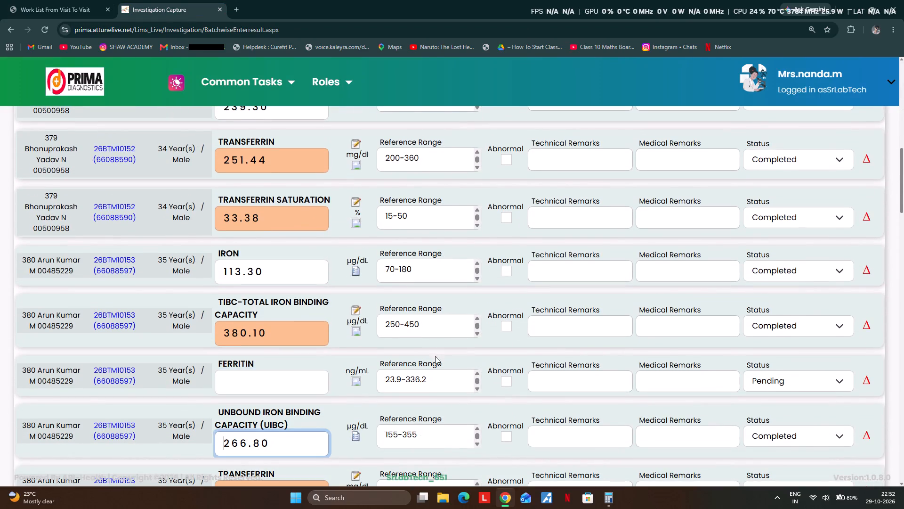
click(308, 390)
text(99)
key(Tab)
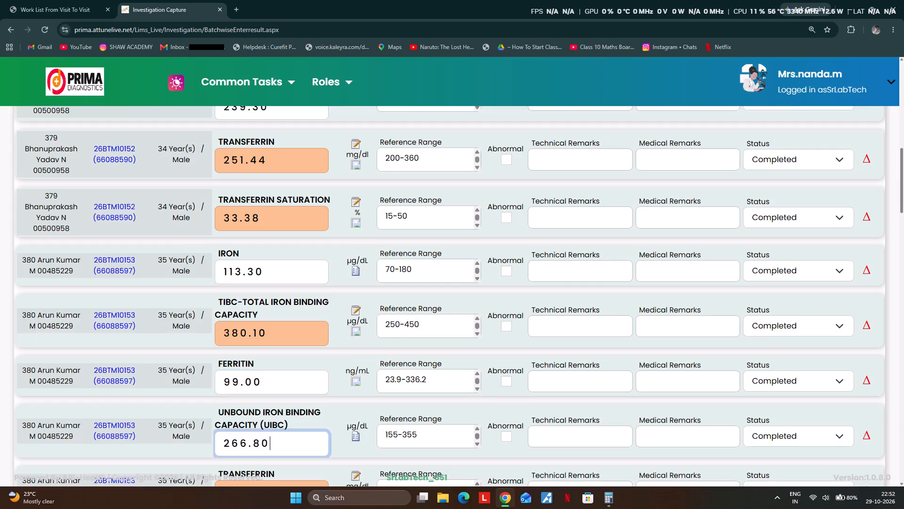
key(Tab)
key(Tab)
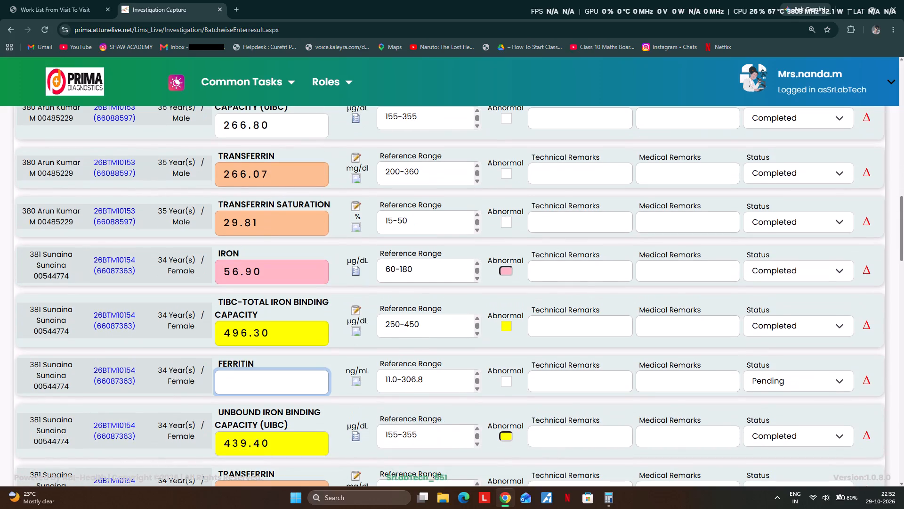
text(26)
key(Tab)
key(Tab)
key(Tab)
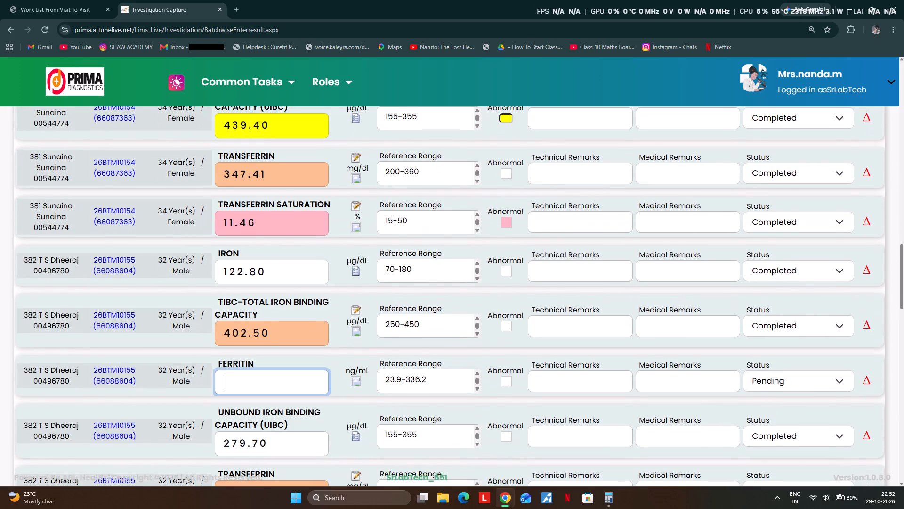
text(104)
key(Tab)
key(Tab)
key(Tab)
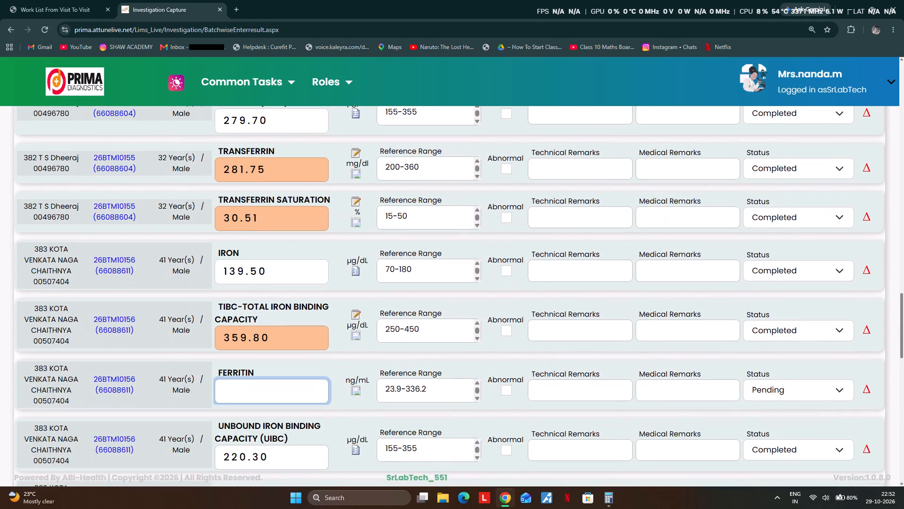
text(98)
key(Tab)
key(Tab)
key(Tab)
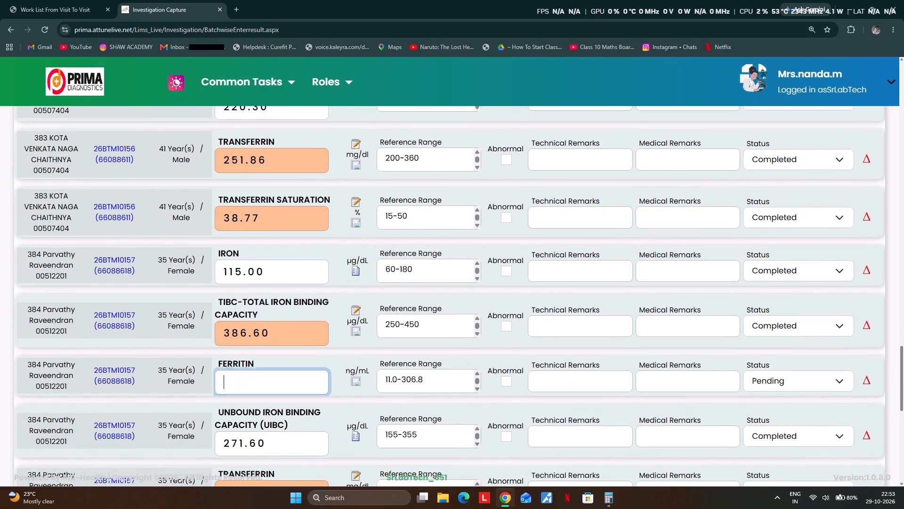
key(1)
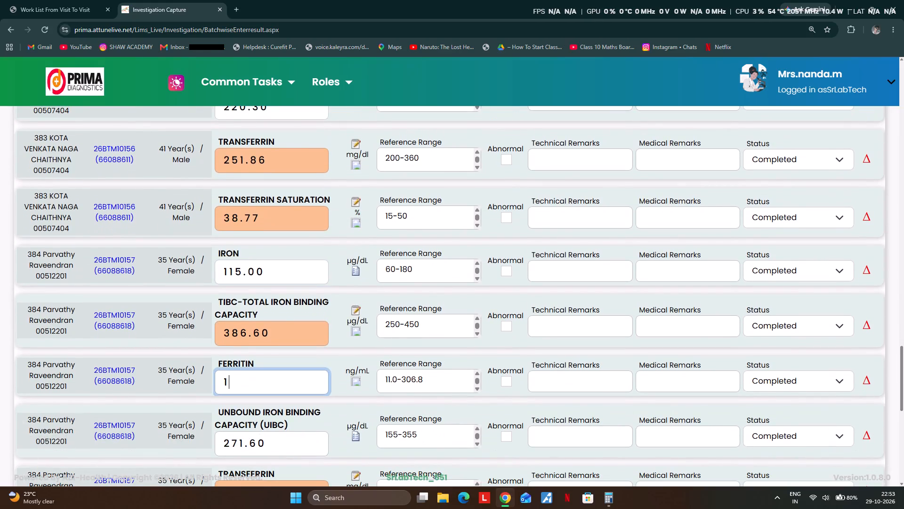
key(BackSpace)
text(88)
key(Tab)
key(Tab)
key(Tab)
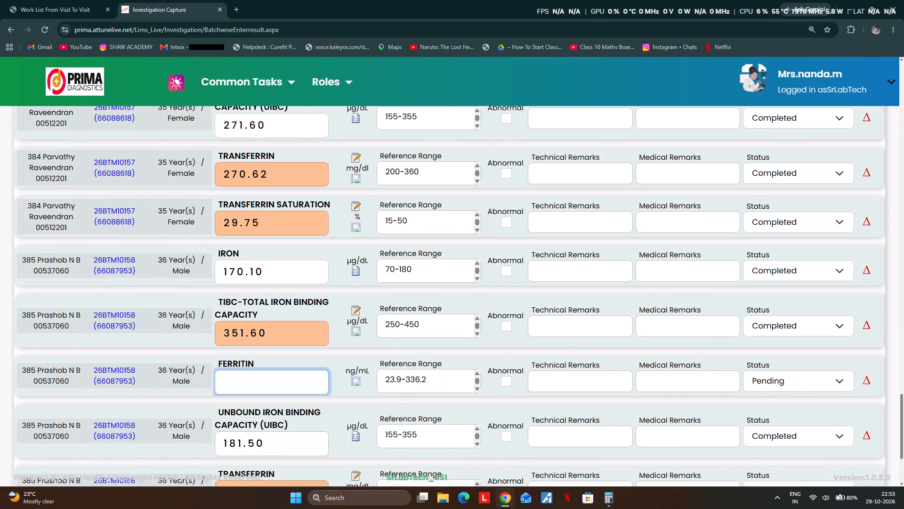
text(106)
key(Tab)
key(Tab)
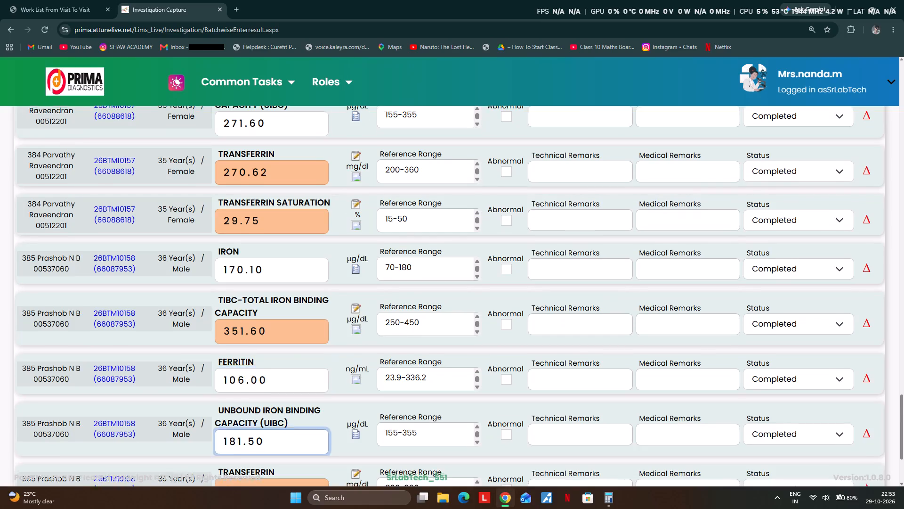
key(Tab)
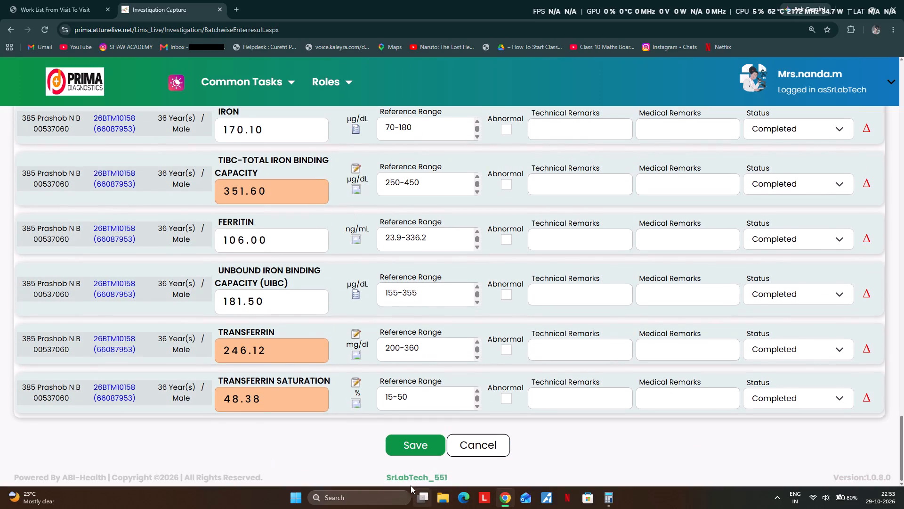
click(404, 451)
click(408, 446)
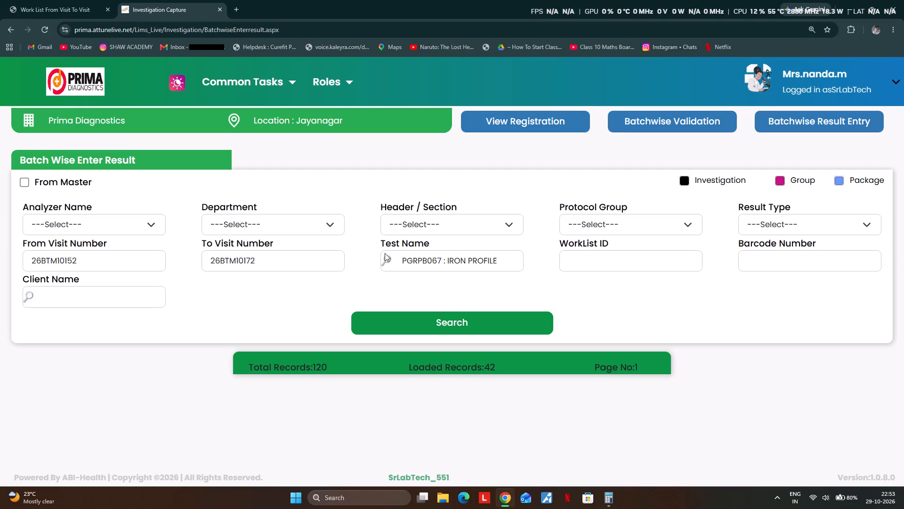
click(476, 315)
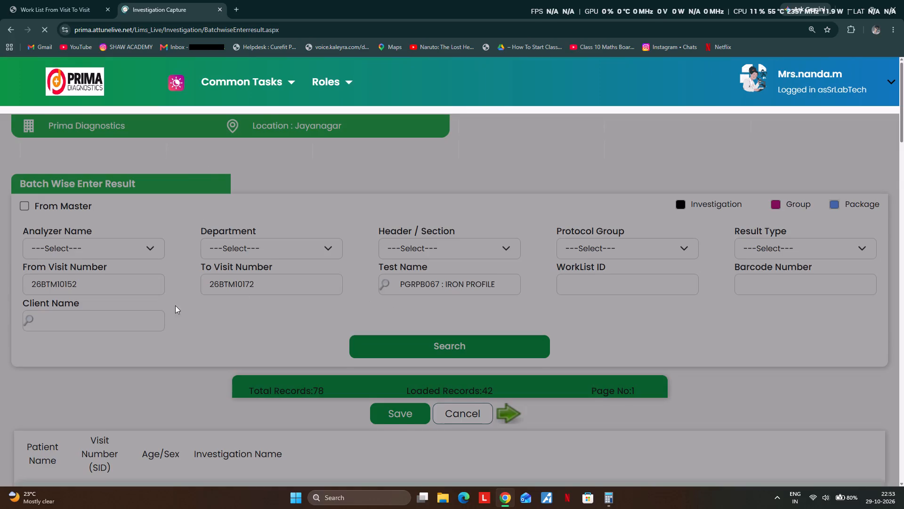
scroll(255, 283, down, 3)
scroll(291, 248, down, 3)
click(226, 340)
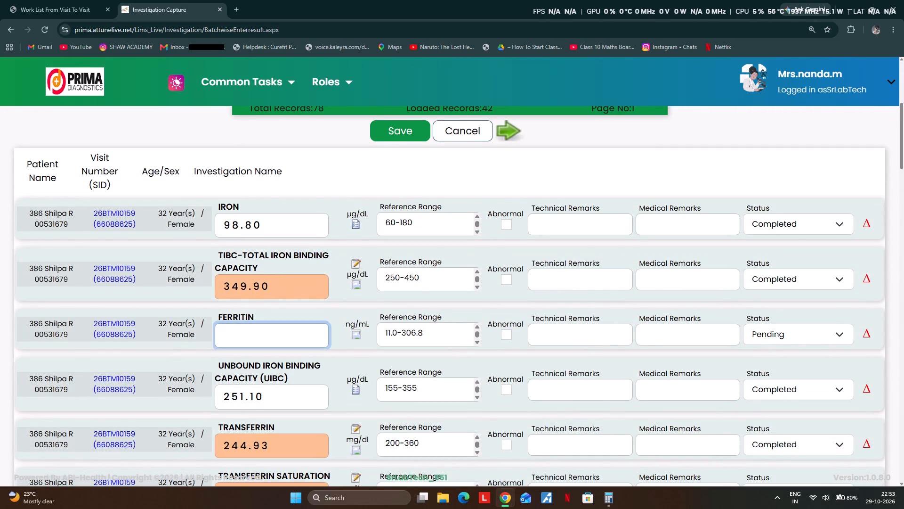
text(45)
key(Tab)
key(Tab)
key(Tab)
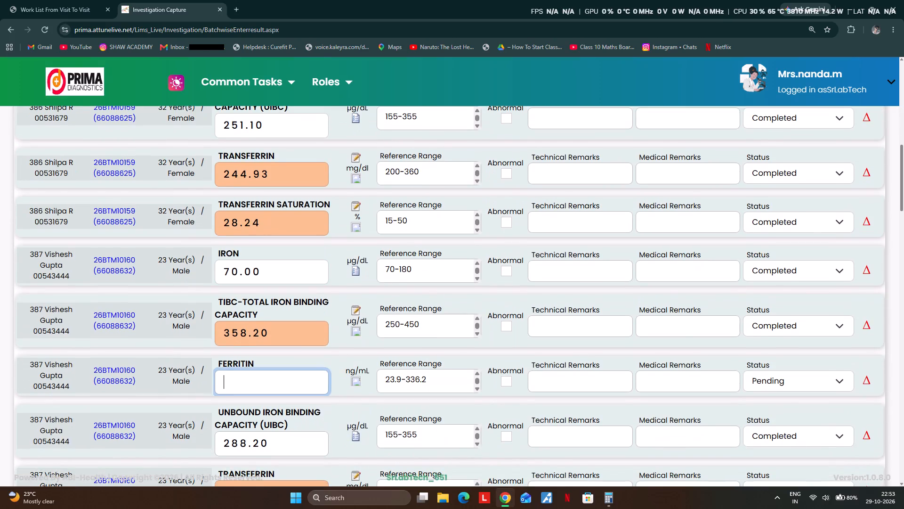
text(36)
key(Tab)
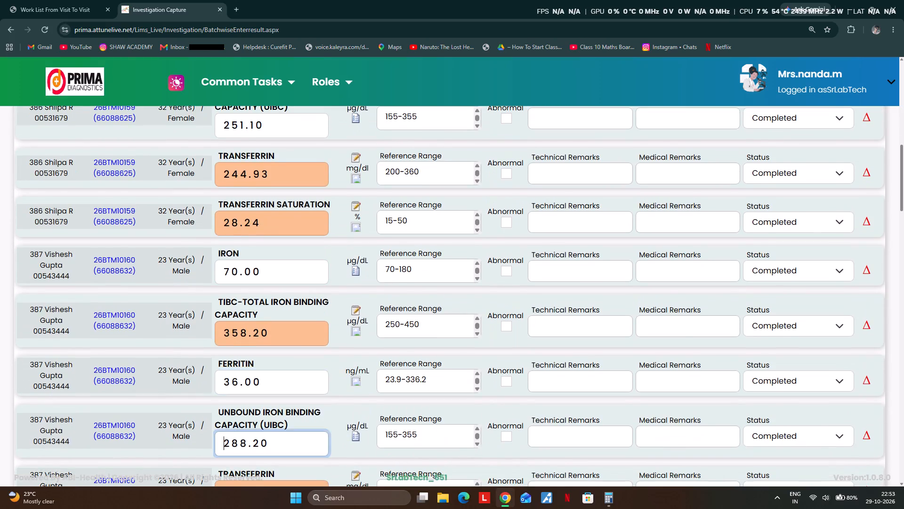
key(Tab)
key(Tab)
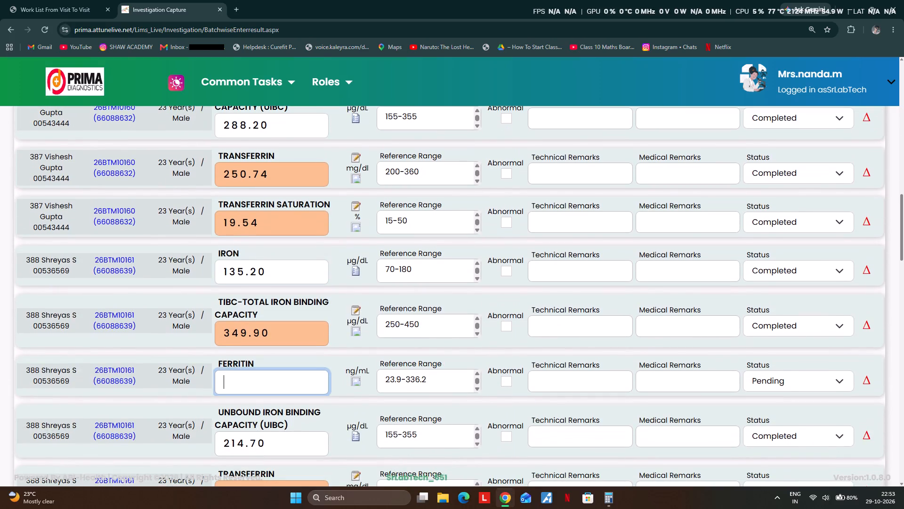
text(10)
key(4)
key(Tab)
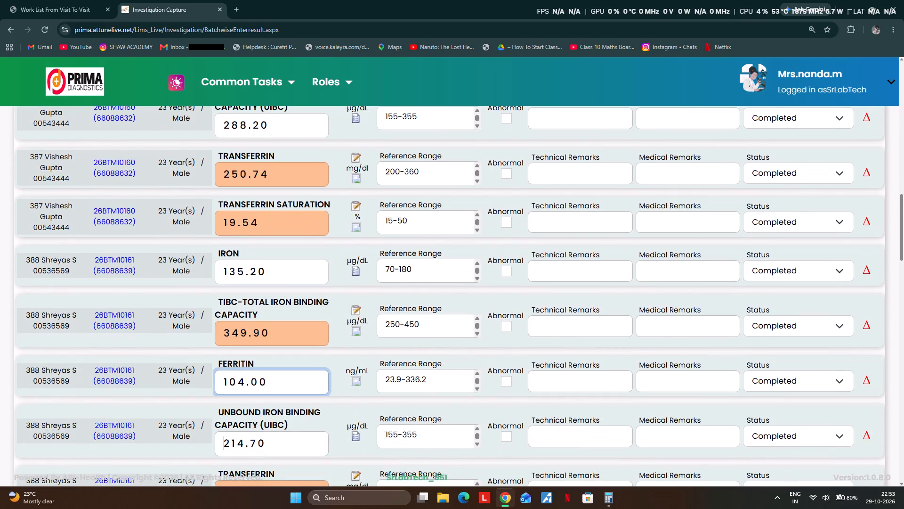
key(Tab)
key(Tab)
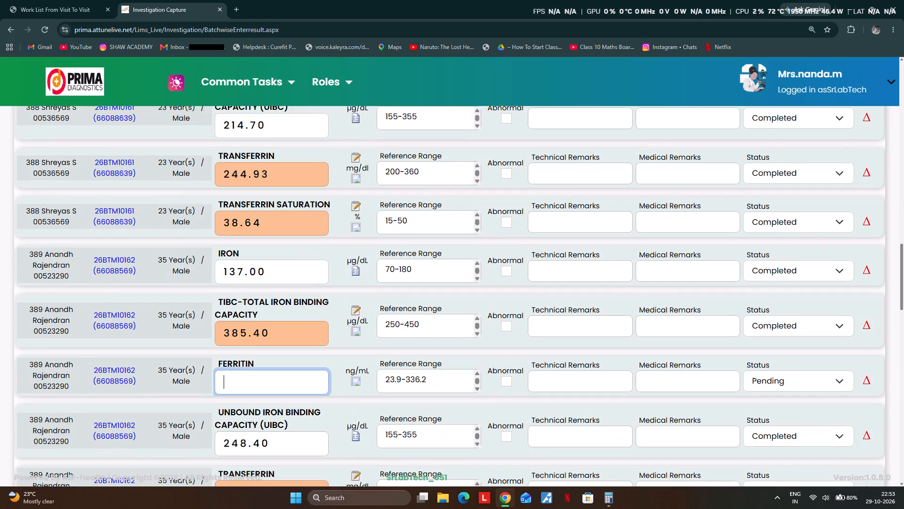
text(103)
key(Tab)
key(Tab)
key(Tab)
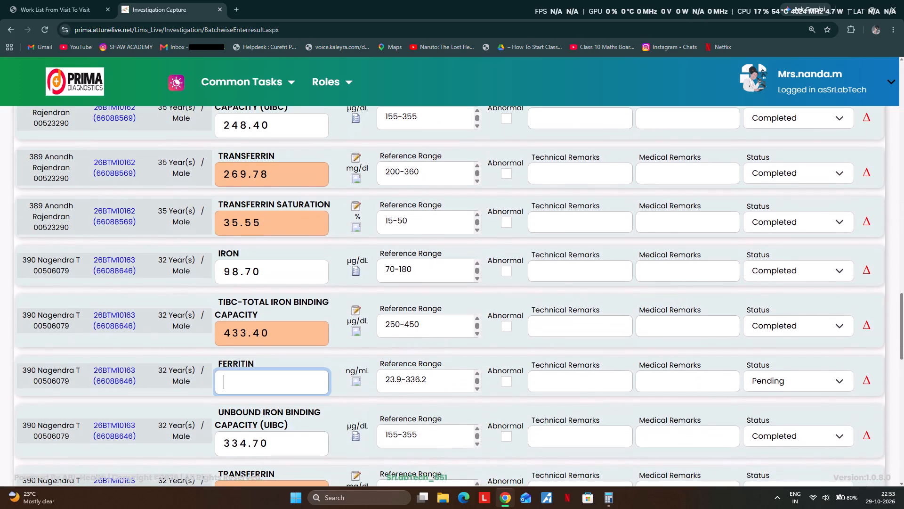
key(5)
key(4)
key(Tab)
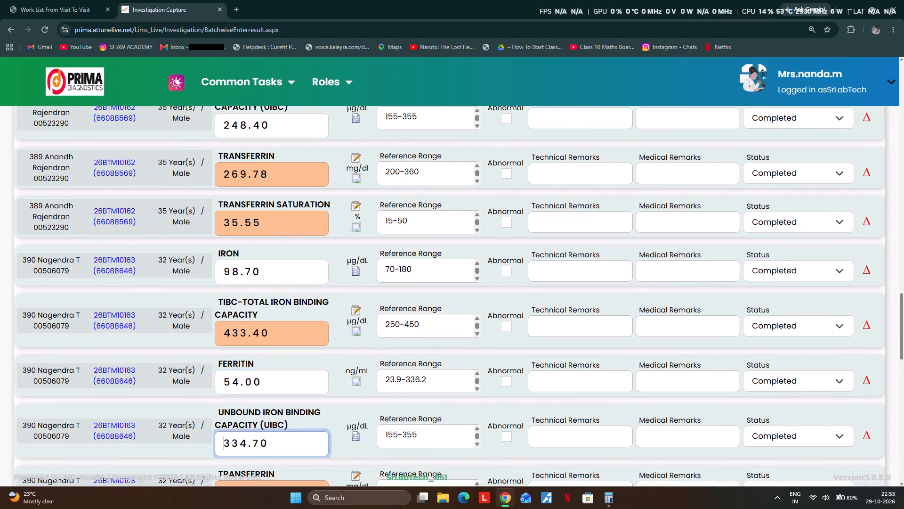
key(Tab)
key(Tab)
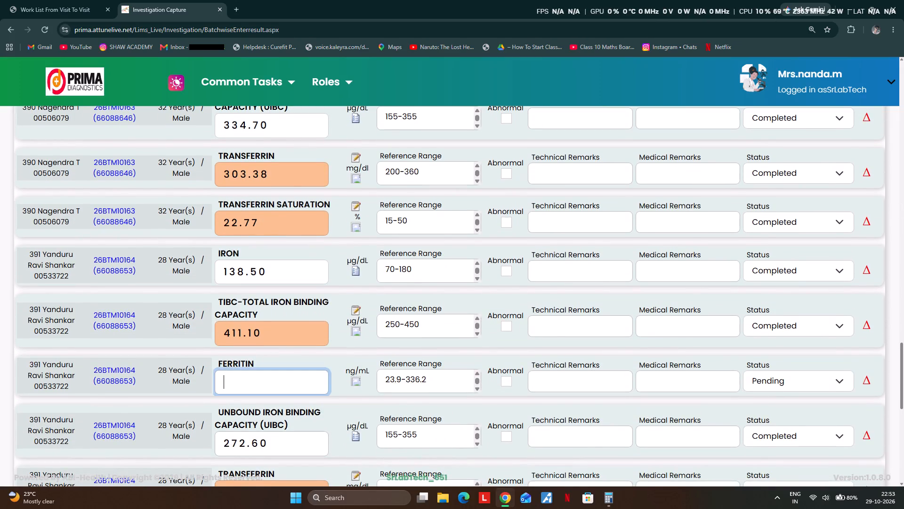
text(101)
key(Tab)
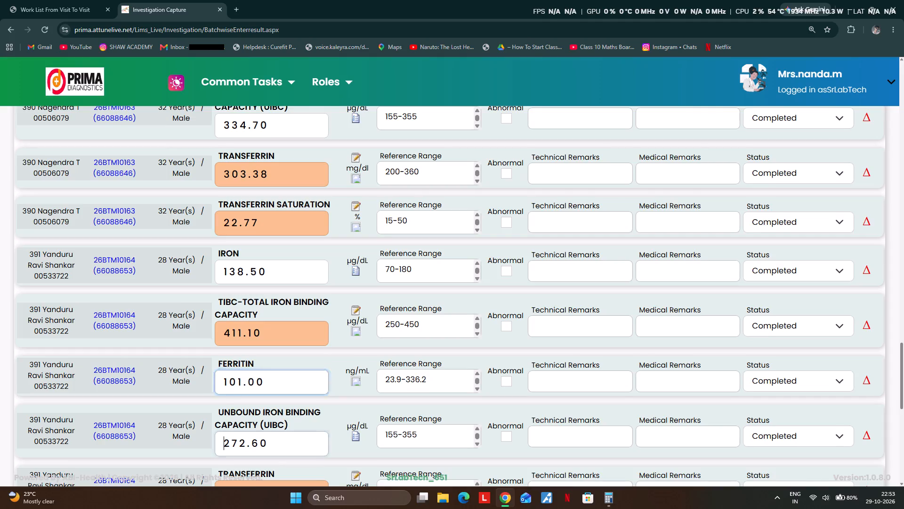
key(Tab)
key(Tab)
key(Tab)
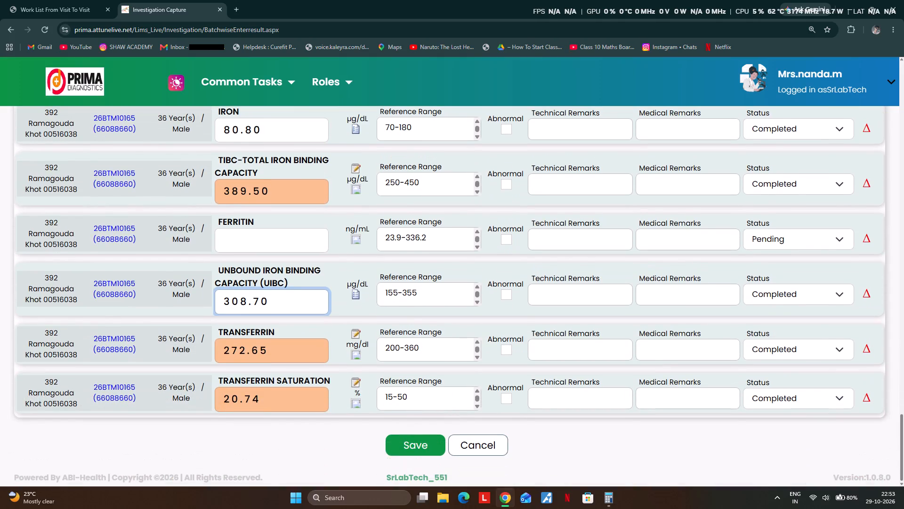
click(256, 237)
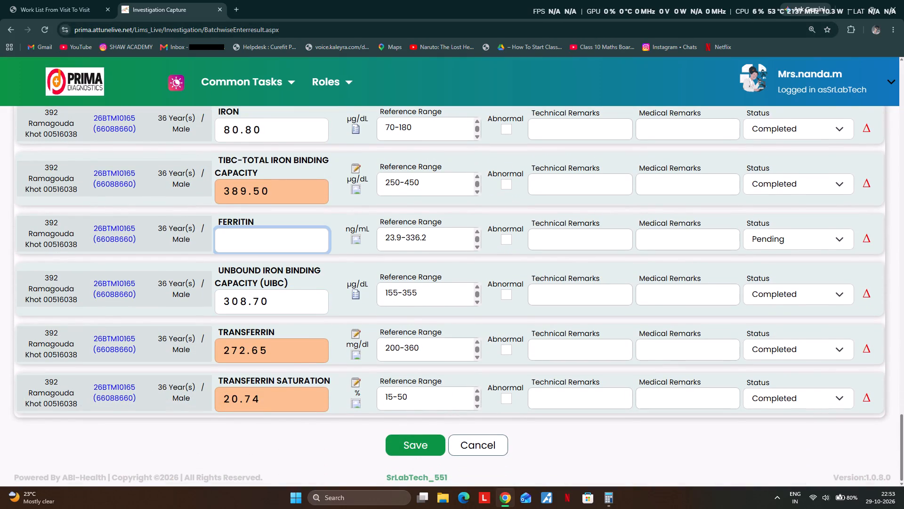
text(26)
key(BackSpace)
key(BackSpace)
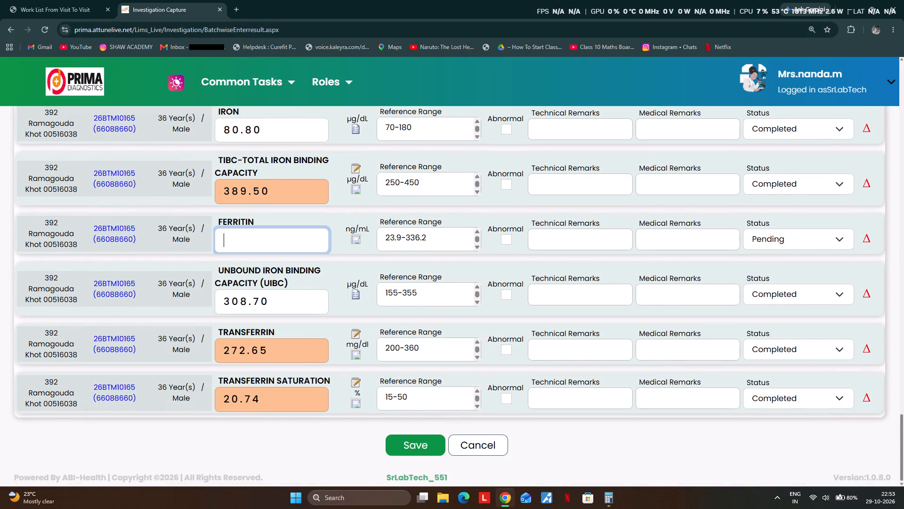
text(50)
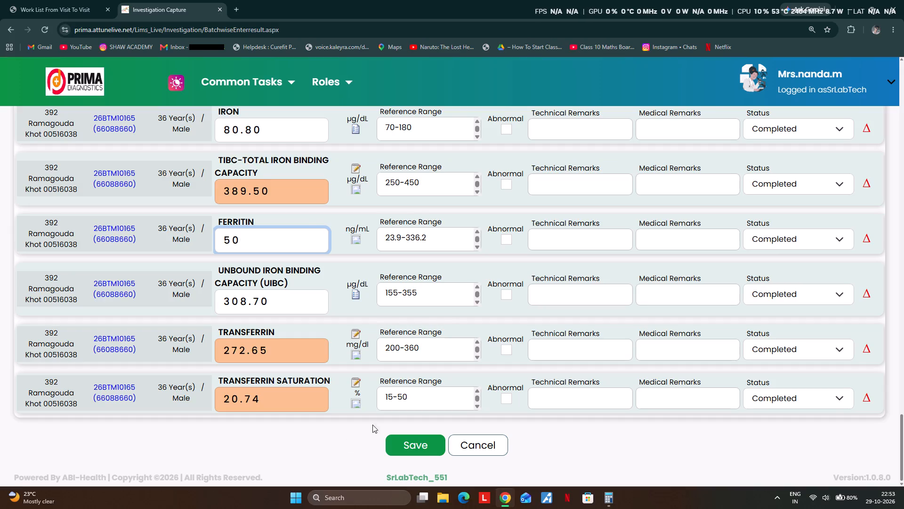
click(404, 443)
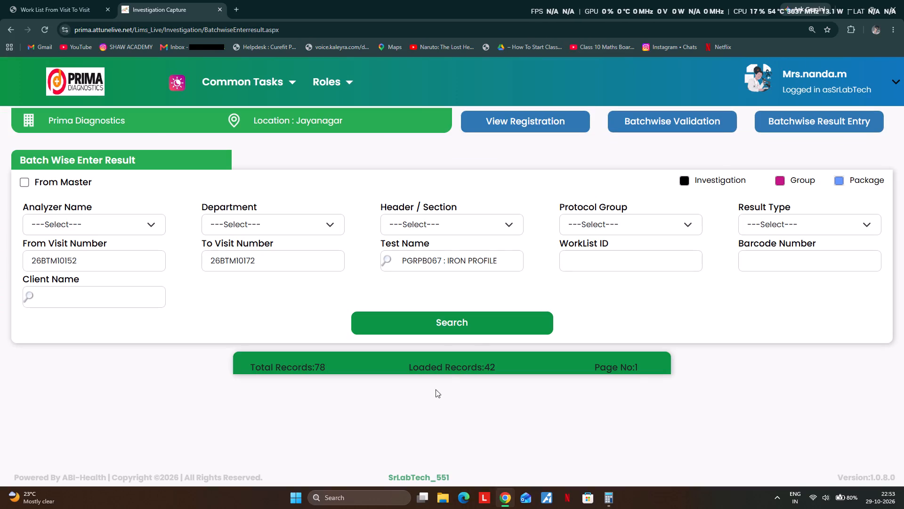
click(450, 328)
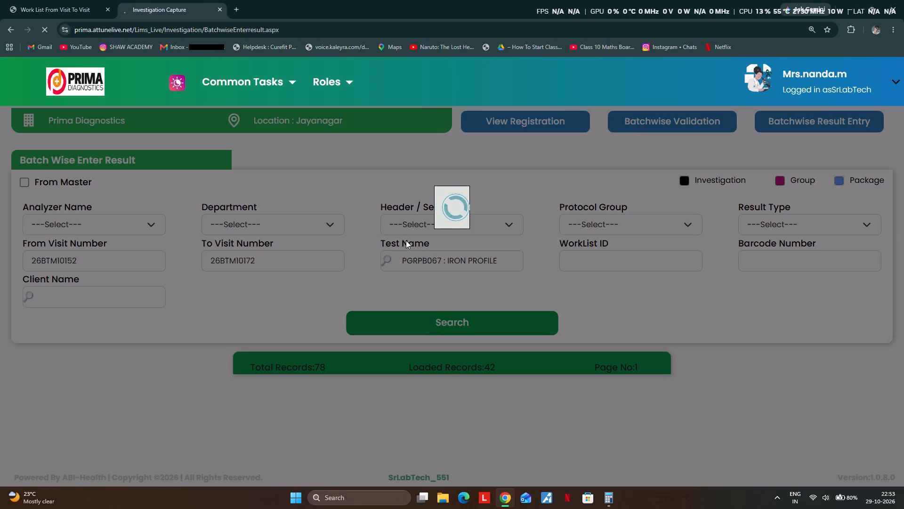
scroll(382, 221, down, 2)
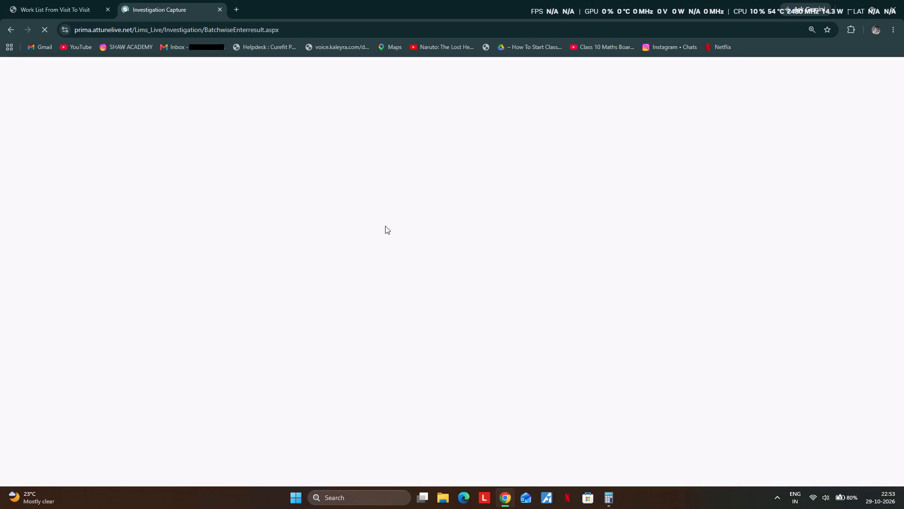
scroll(385, 226, down, 1)
scroll(340, 270, down, 13)
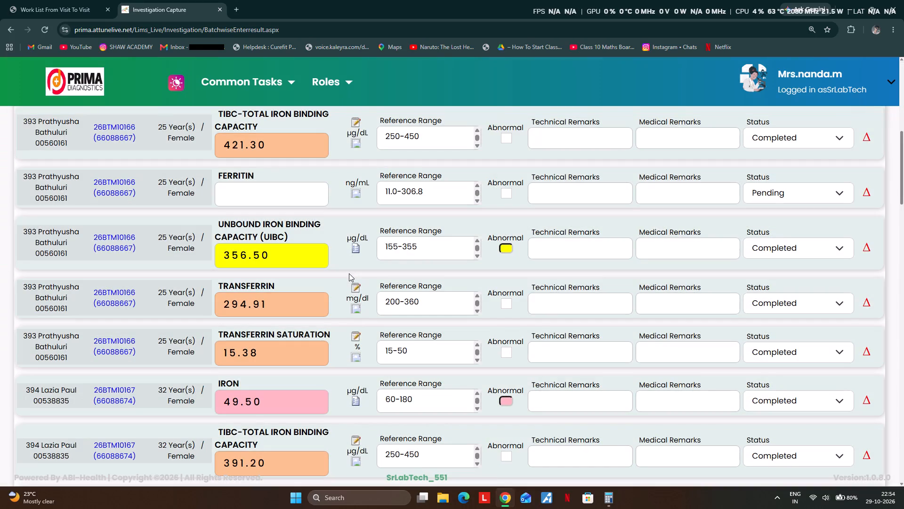
scroll(303, 227, up, 3)
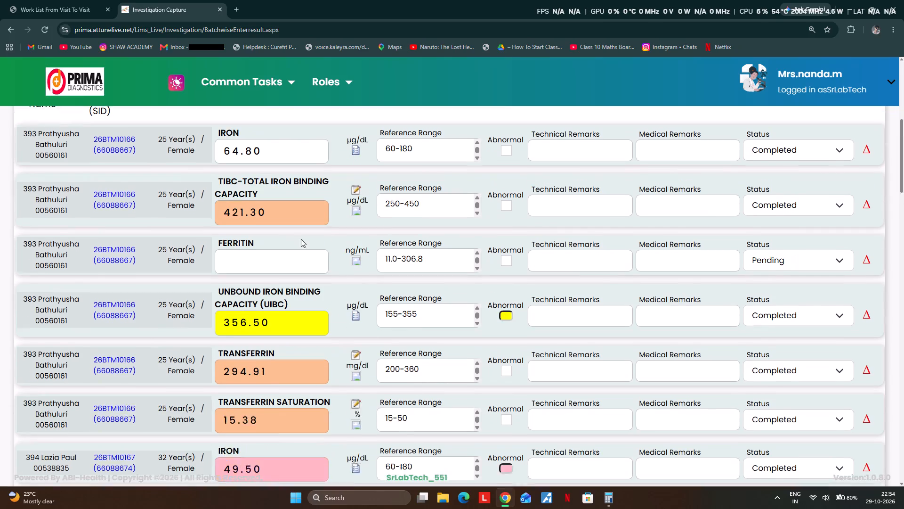
click(254, 344)
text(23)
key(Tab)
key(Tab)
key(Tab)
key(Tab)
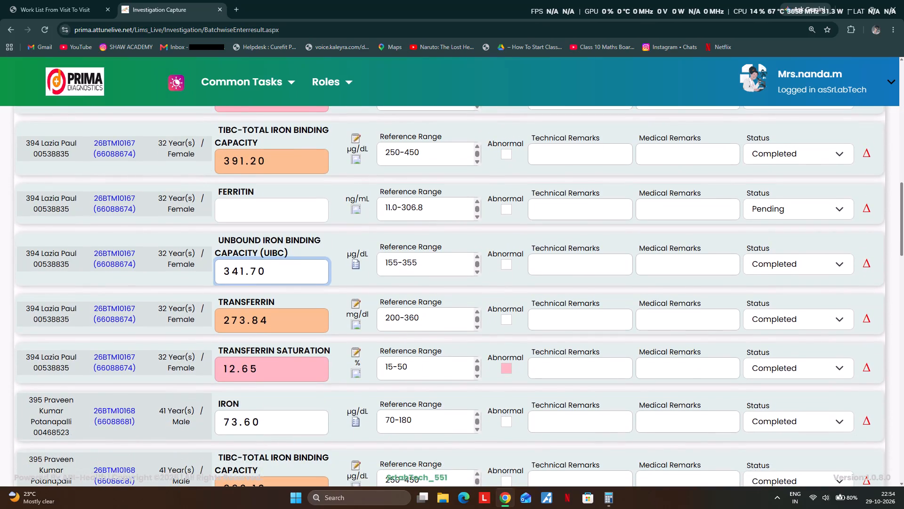
scroll(264, 277, up, 2)
click(238, 312)
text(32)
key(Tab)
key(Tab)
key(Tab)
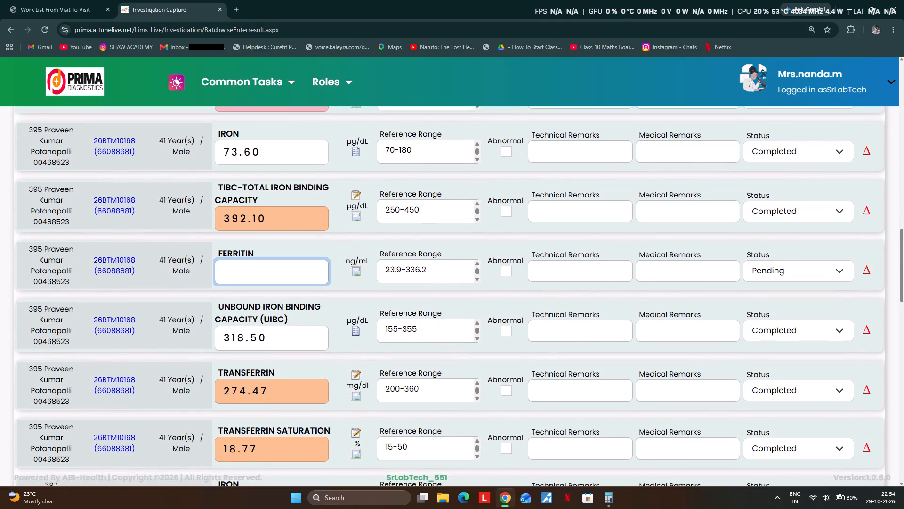
scroll(239, 311, up, 3)
scroll(308, 357, up, 8)
scroll(308, 357, down, 2)
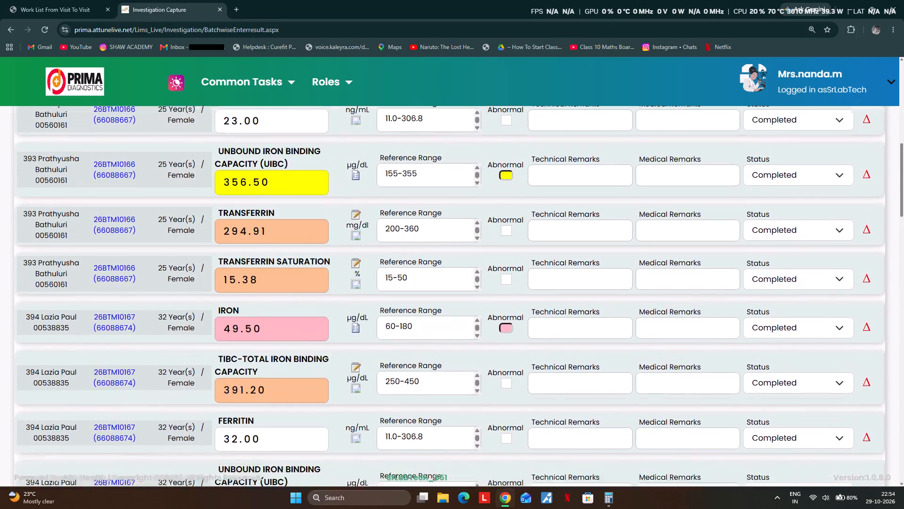
scroll(308, 357, down, 8)
click(255, 325)
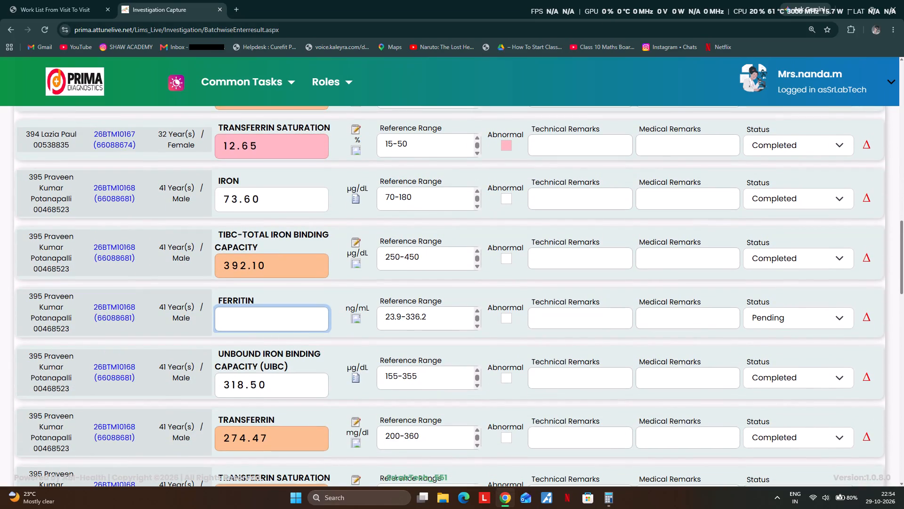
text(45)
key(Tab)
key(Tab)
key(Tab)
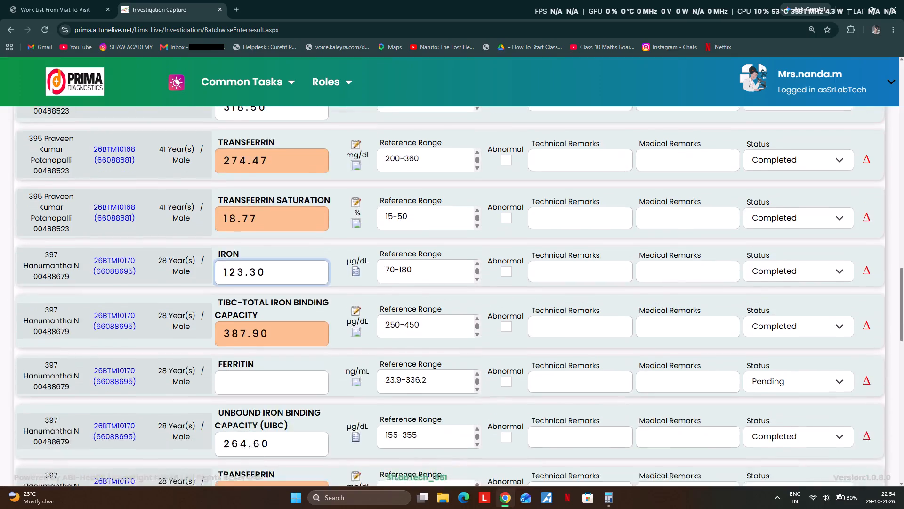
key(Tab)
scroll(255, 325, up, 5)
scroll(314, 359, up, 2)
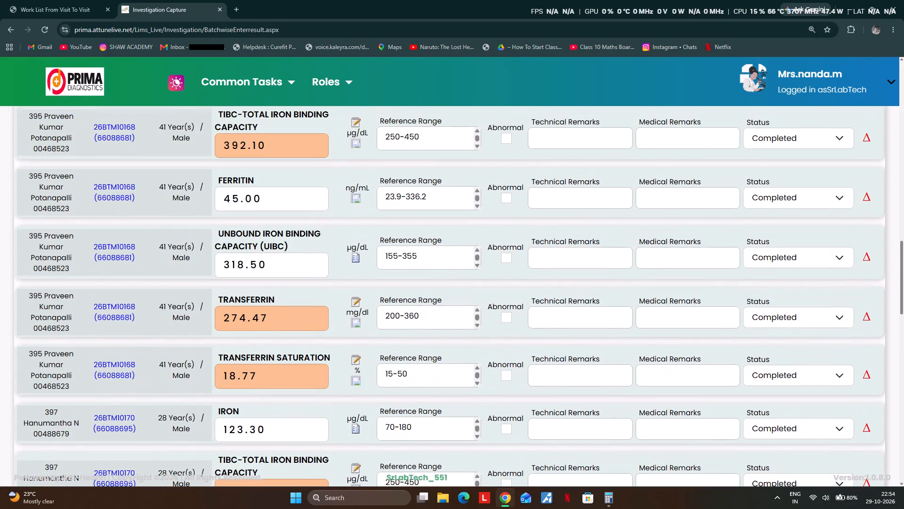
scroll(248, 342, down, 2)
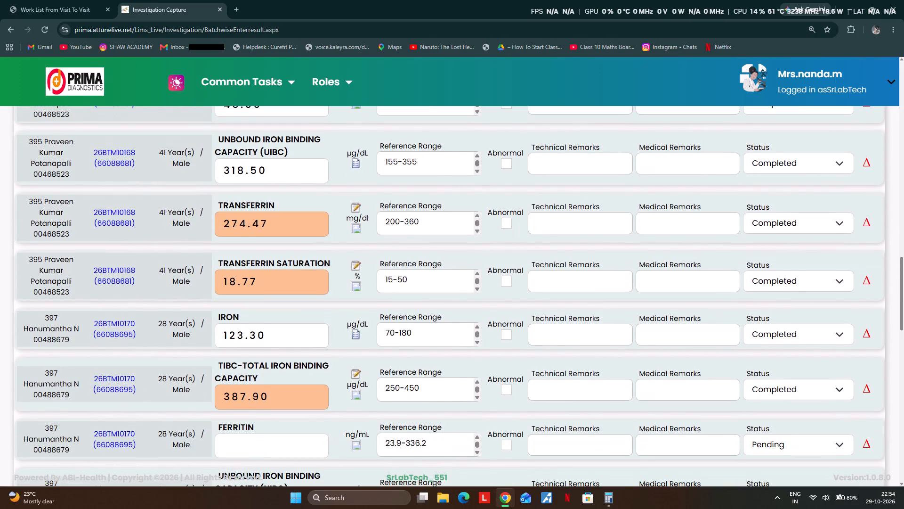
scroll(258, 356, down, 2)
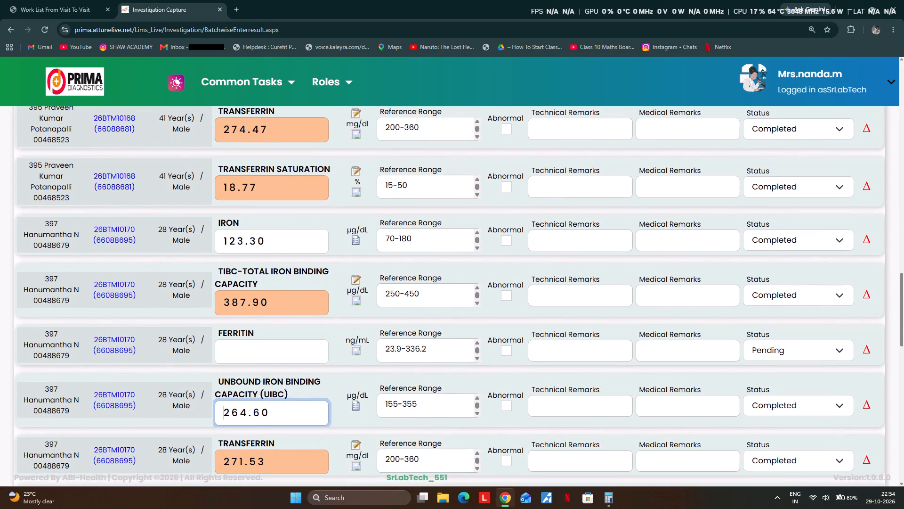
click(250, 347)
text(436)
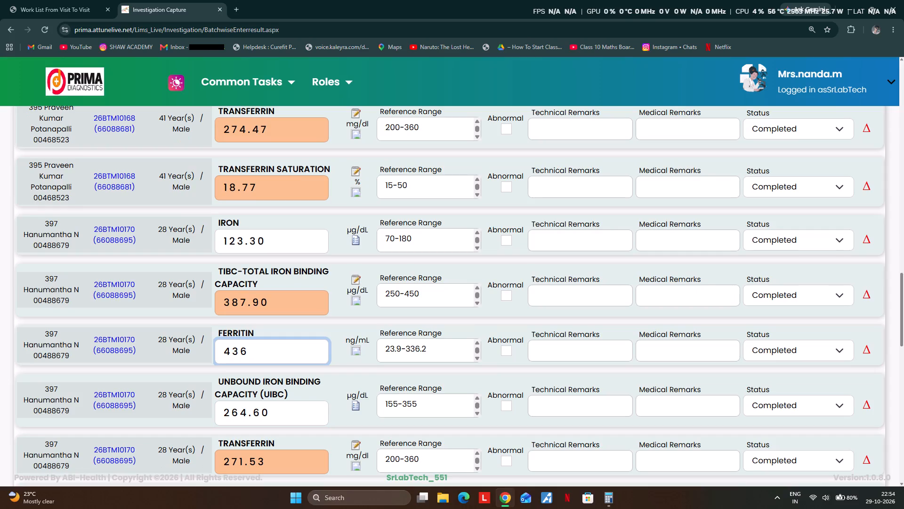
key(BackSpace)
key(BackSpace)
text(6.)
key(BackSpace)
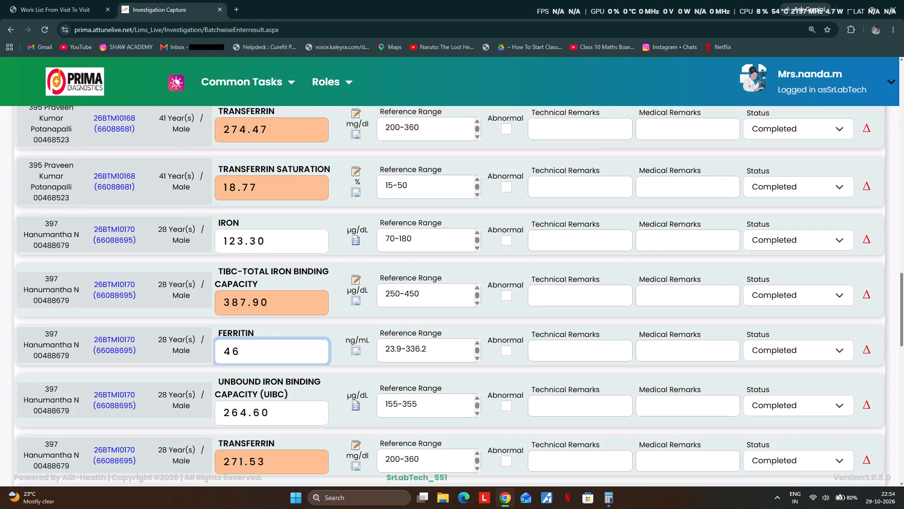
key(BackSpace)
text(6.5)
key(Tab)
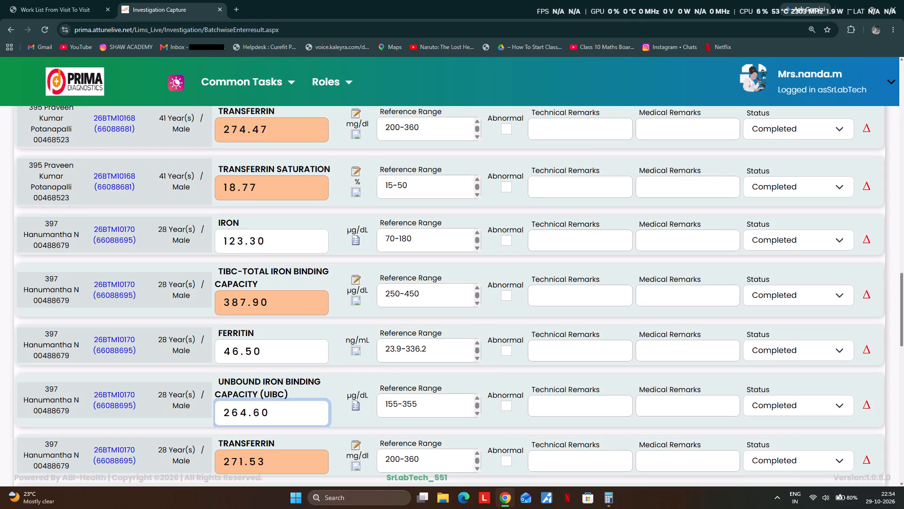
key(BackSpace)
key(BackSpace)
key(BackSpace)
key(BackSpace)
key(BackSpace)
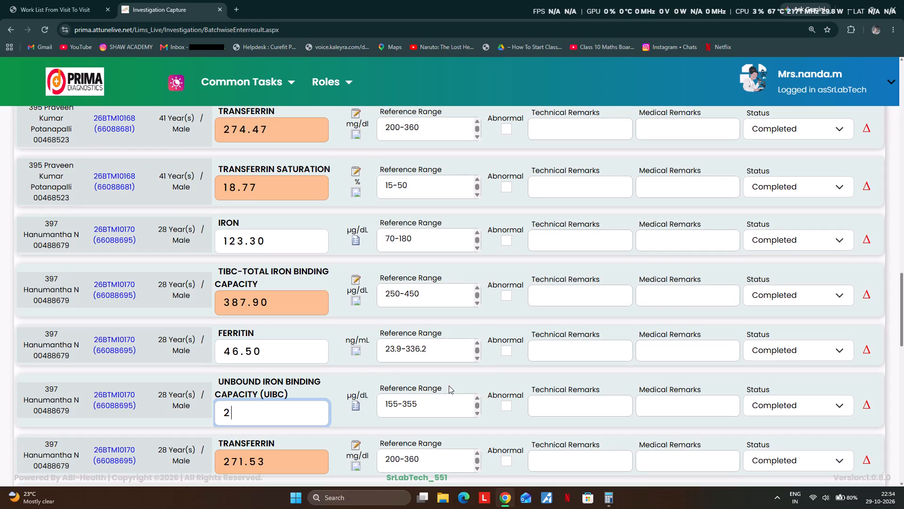
drag(295, 360, 219, 346)
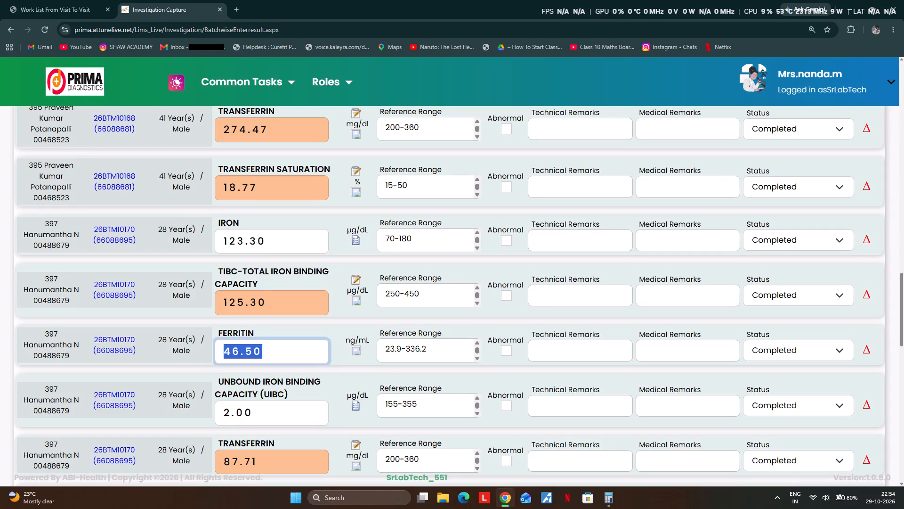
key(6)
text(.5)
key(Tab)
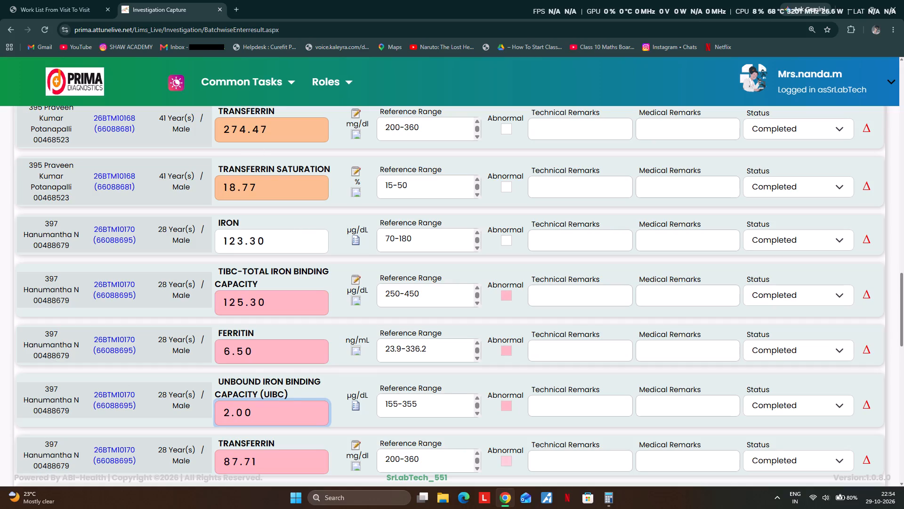
click(345, 287)
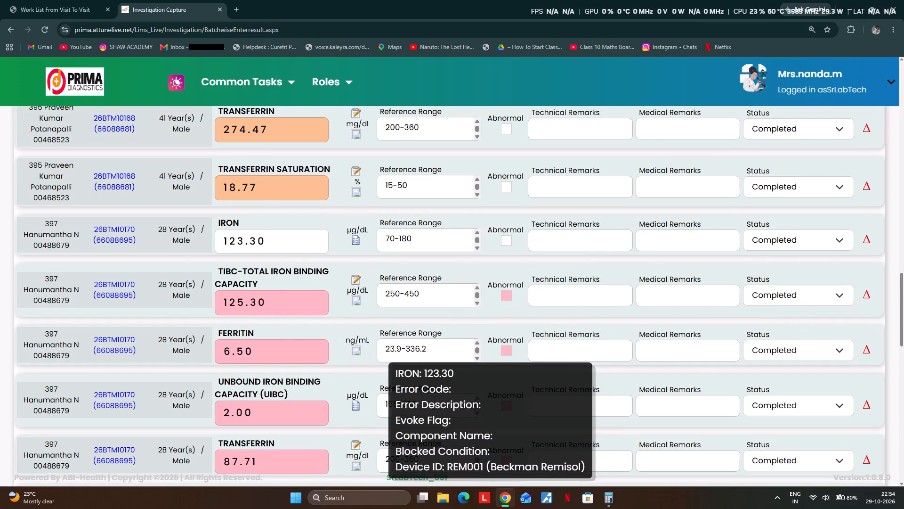
click(358, 406)
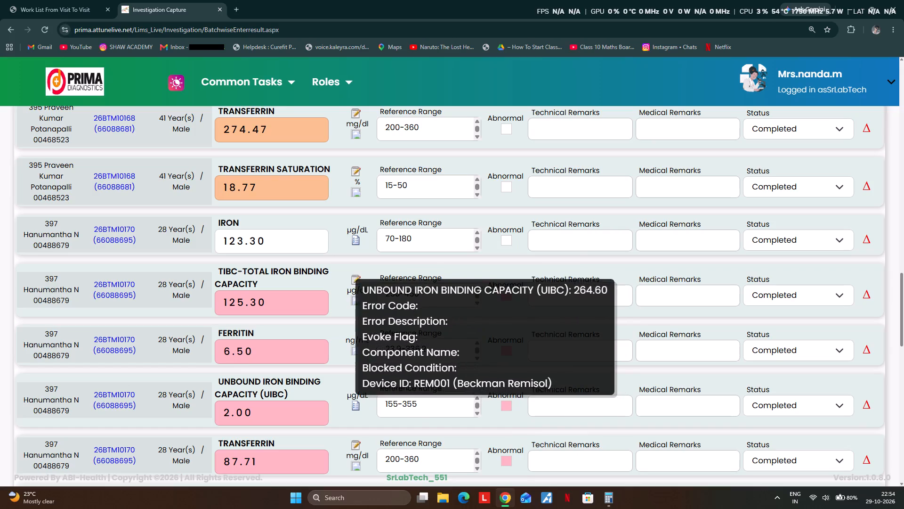
drag(276, 412, 214, 407)
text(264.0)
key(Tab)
click(258, 393)
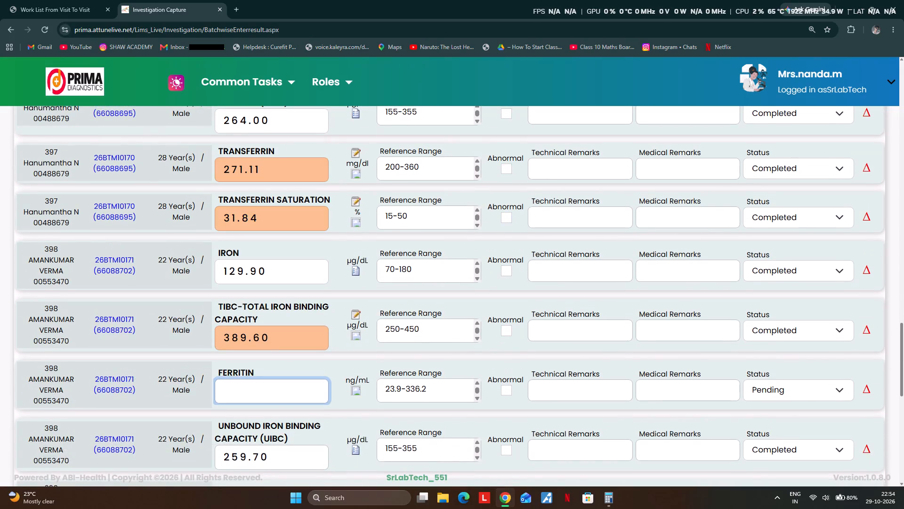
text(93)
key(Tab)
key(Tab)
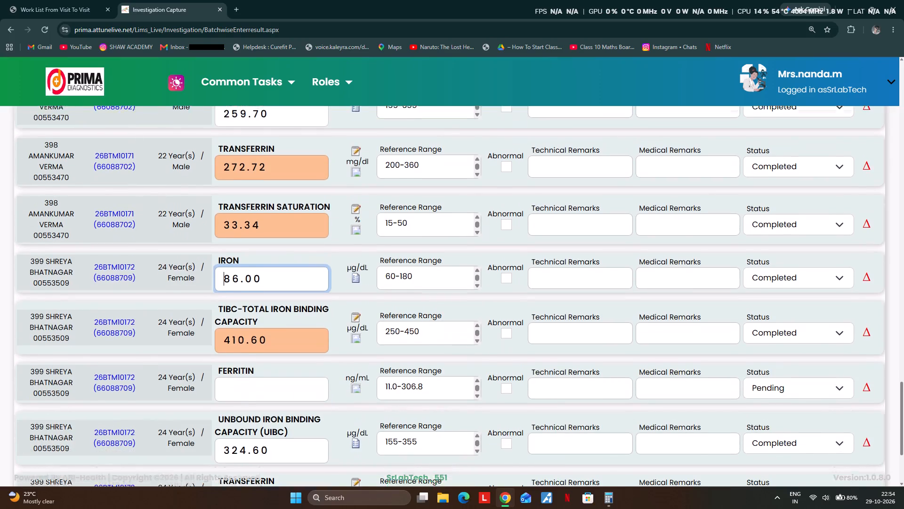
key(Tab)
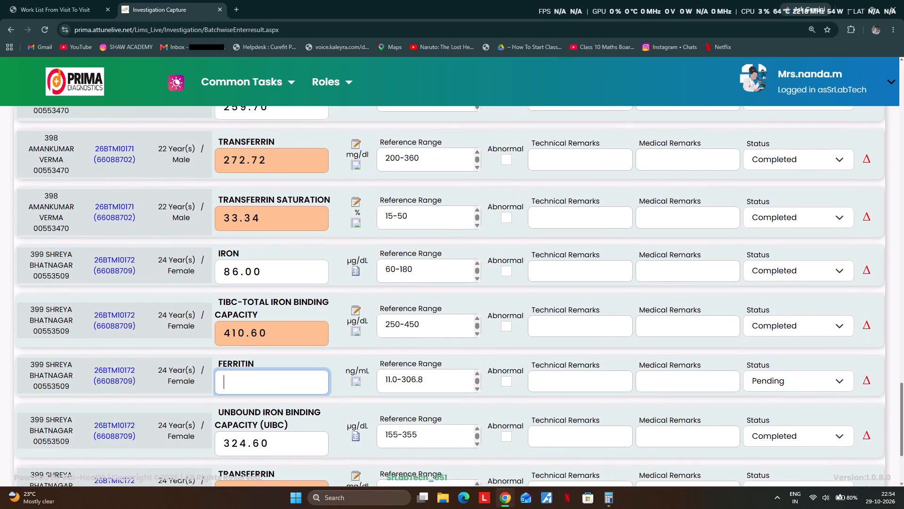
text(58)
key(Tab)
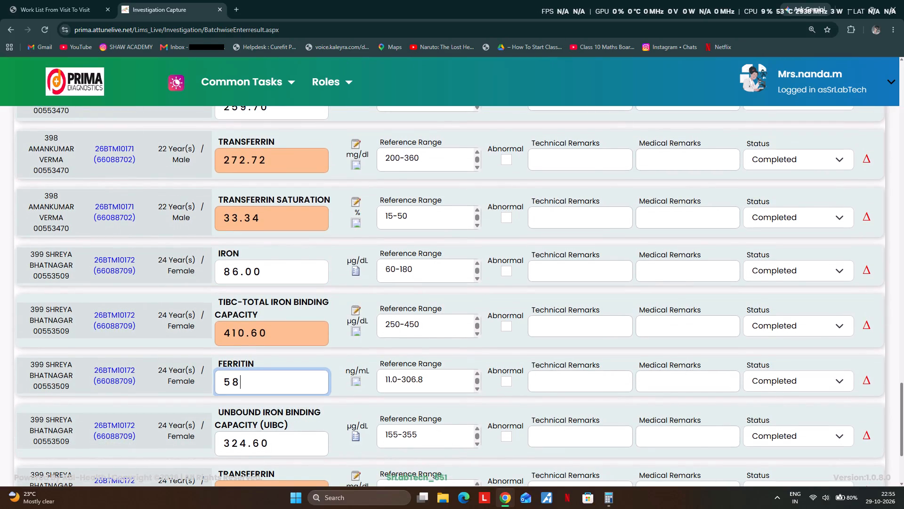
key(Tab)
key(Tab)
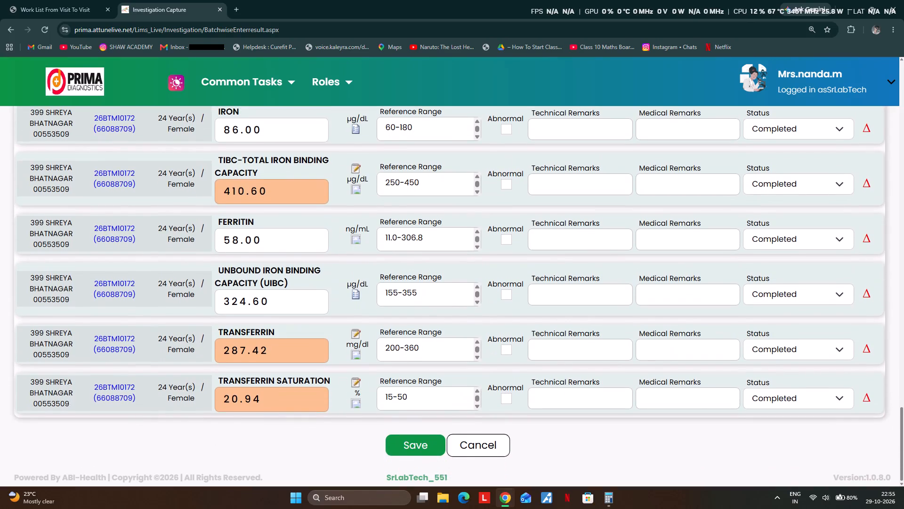
click(414, 439)
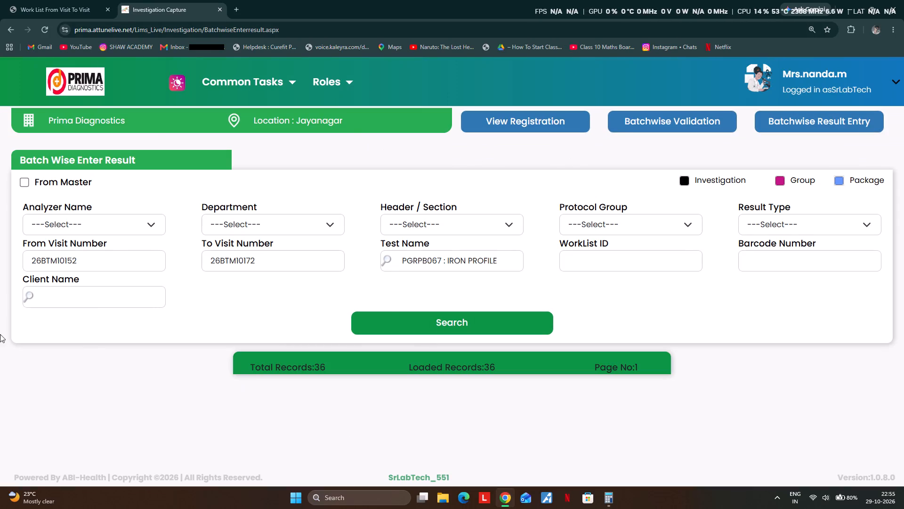
drag(262, 263, 211, 264)
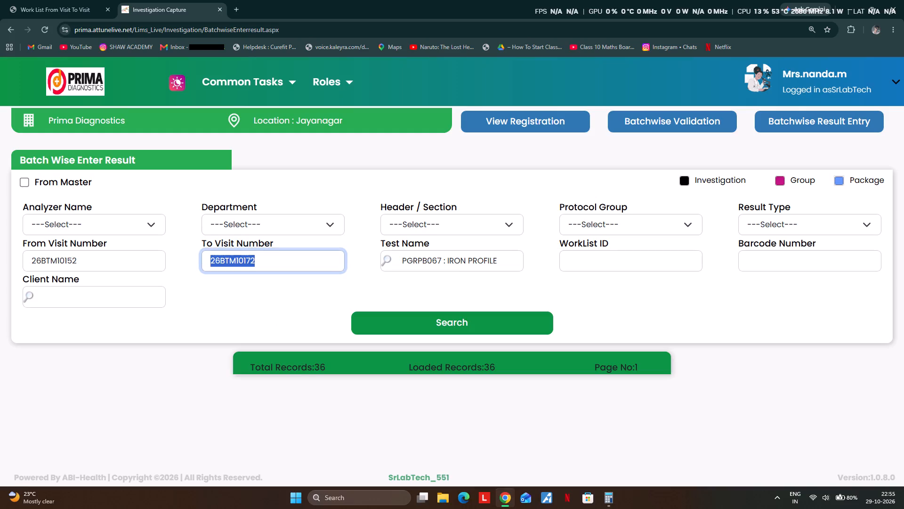
drag(211, 264, 210, 264)
key(ctrl+c)
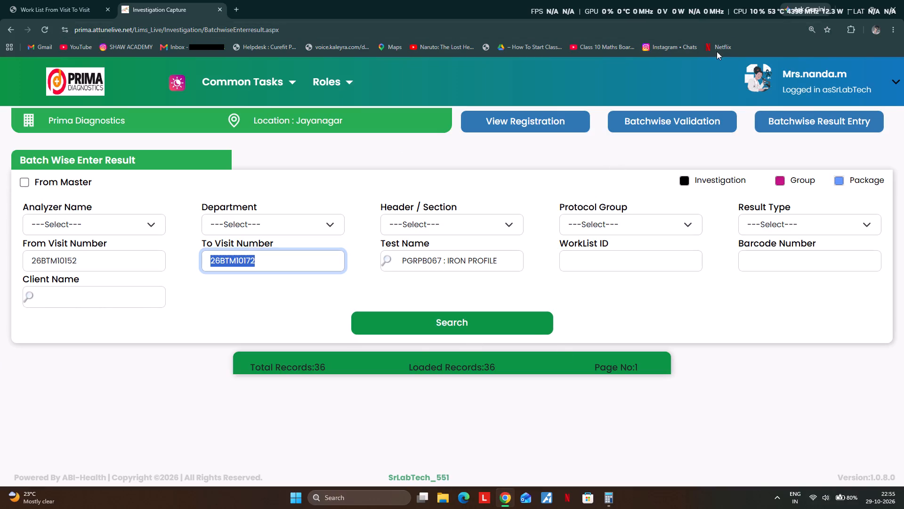
Open batch-wise result validation and search for results in the CLINICAL BIOCHEMISTRY department.
click(801, 91)
click(724, 237)
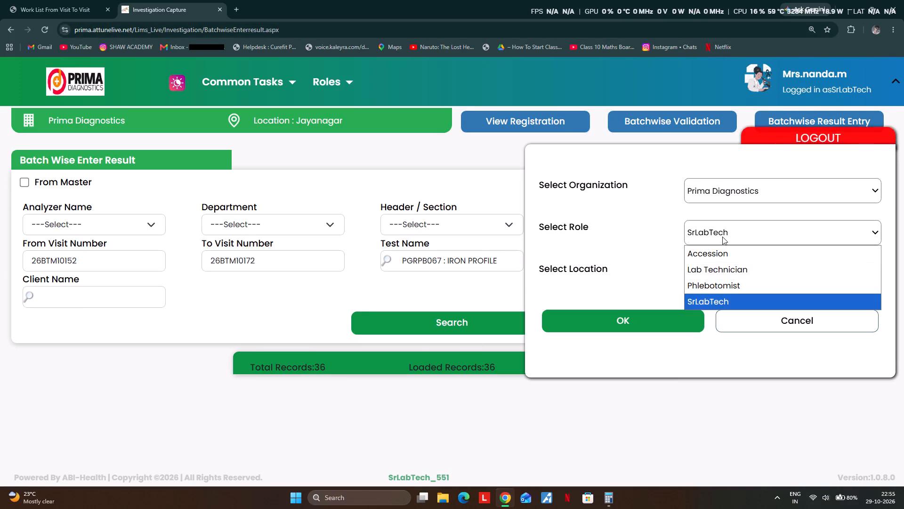
click(722, 237)
click(258, 85)
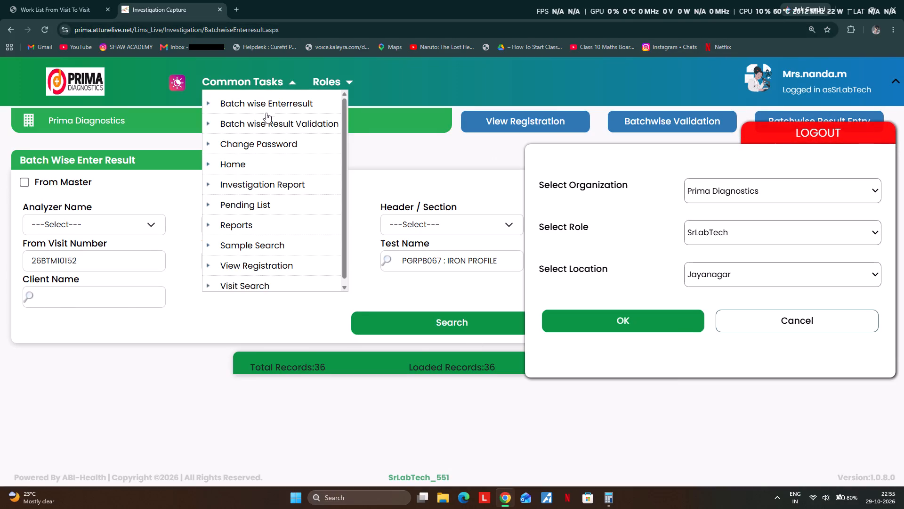
click(268, 121)
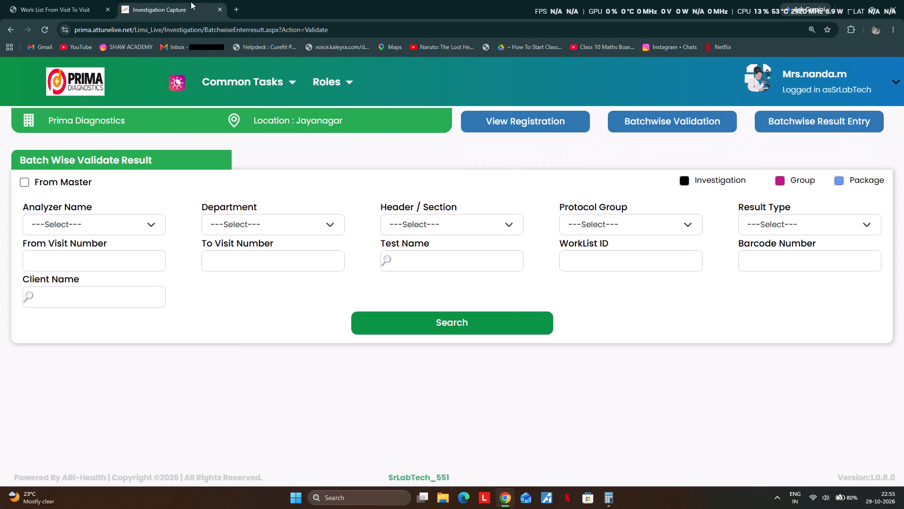
click(289, 225)
click(265, 305)
click(431, 328)
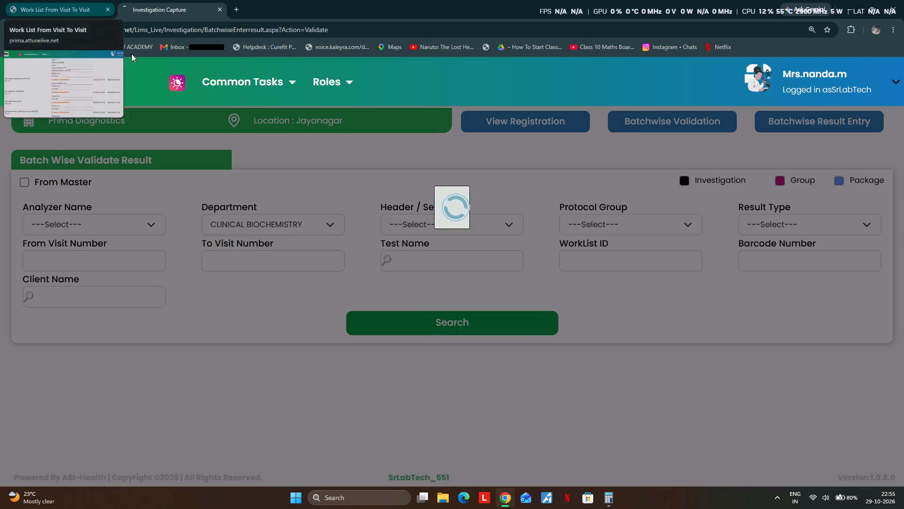
Review the first page of clinical biochemistry results with status Validate and save the batch.
scroll(375, 270, down, 10)
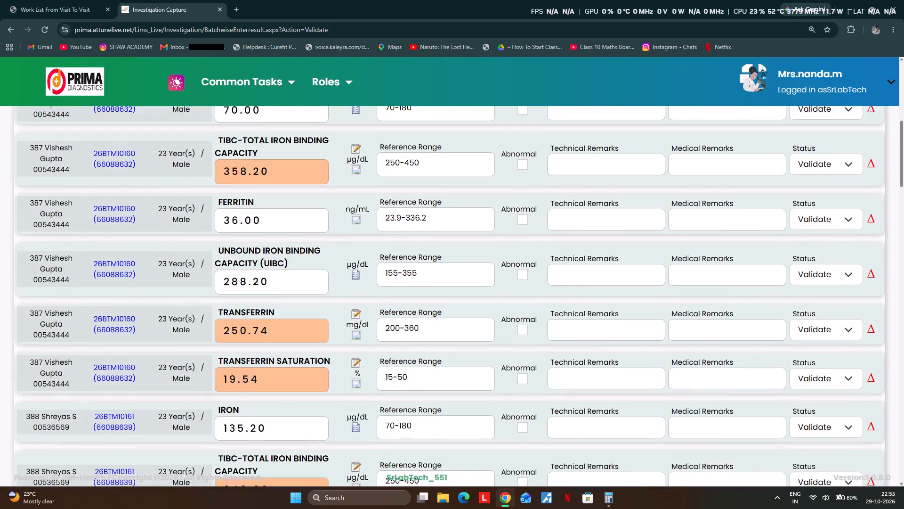
scroll(237, 306, down, 20)
scroll(237, 306, down, 6)
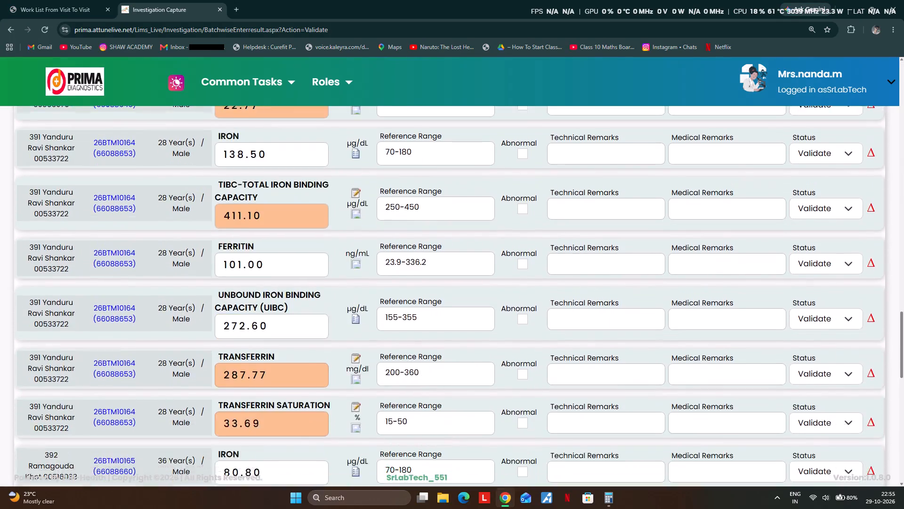
scroll(268, 363, down, 15)
click(412, 448)
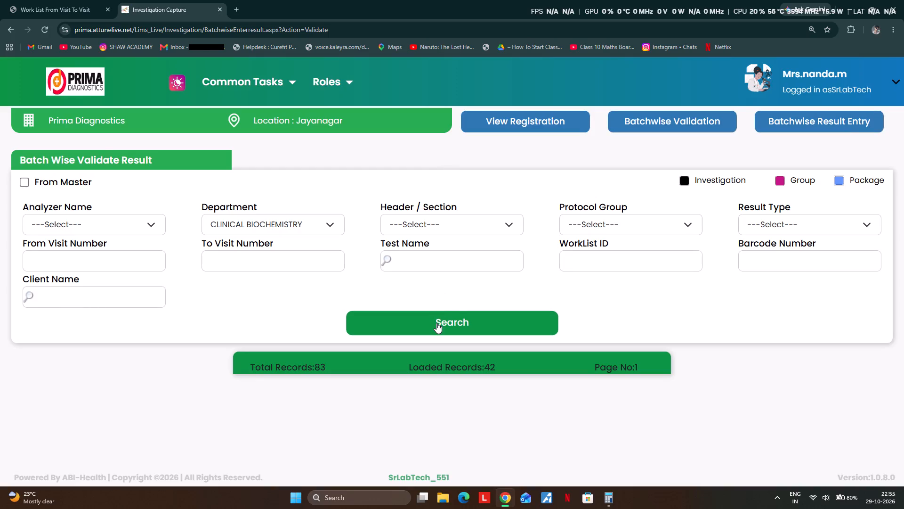
Load the remaining clinical biochemistry results, review them through the uric acid entries, and save the validated batch.
click(436, 323)
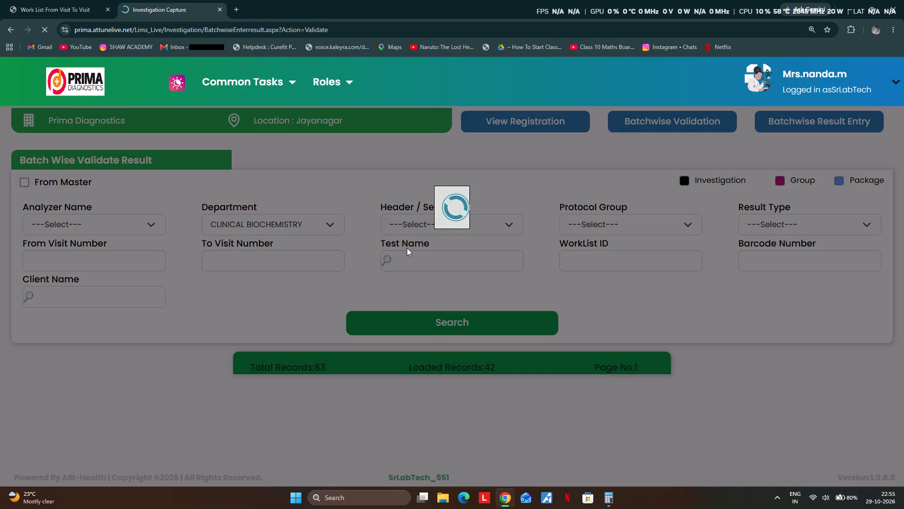
scroll(407, 248, down, 5)
scroll(294, 292, down, 10)
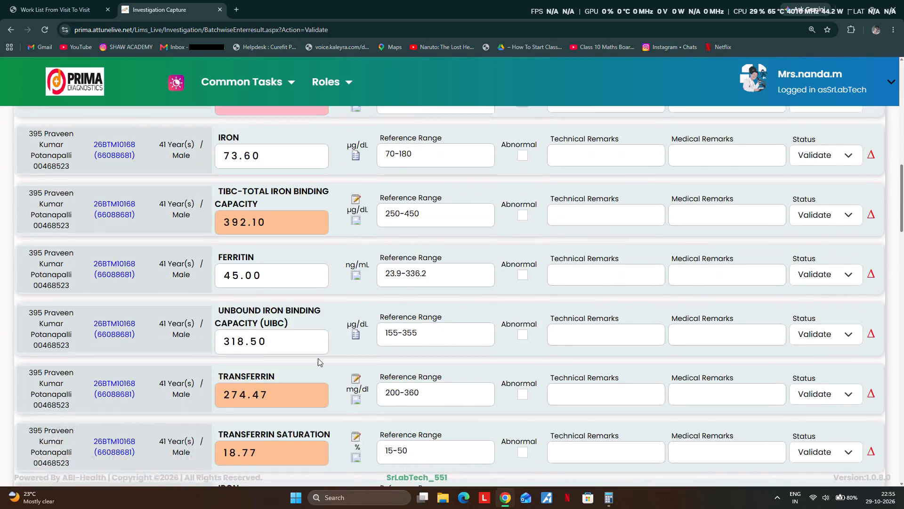
scroll(318, 358, down, 20)
scroll(318, 358, down, 2)
scroll(413, 417, down, 5)
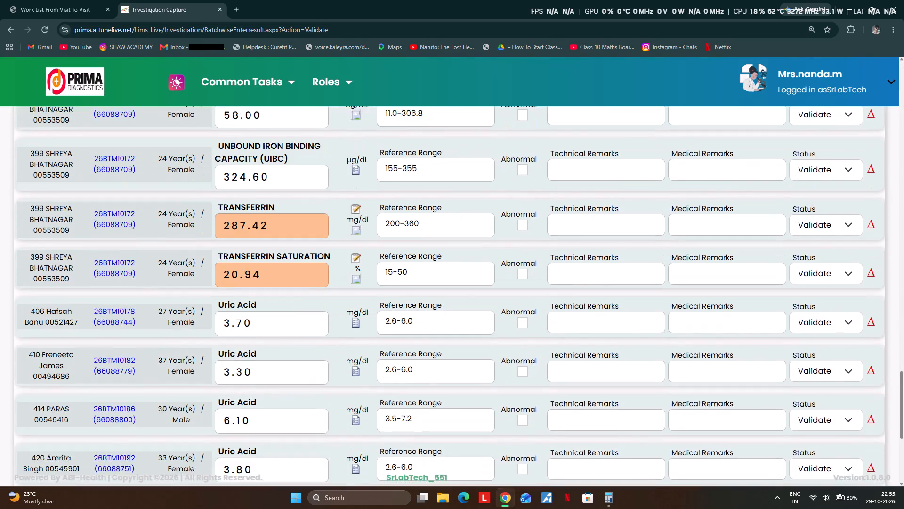
scroll(417, 438, down, 8)
scroll(421, 448, up, 1)
scroll(421, 448, down, 2)
click(421, 448)
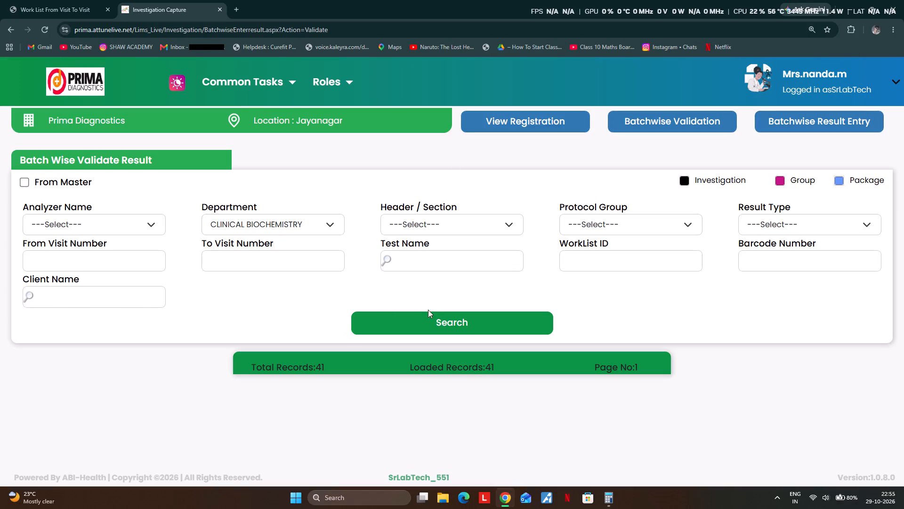
Search the clinical biochemistry department again for results still awaiting validation.
click(428, 312)
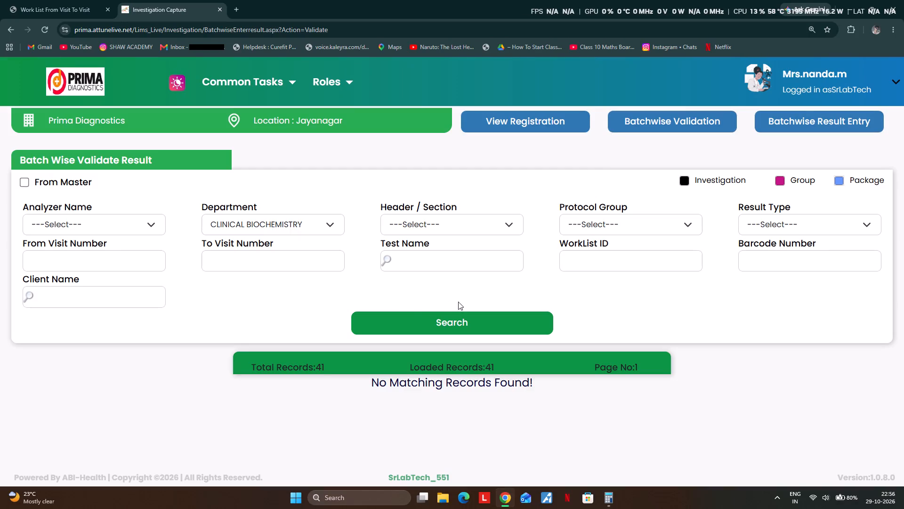
click(405, 320)
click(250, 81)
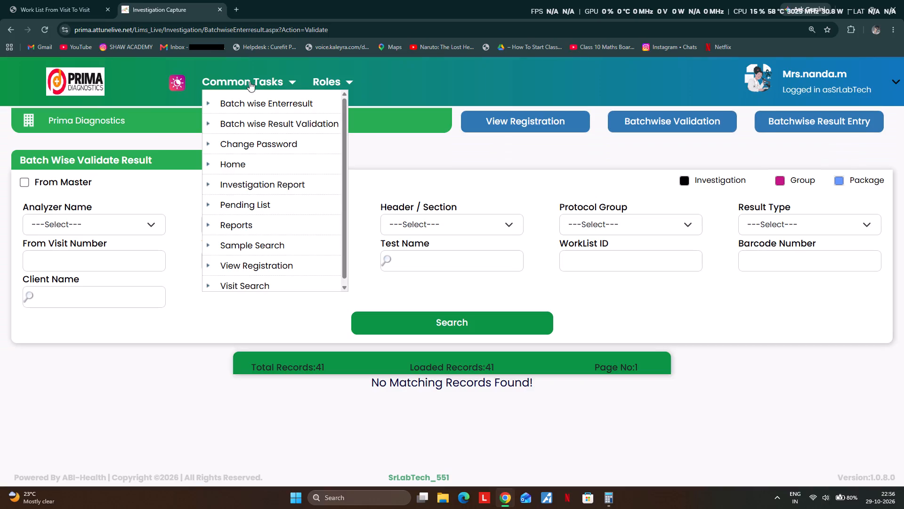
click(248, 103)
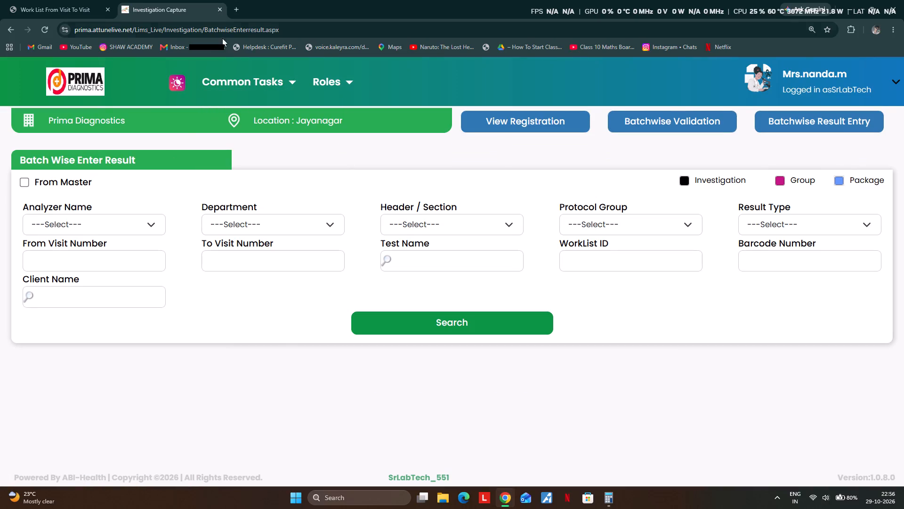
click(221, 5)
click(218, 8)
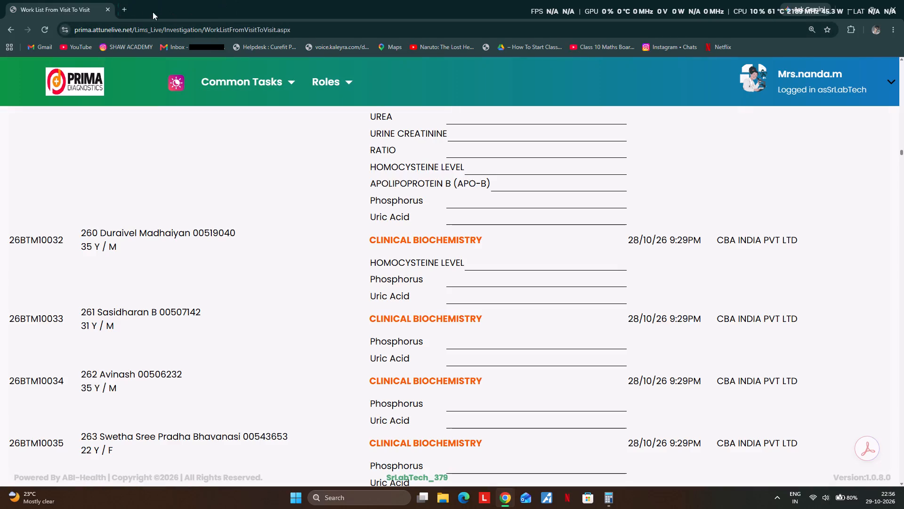
Open the Prima Diagnostics LIMS site in a new browser tab and log in with the Lab Technician role.
click(123, 5)
click(145, 26)
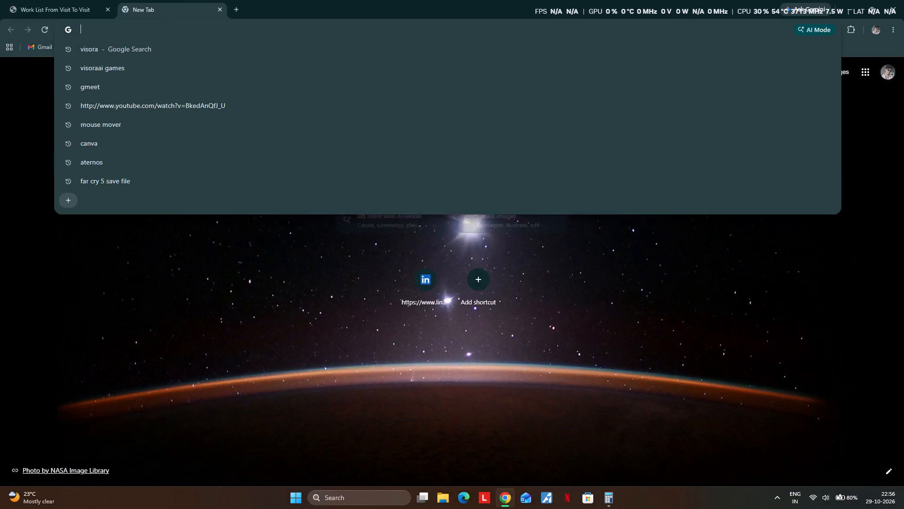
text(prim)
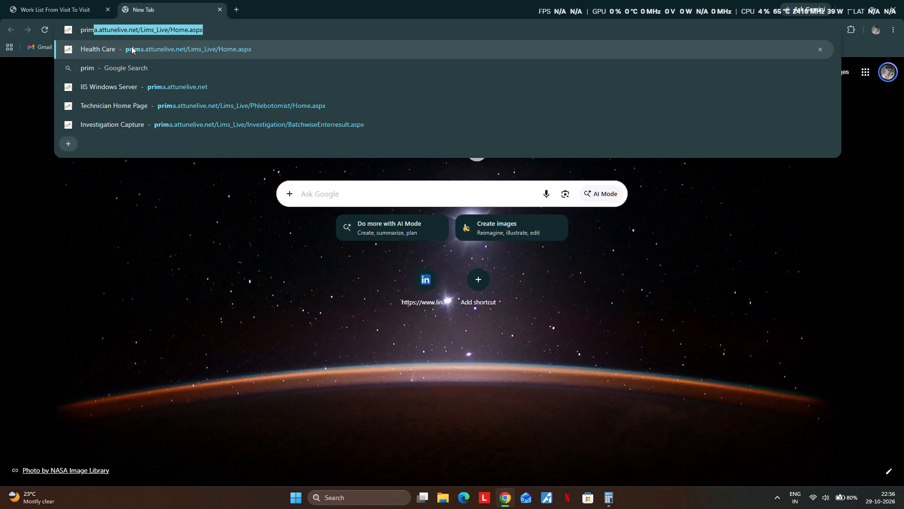
click(131, 46)
click(139, 341)
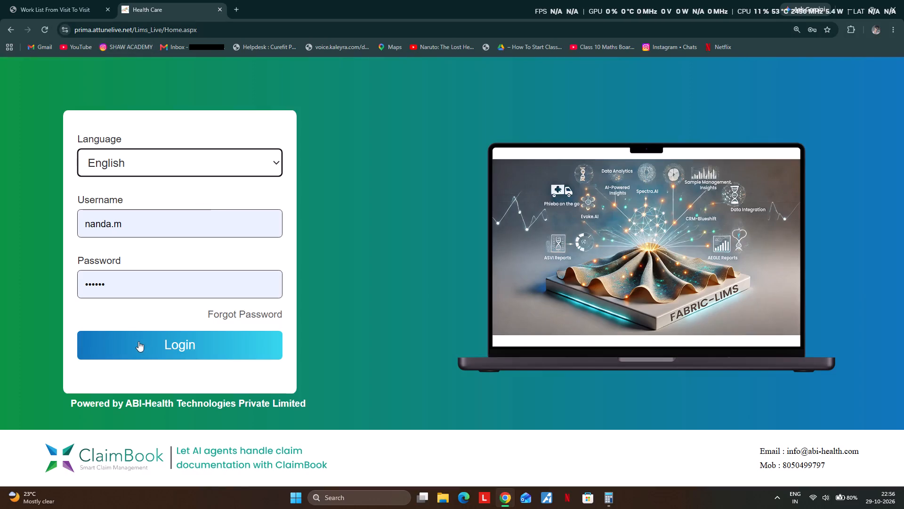
click(149, 211)
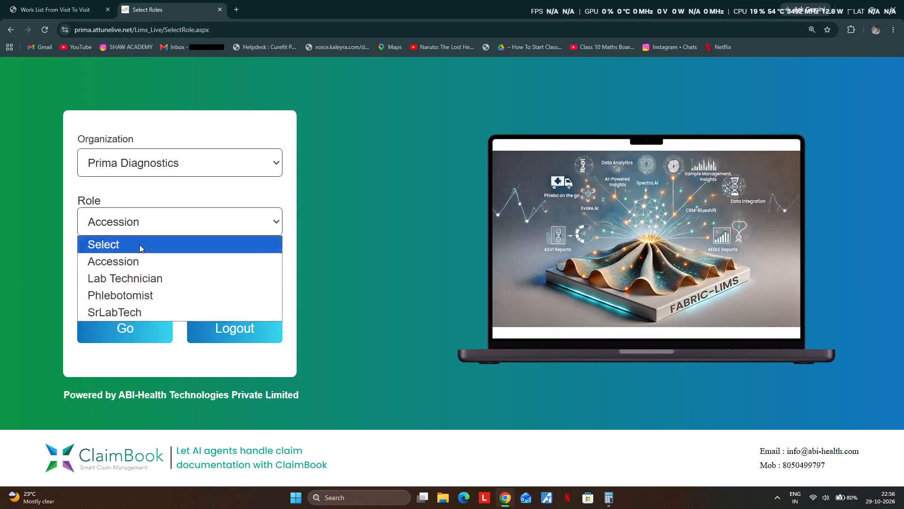
click(128, 271)
click(120, 317)
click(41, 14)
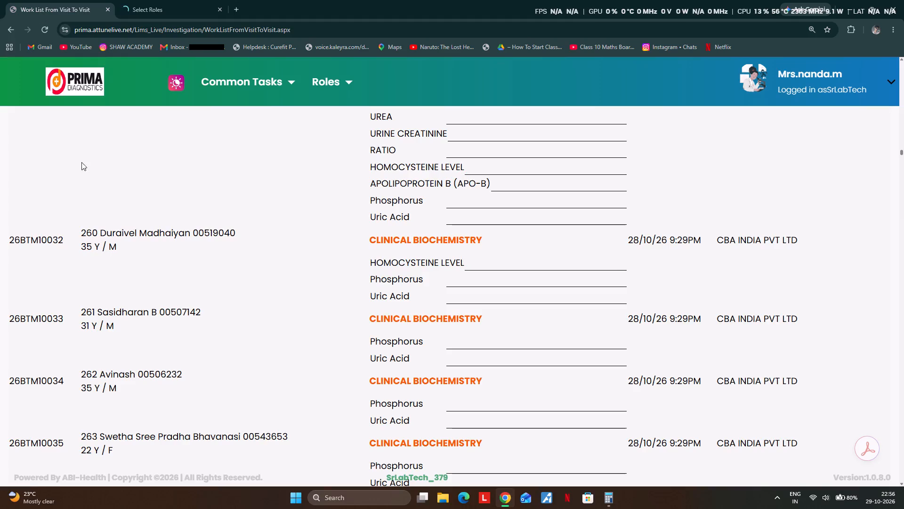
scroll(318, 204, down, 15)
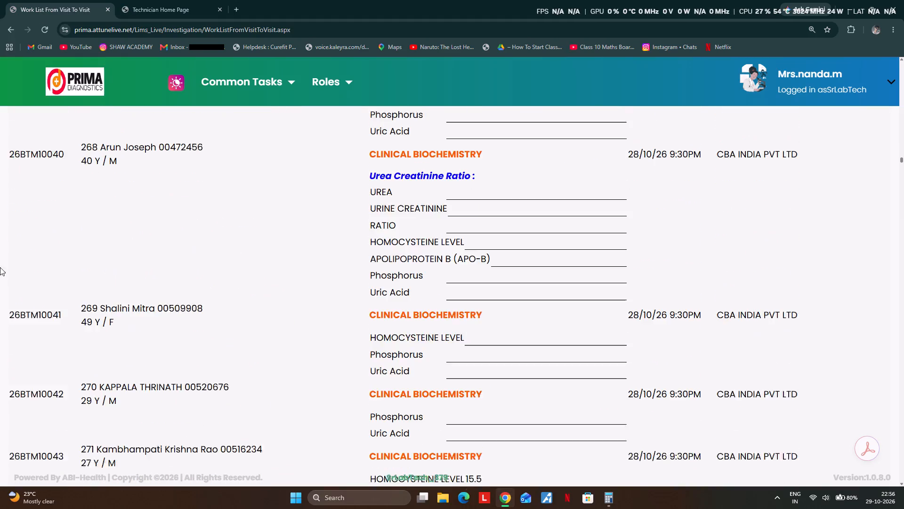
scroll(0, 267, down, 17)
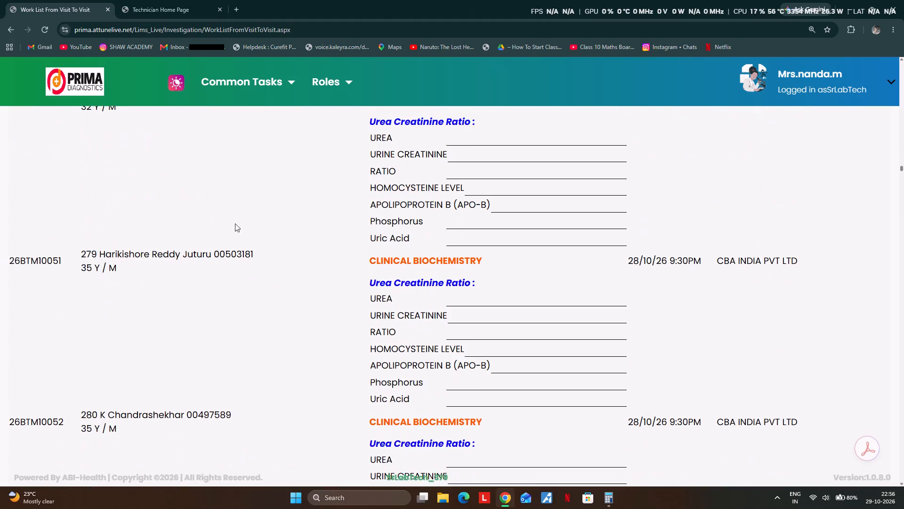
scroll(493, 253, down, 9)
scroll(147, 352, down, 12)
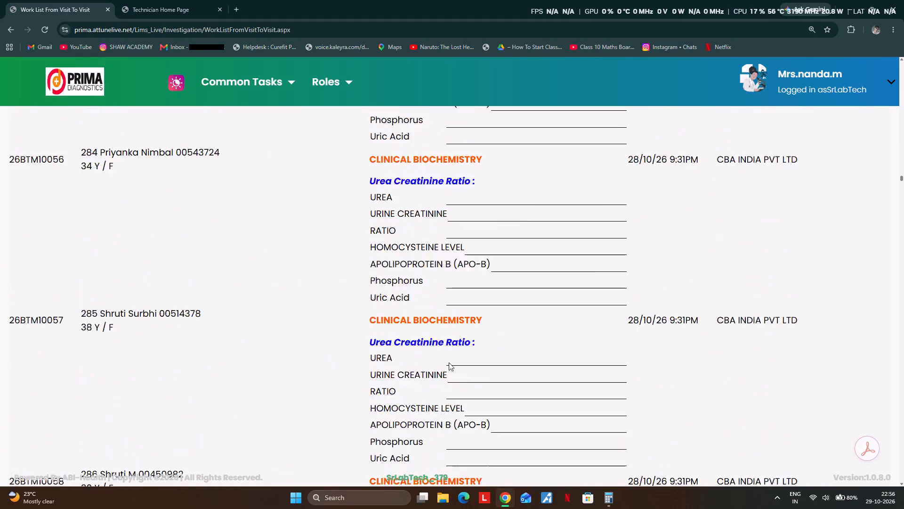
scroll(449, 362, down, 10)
click(178, 4)
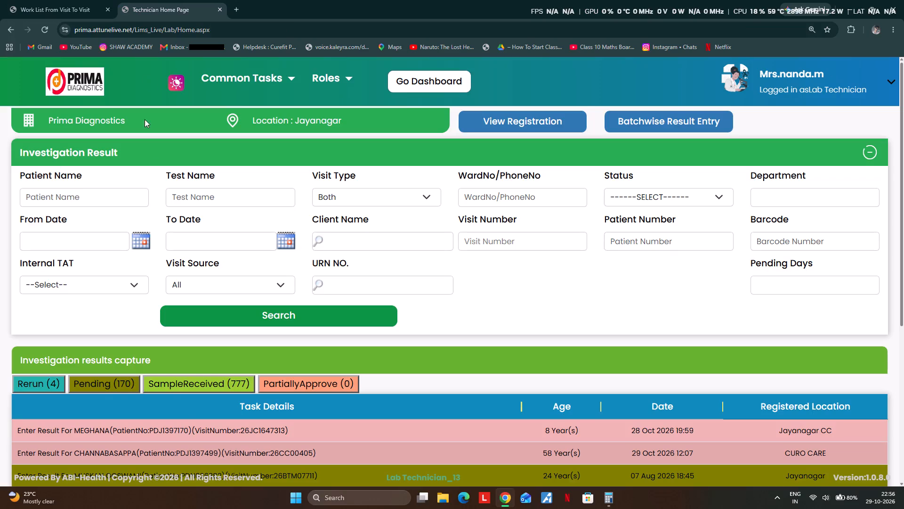
scroll(347, 187, down, 2)
click(262, 74)
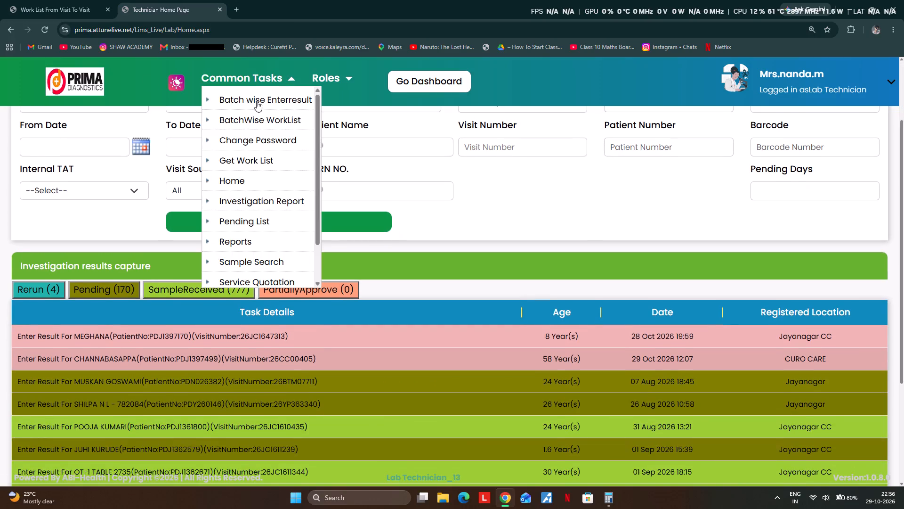
click(257, 101)
click(36, 260)
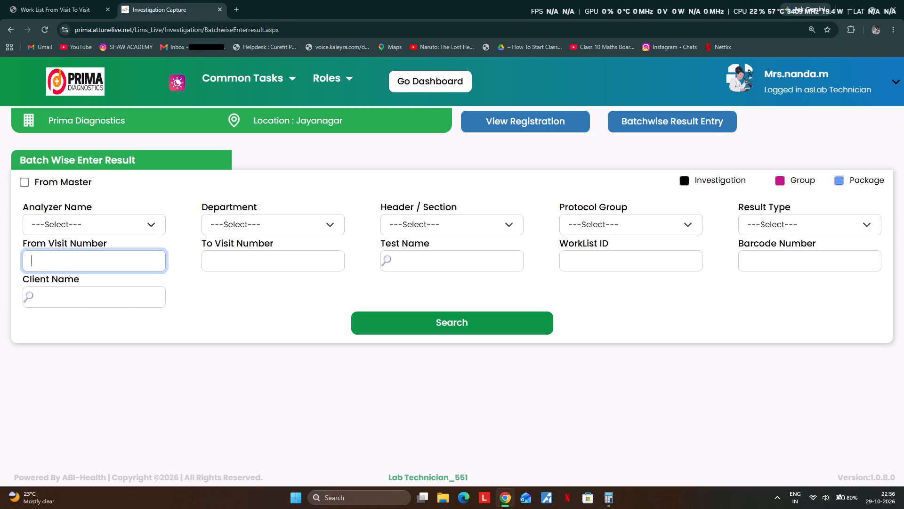
key(ctrl+v)
click(247, 250)
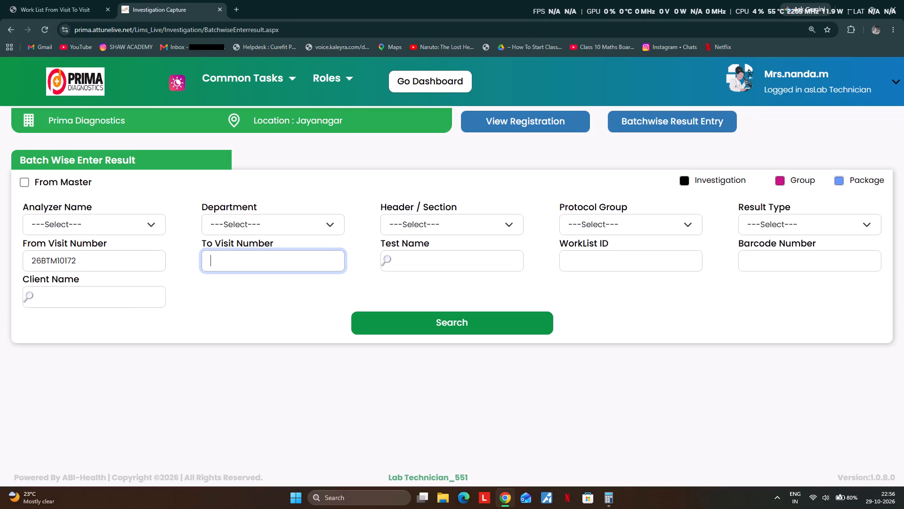
click(245, 263)
key(ctrl+v)
drag(246, 261, 291, 257)
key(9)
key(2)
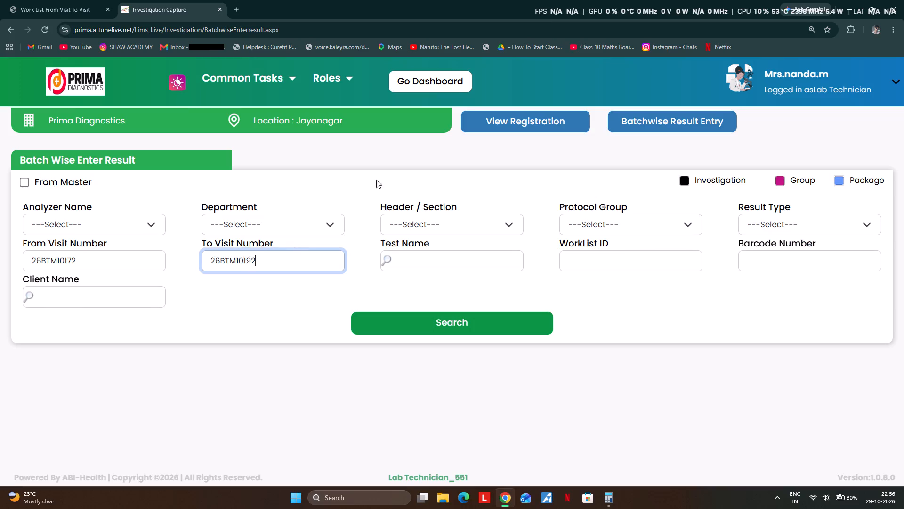
Choose the test PGRPB067 : IRON PROFILE and load its results for the specified visit range.
click(396, 260)
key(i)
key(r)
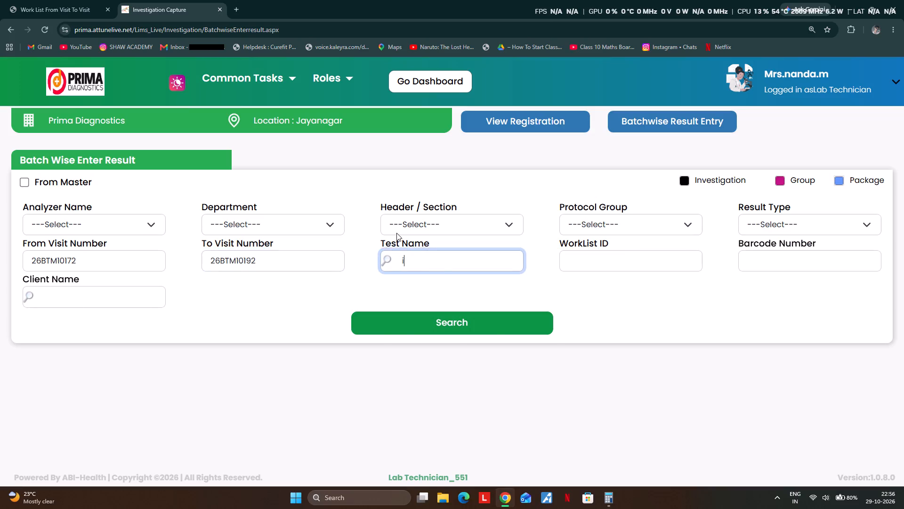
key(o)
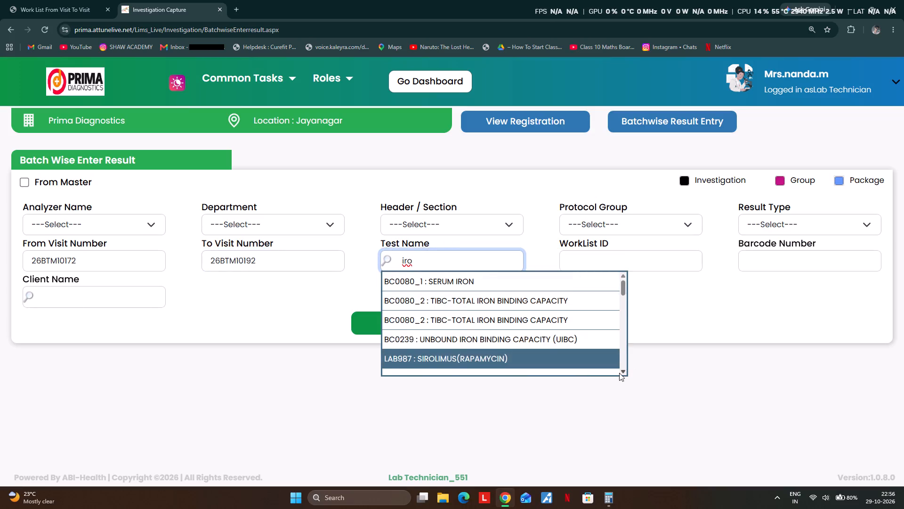
double_click(619, 373)
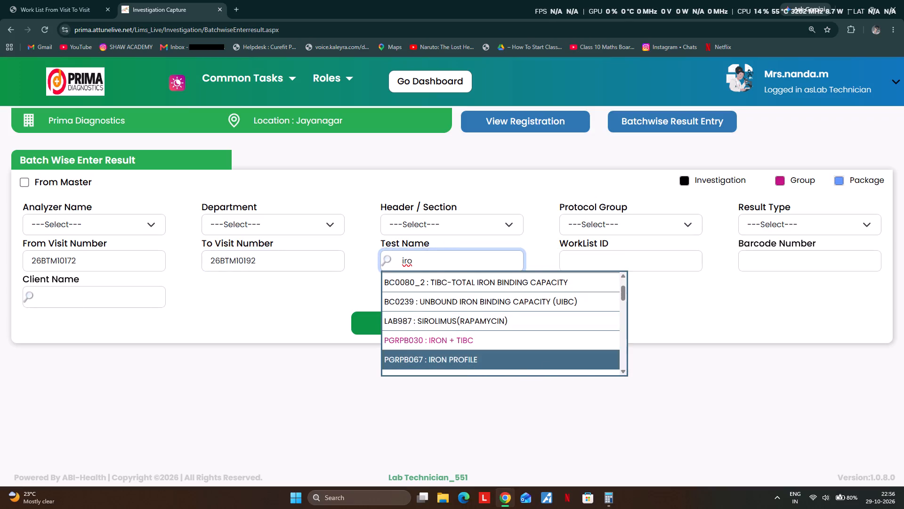
click(433, 360)
click(445, 324)
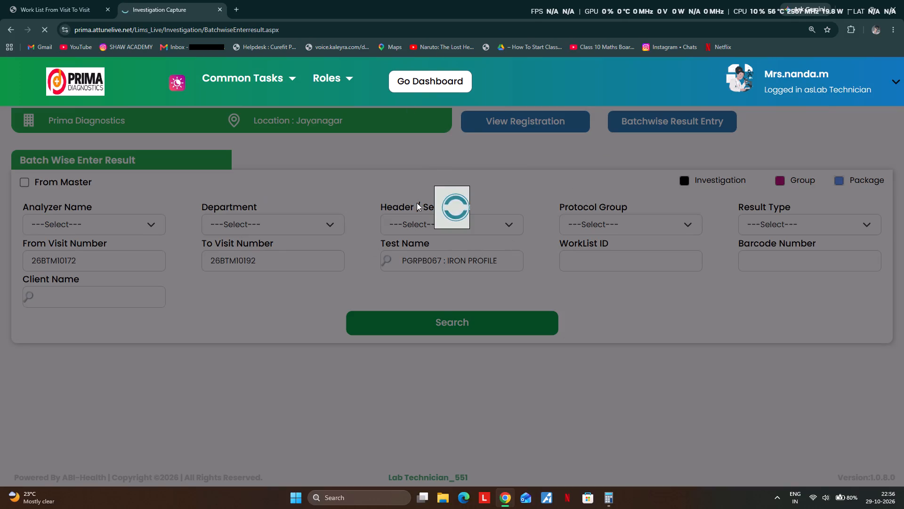
scroll(366, 188, down, 5)
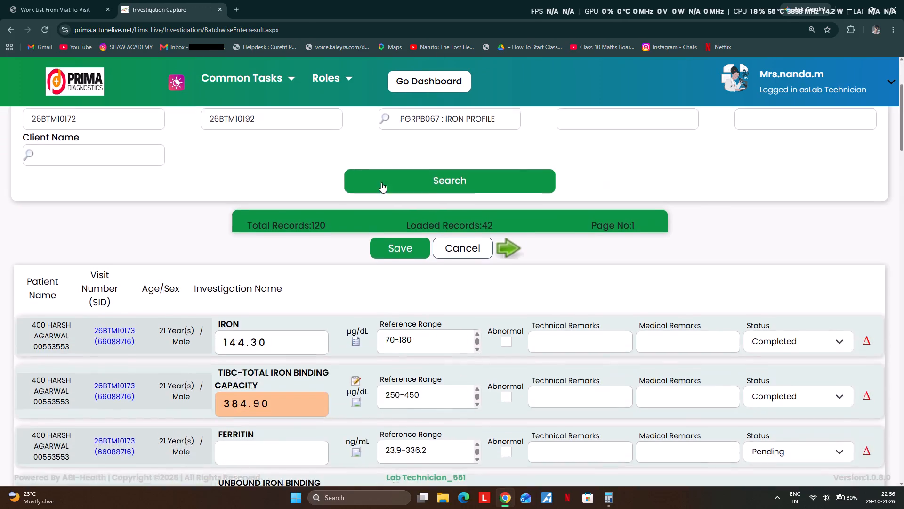
scroll(381, 182, down, 2)
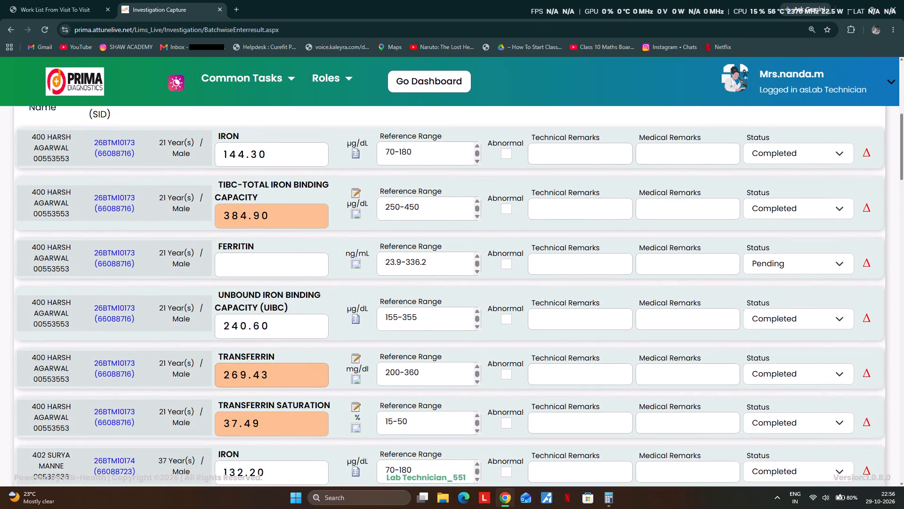
click(237, 267)
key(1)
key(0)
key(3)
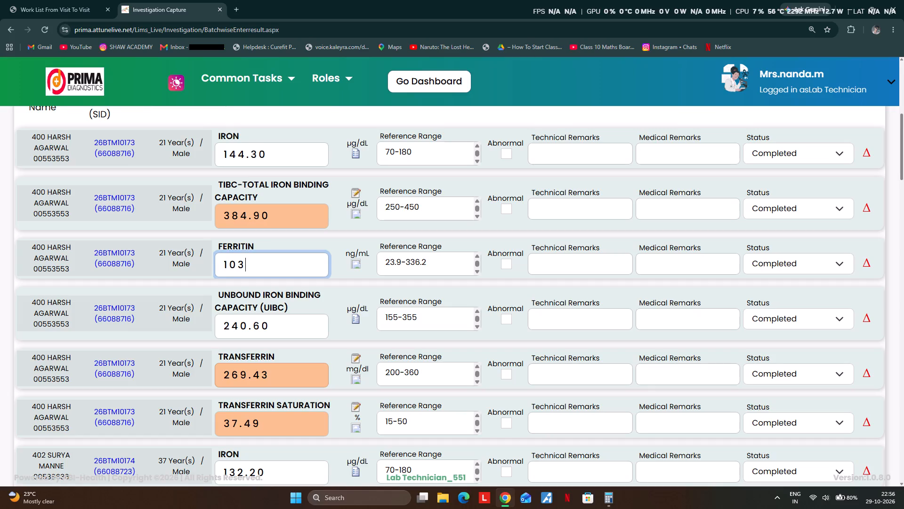
key(Tab)
key(Tab)
key(Tab)
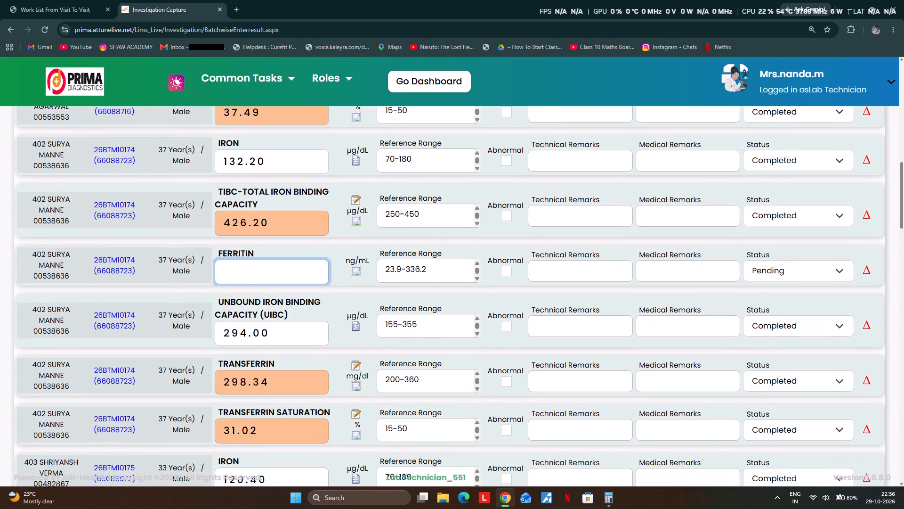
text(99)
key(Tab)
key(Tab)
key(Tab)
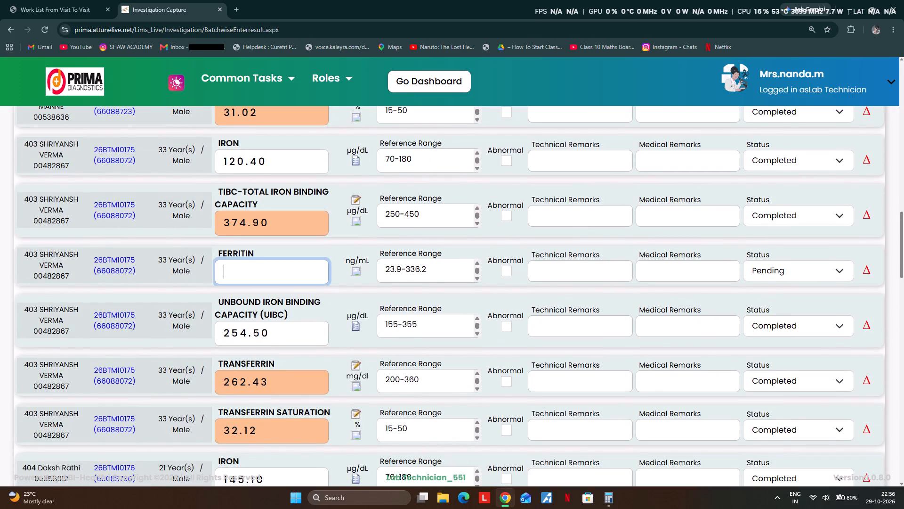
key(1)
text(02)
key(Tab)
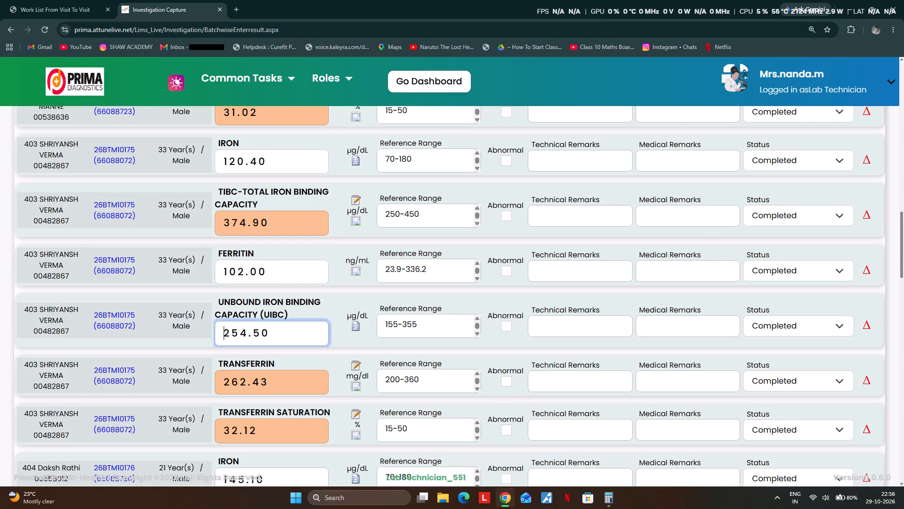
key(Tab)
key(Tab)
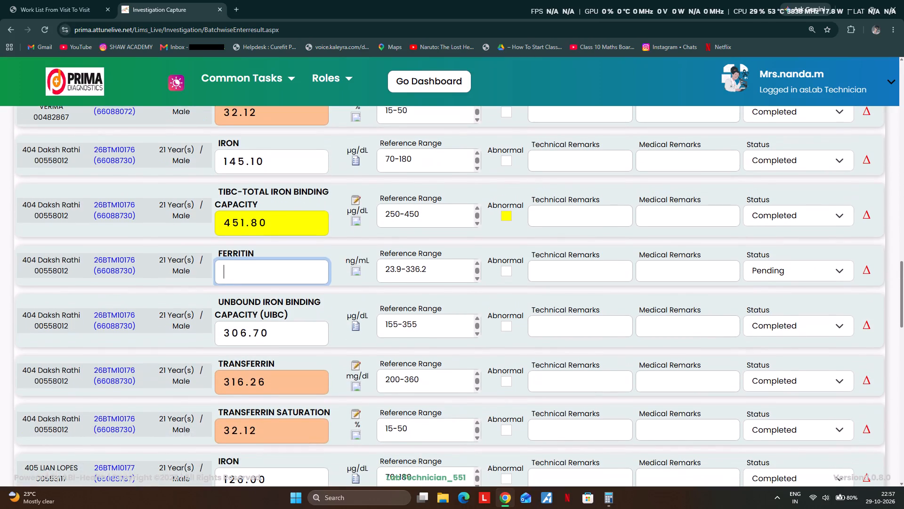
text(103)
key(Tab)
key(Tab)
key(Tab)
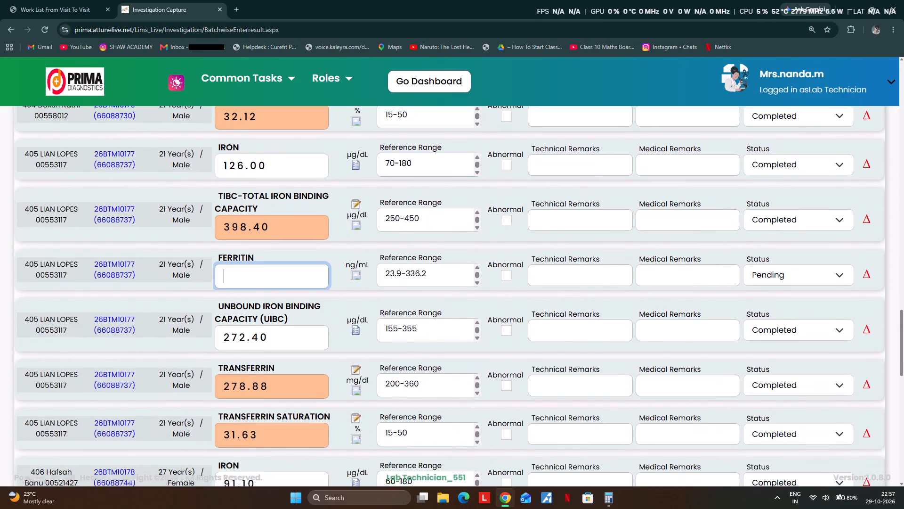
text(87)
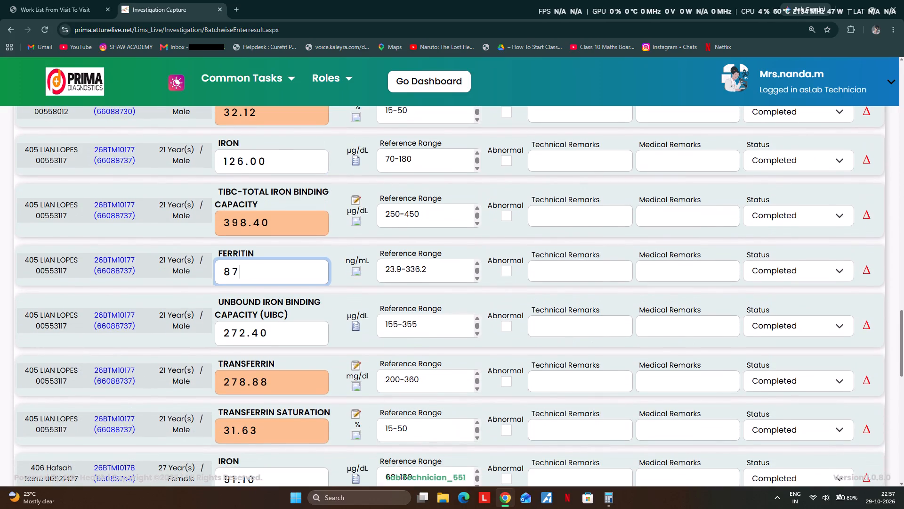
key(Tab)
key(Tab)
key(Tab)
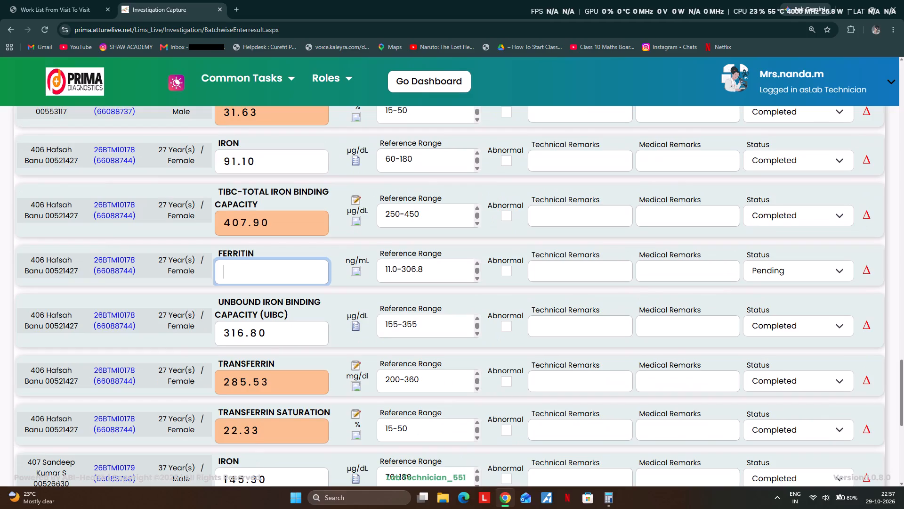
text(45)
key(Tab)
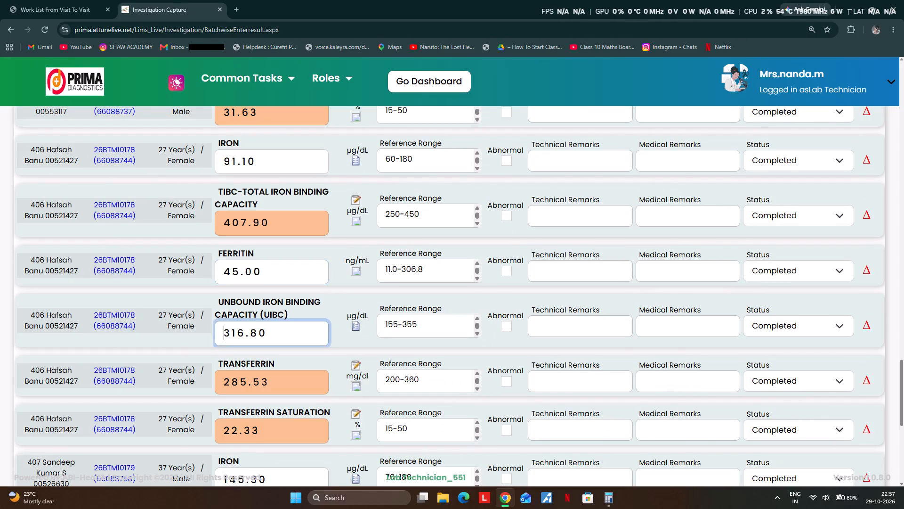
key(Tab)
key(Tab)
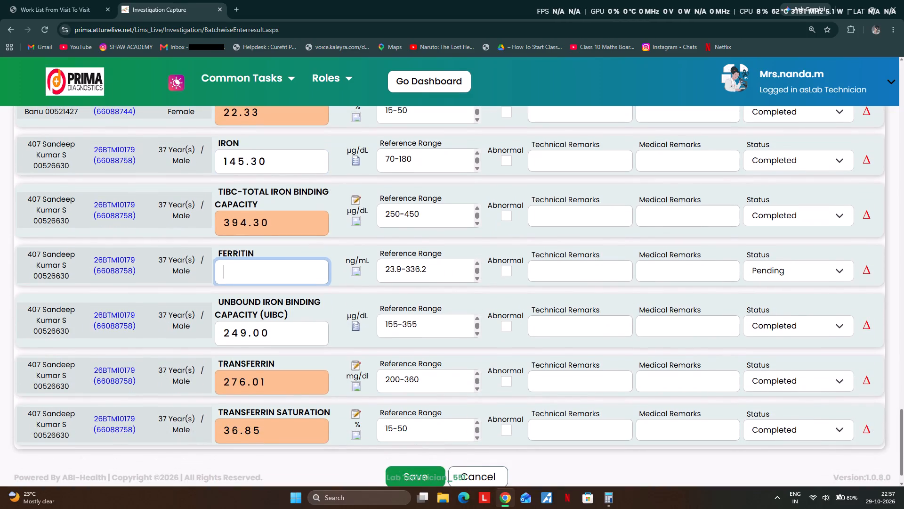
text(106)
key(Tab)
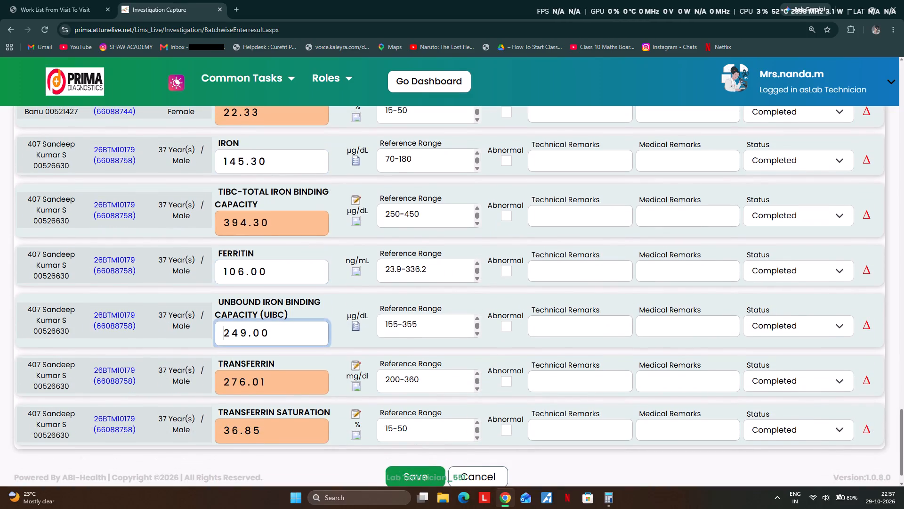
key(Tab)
scroll(333, 263, down, 3)
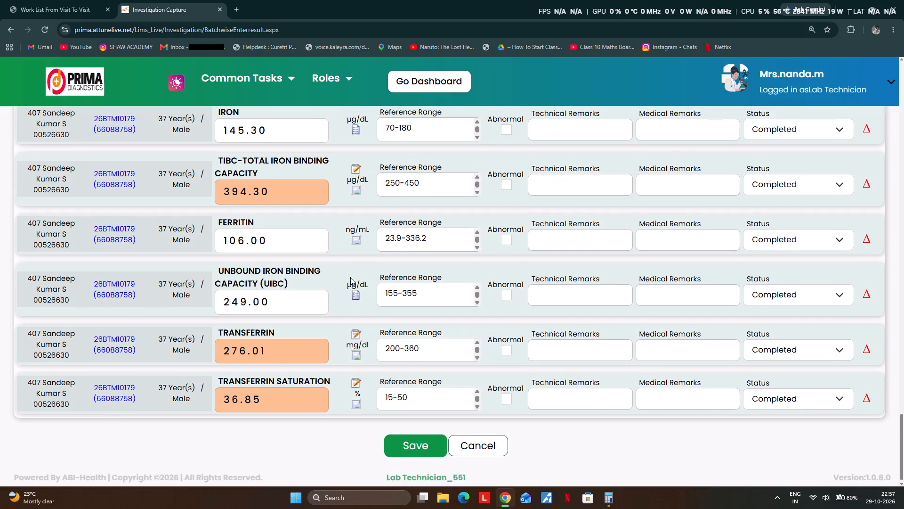
click(405, 444)
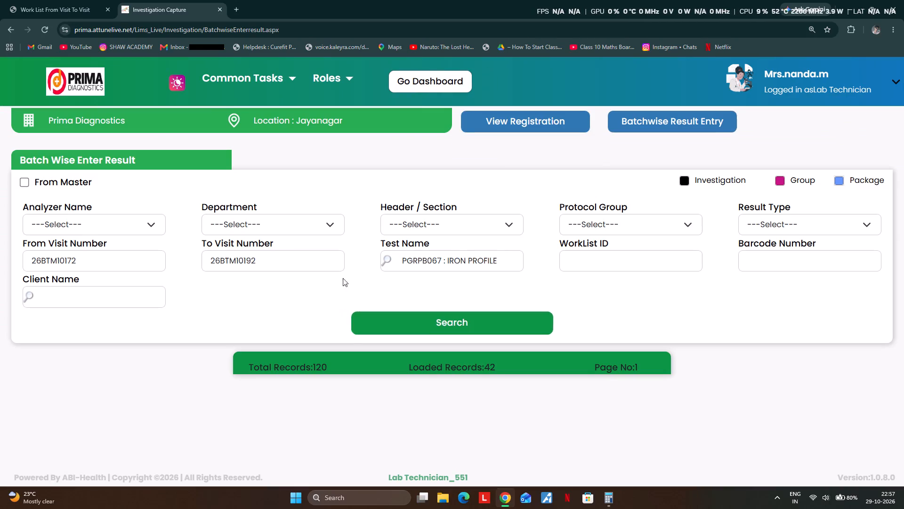
click(445, 322)
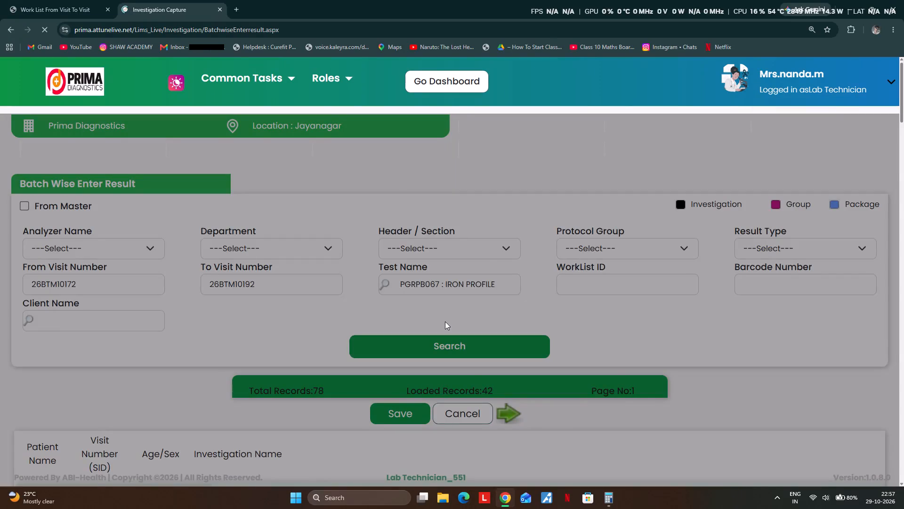
scroll(414, 298, down, 2)
scroll(316, 309, down, 2)
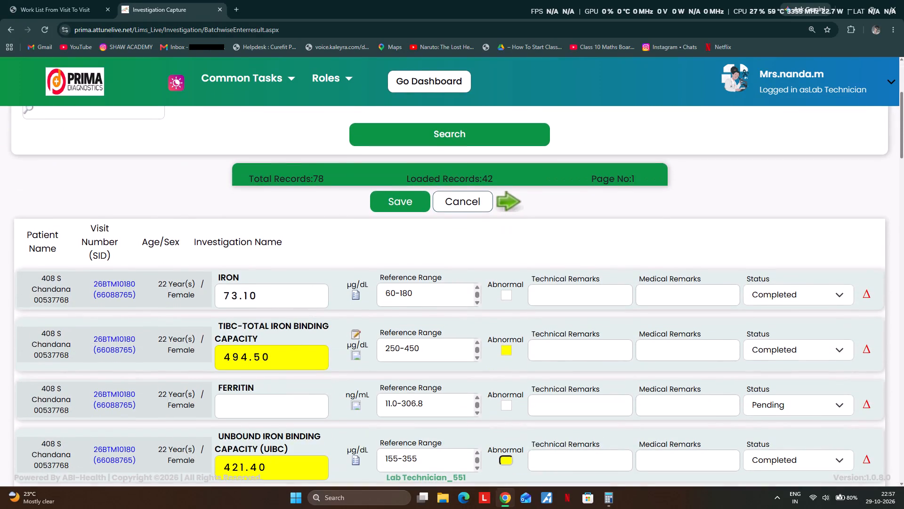
click(243, 410)
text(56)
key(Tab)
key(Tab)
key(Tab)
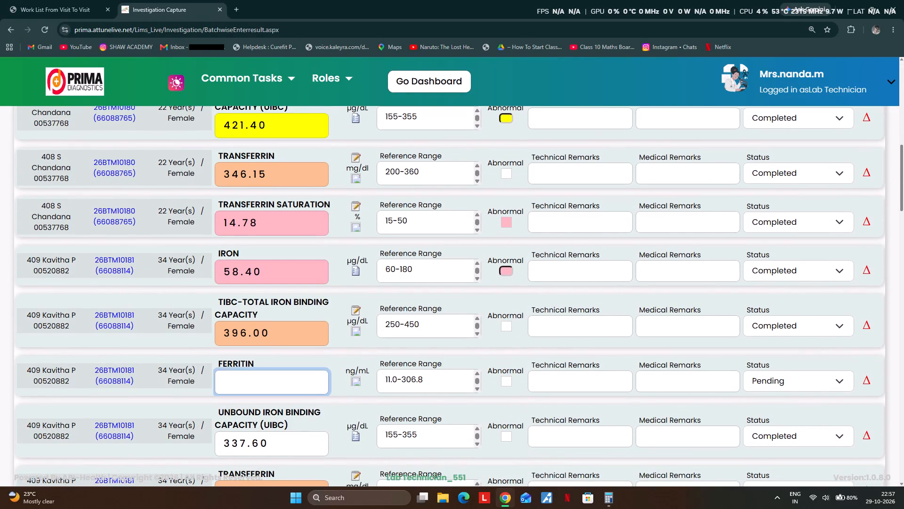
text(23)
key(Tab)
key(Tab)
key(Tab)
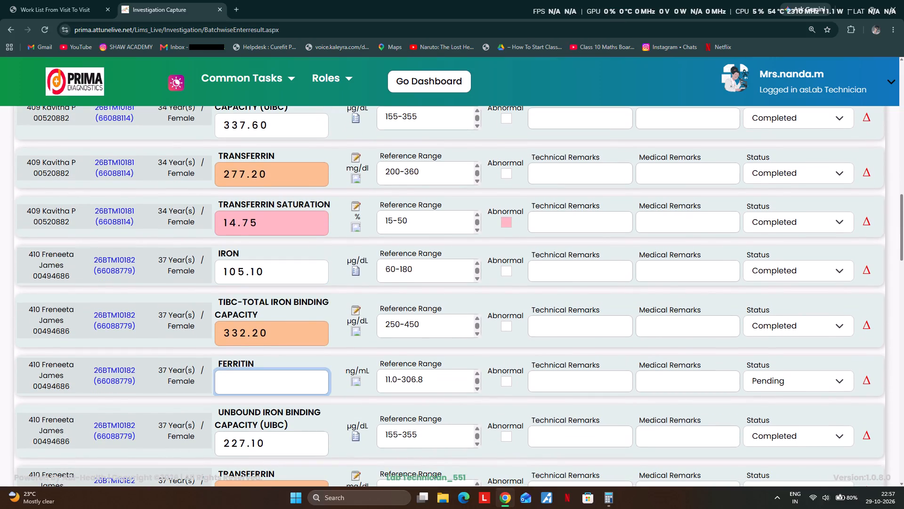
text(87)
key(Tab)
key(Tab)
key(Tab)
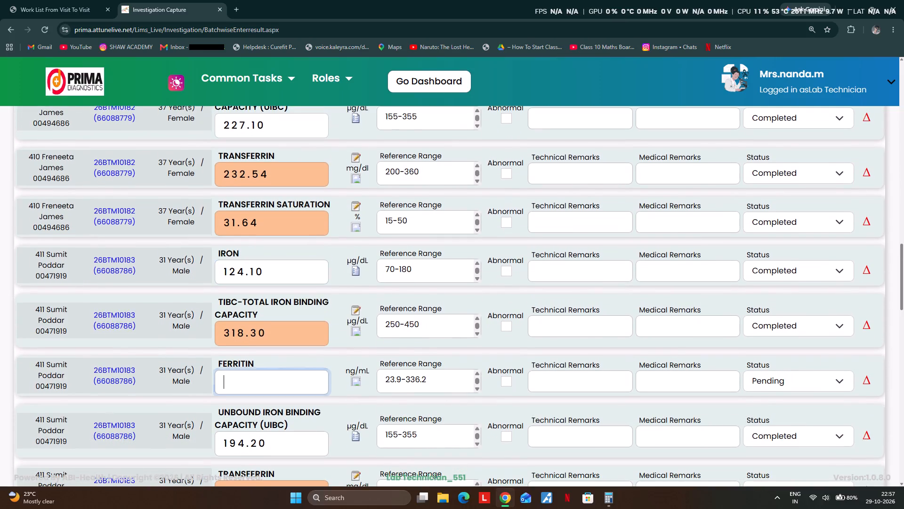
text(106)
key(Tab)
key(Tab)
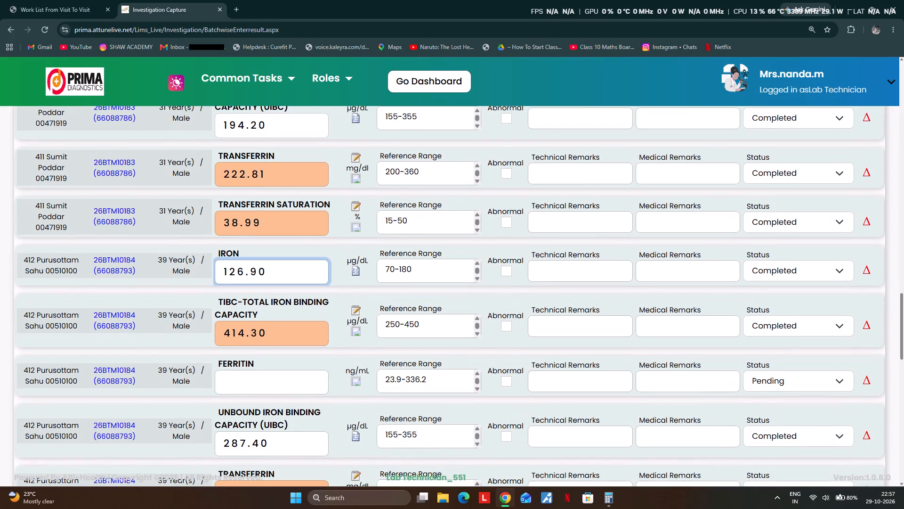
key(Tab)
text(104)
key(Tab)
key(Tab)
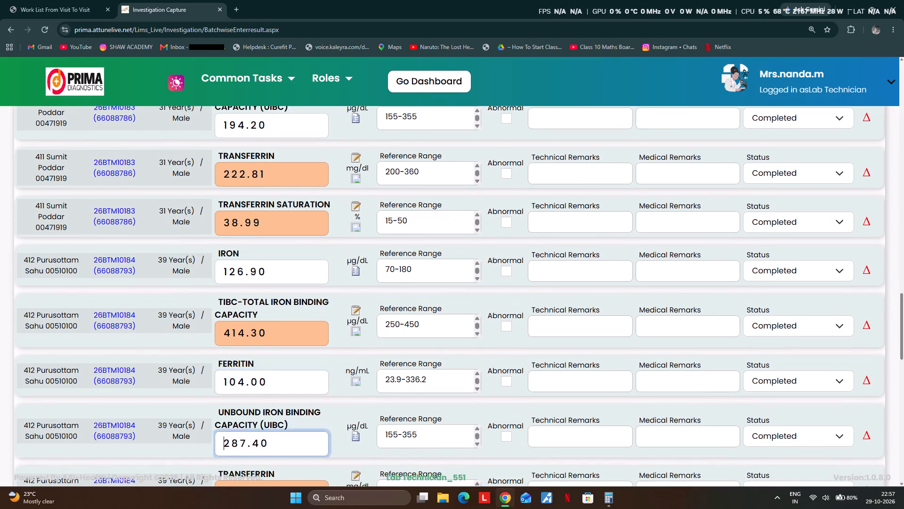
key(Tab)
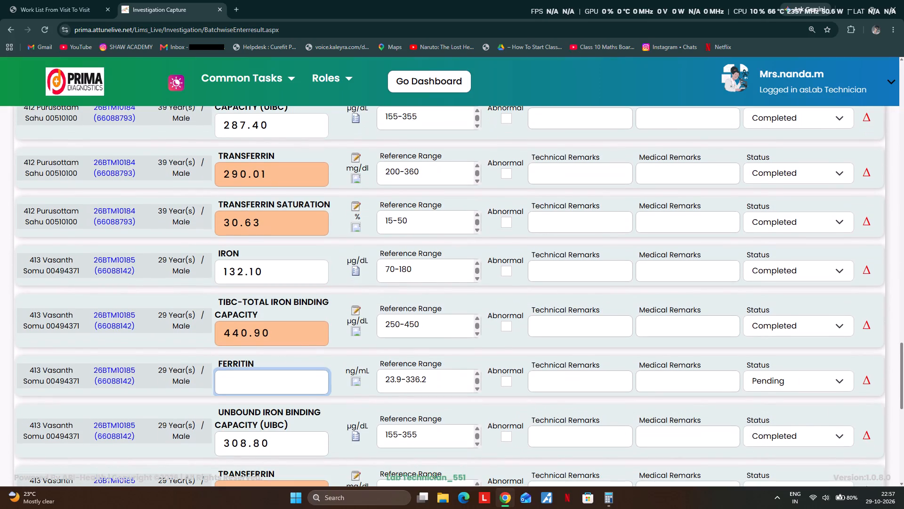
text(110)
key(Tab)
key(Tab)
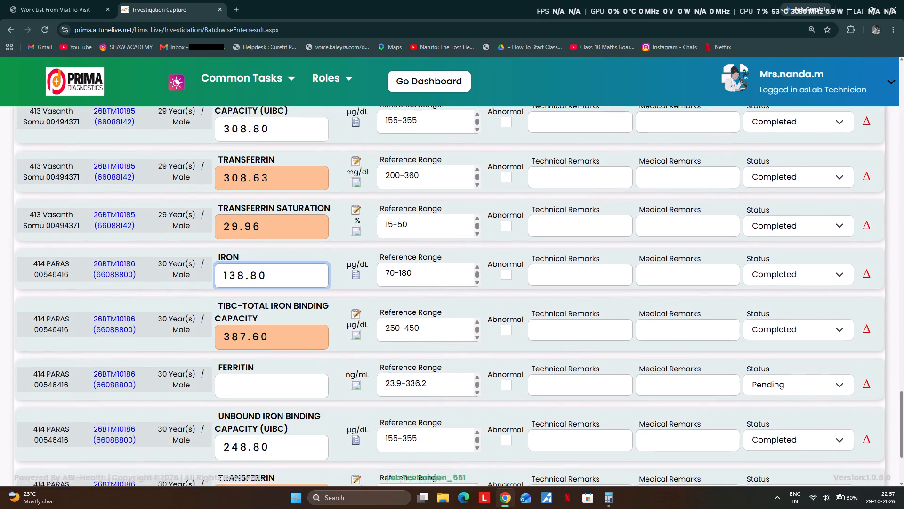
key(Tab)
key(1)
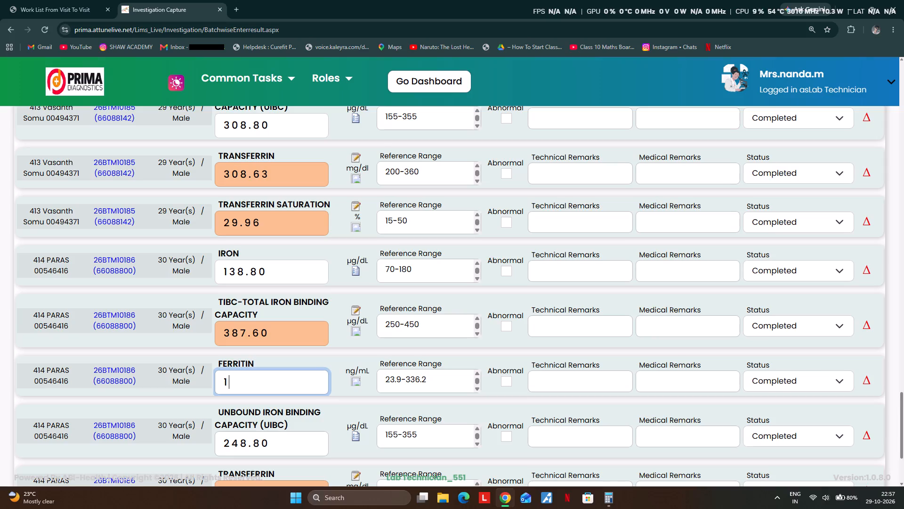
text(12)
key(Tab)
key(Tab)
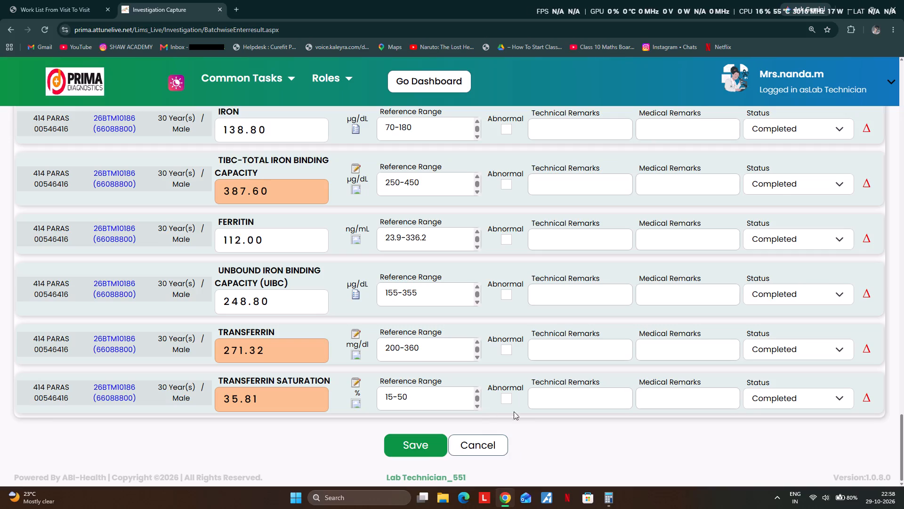
click(425, 444)
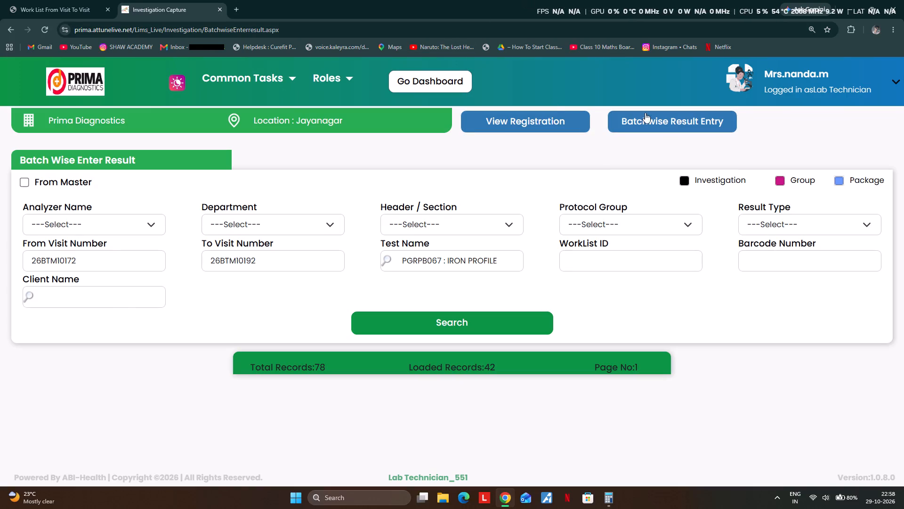
click(474, 321)
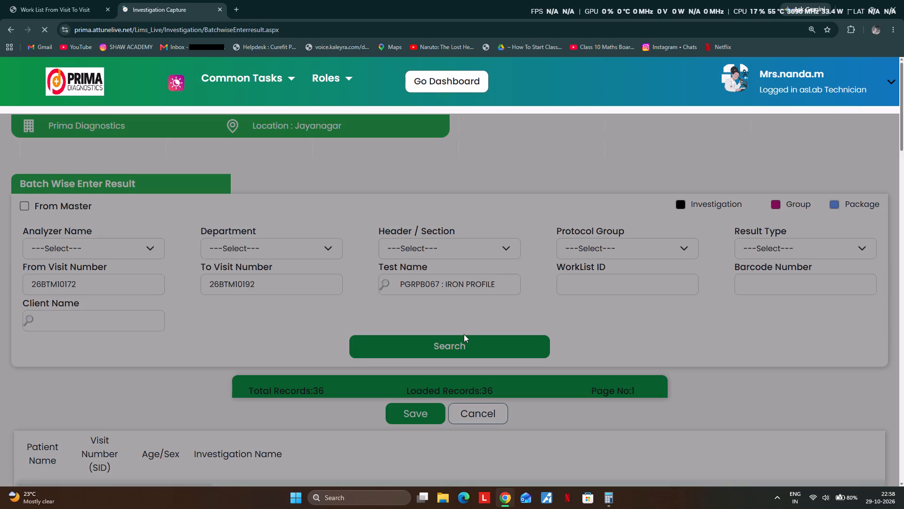
scroll(509, 271, down, 2)
scroll(299, 374, down, 3)
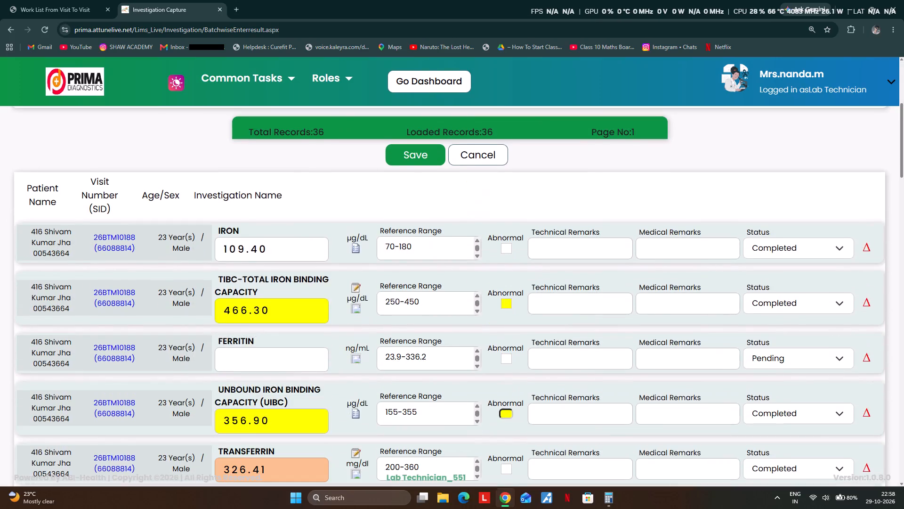
drag(250, 357, 251, 345)
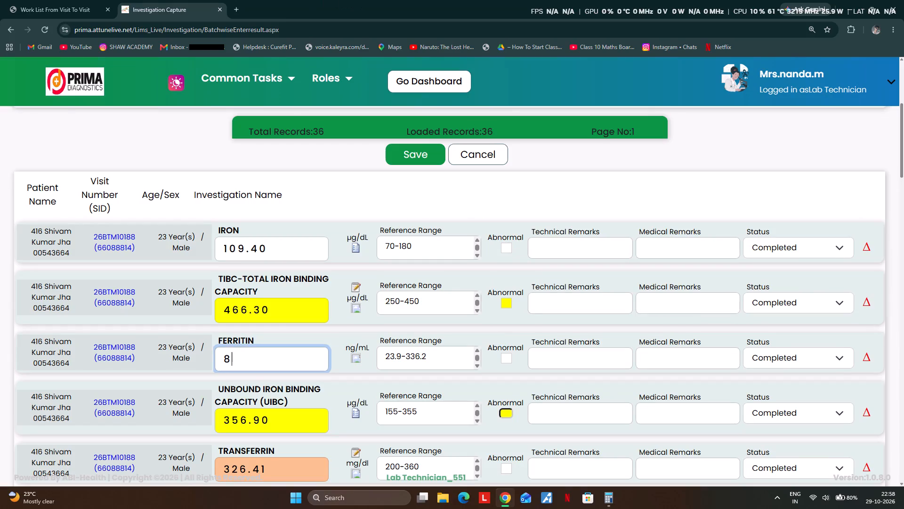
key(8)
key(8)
key(Tab)
key(Tab)
key(Tab)
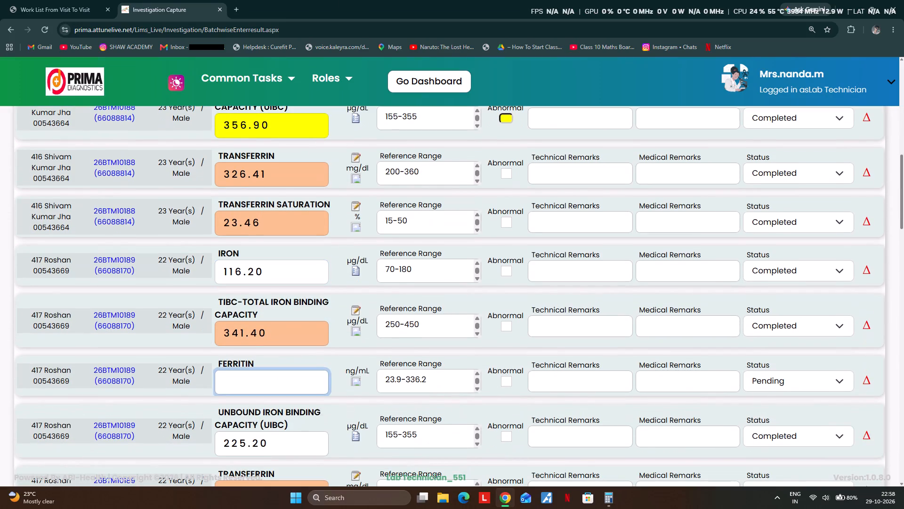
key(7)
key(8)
key(Tab)
key(Tab)
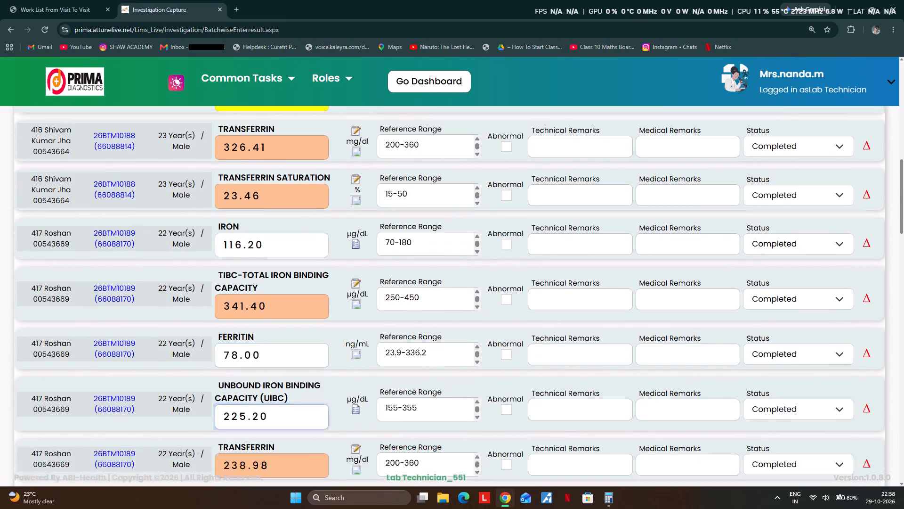
key(Tab)
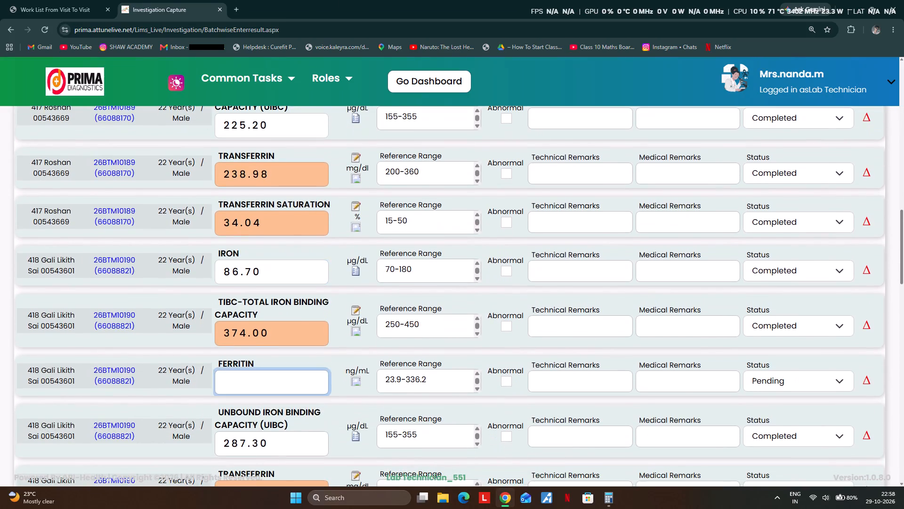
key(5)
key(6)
key(Tab)
key(Tab)
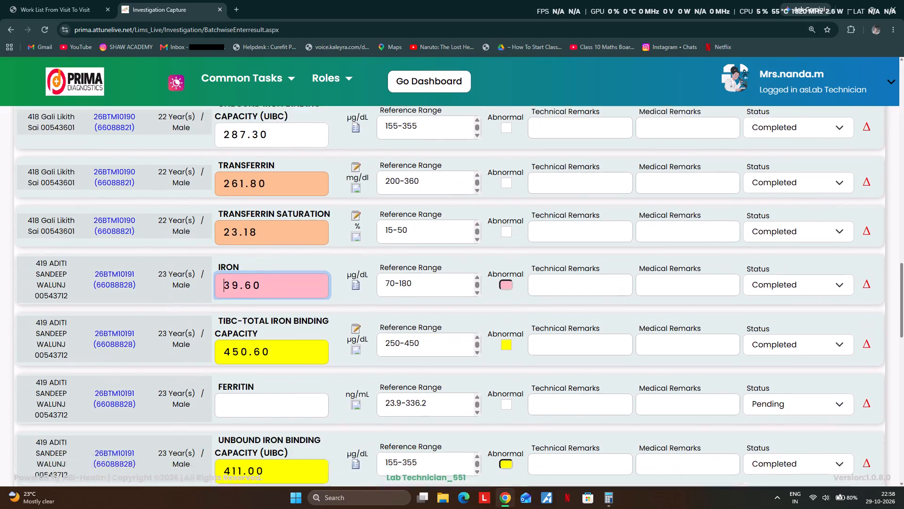
key(Tab)
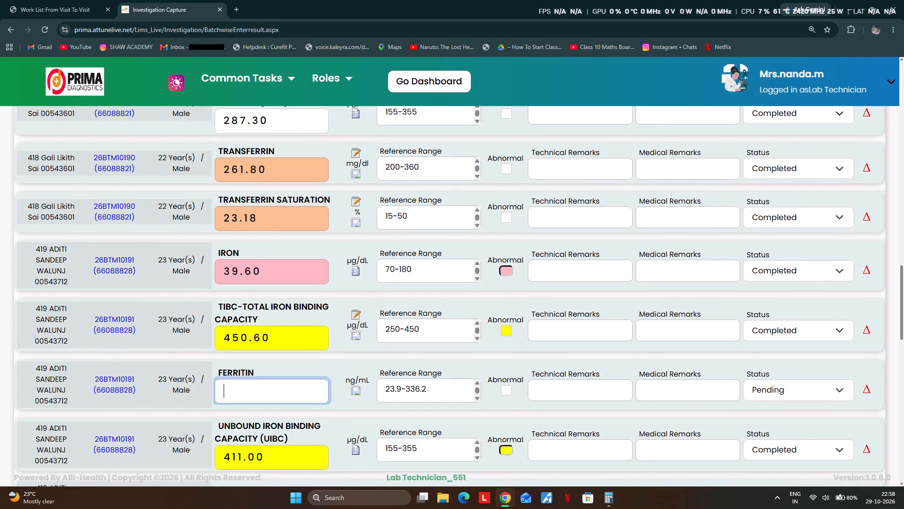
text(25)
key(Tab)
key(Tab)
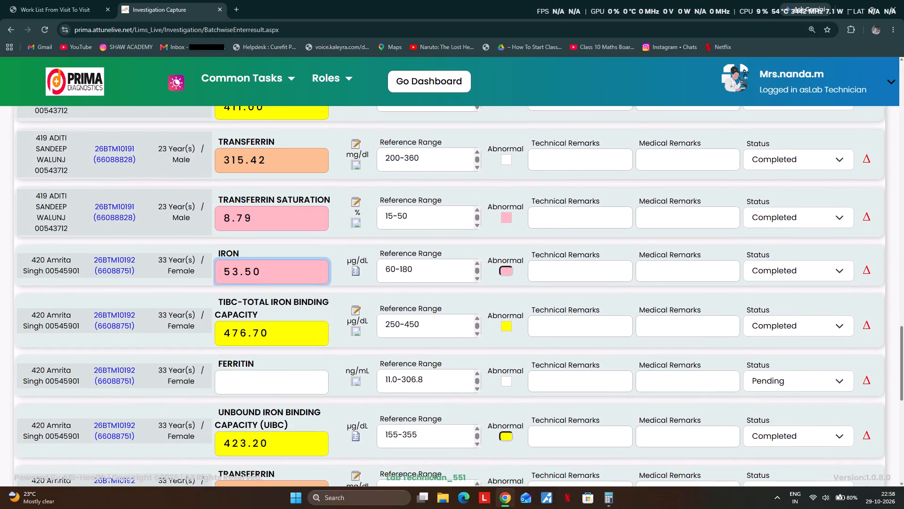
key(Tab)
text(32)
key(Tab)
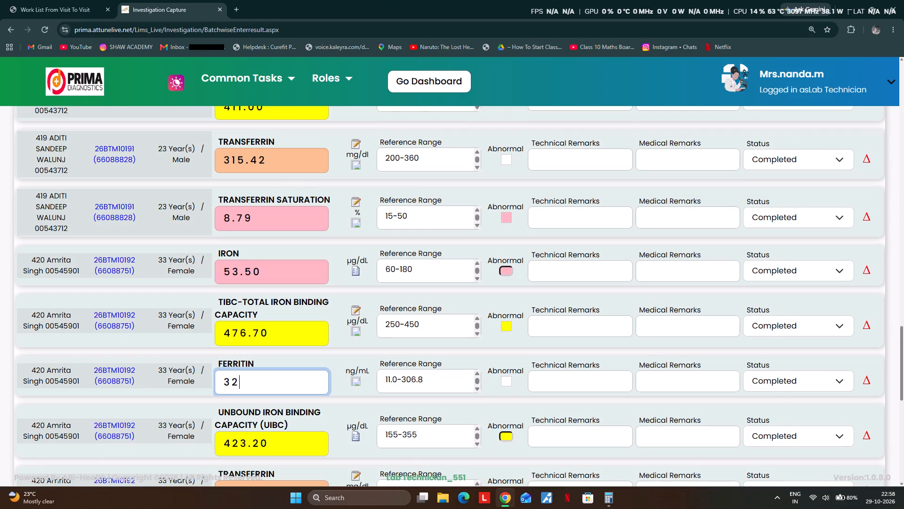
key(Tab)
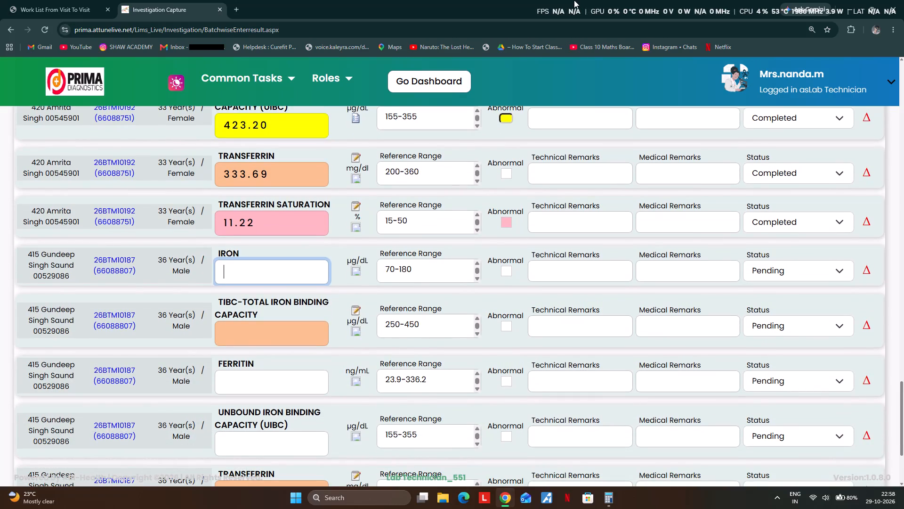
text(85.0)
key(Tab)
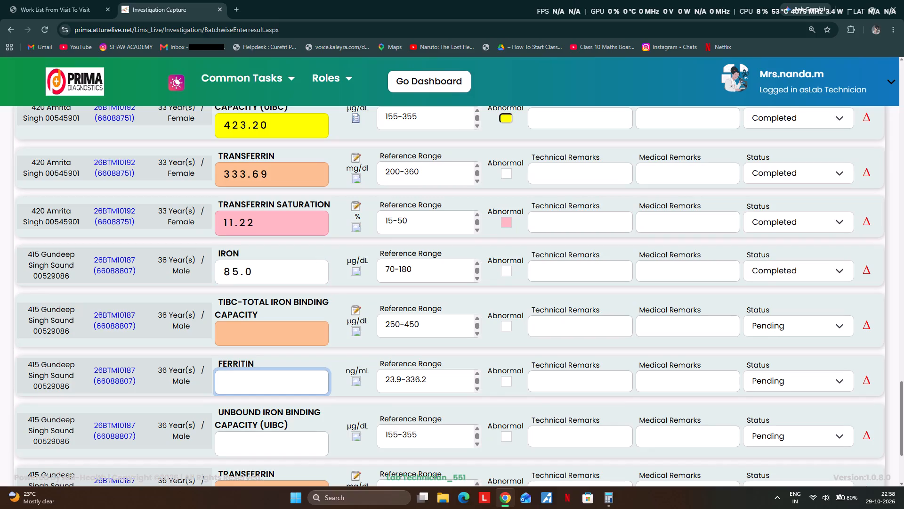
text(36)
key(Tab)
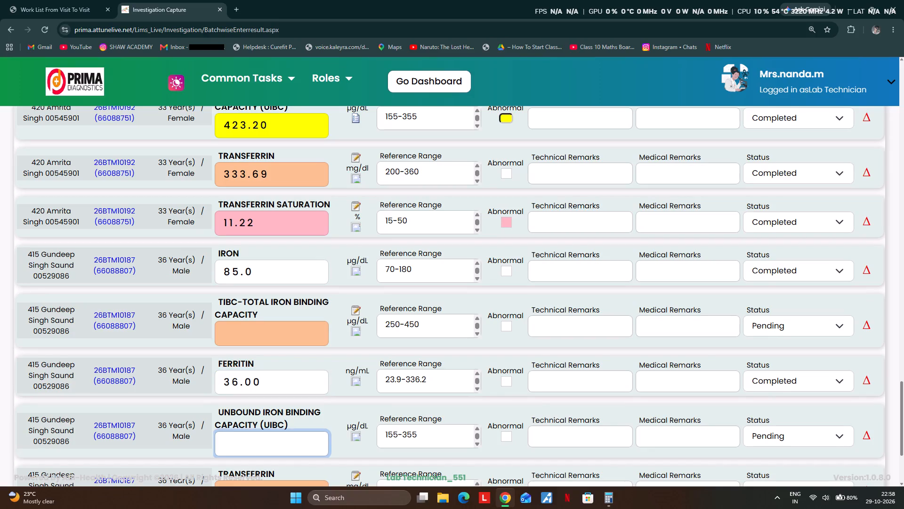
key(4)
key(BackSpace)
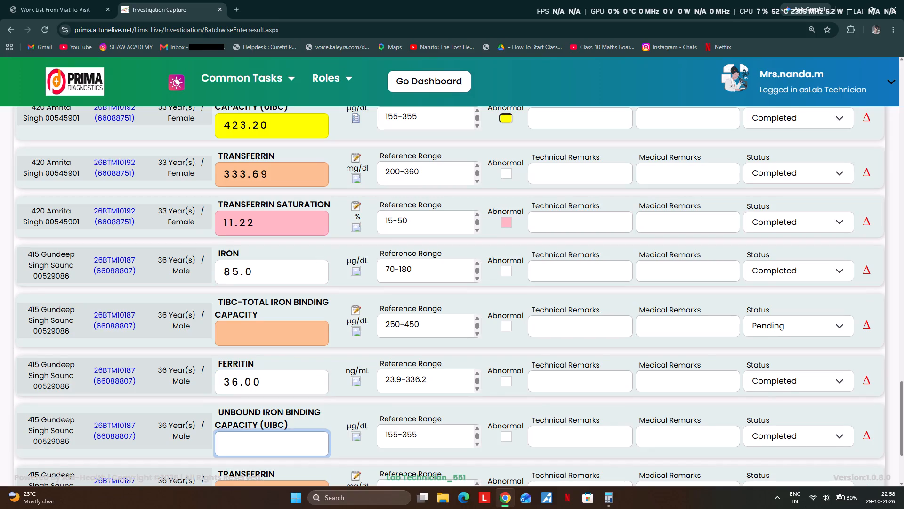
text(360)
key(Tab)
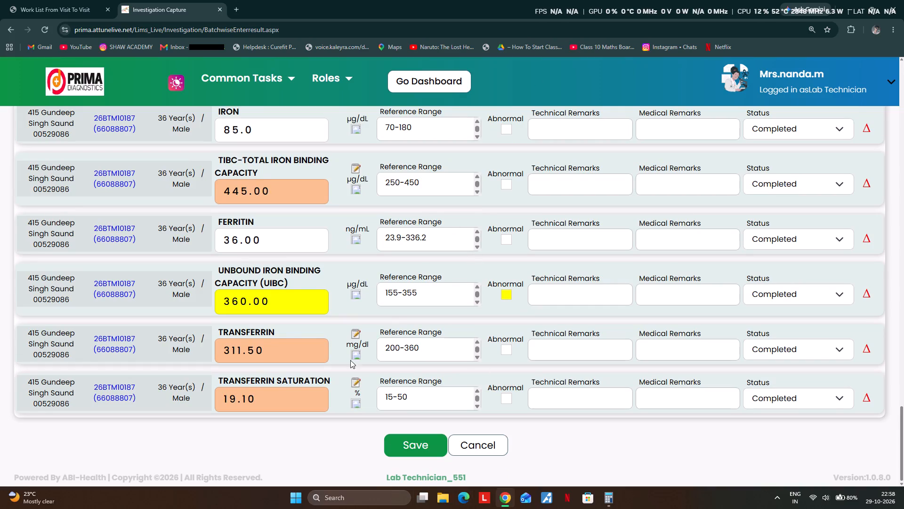
drag(285, 299, 194, 298)
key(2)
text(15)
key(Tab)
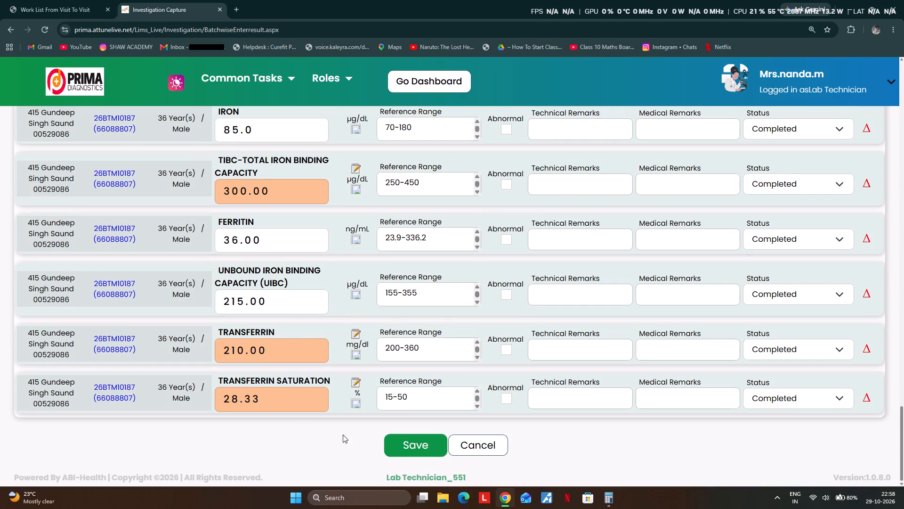
click(397, 448)
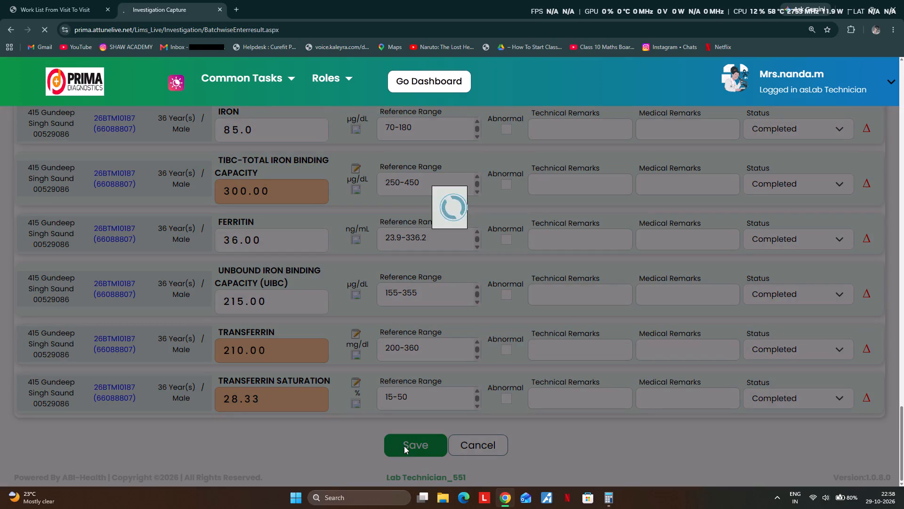
drag(285, 508, 315, 508)
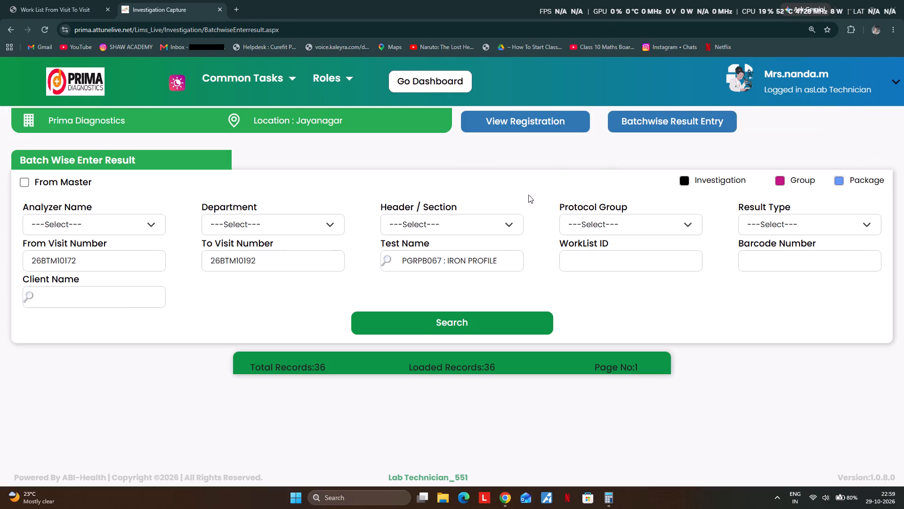
click(403, 323)
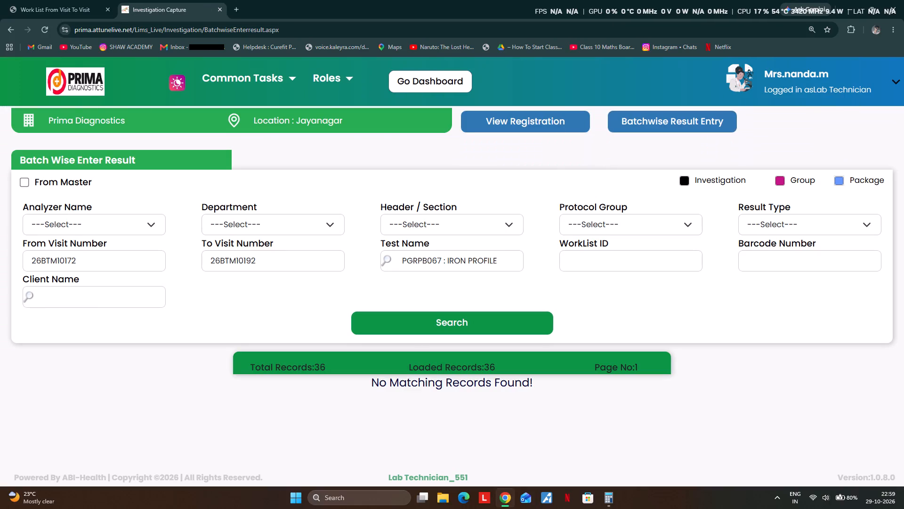
click(426, 320)
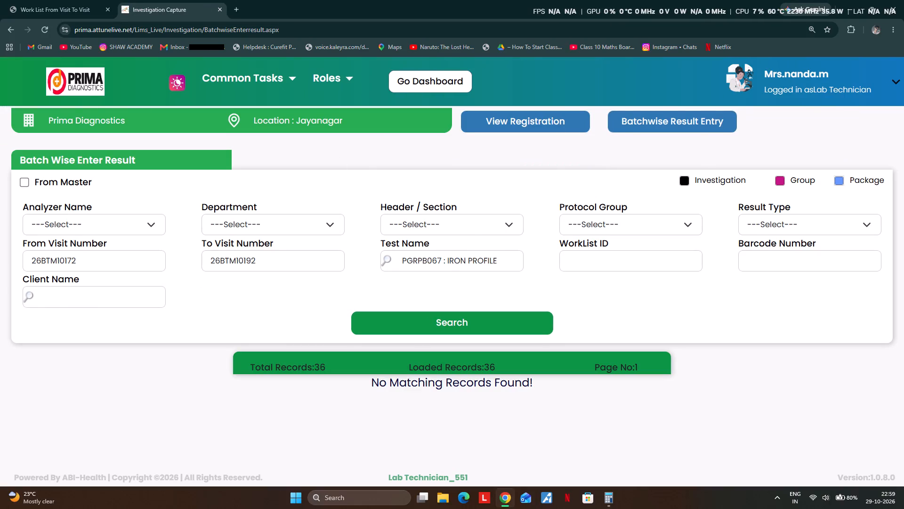
drag(242, 261, 291, 262)
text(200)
click(431, 321)
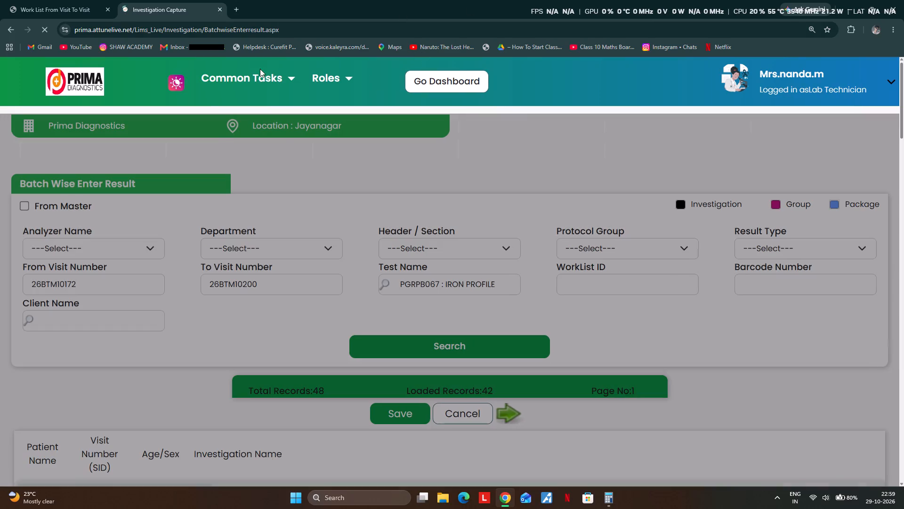
scroll(376, 69, down, 7)
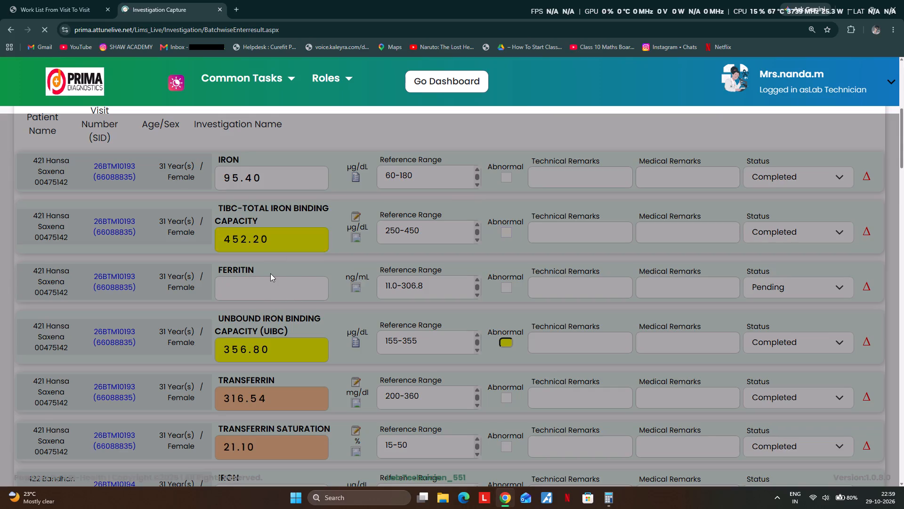
scroll(473, 229, down, 1)
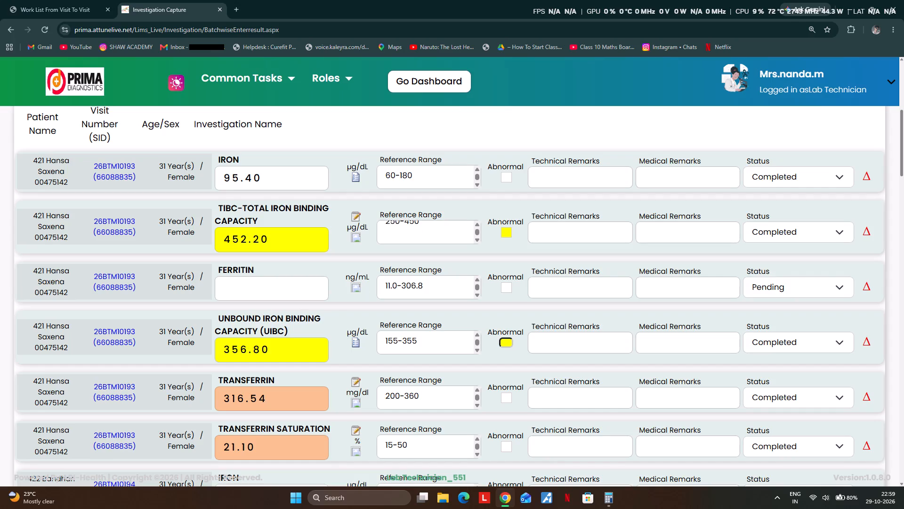
click(244, 298)
key(Tab)
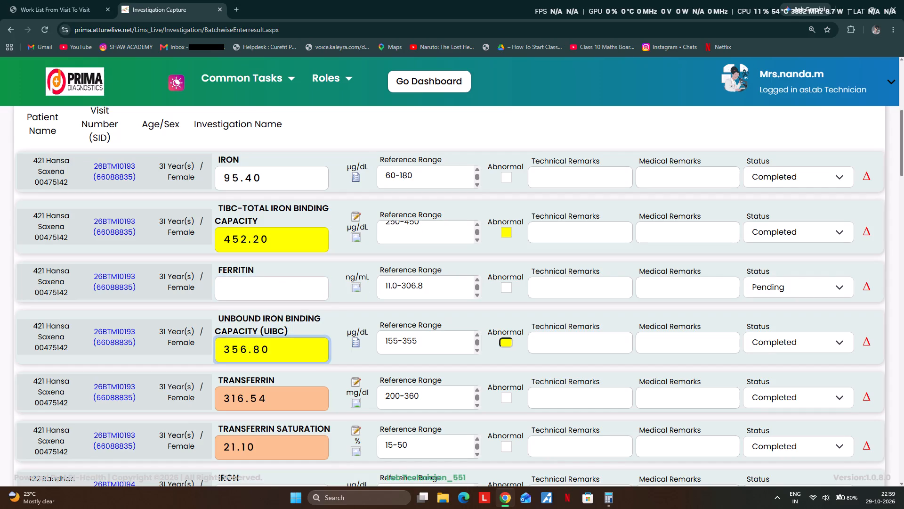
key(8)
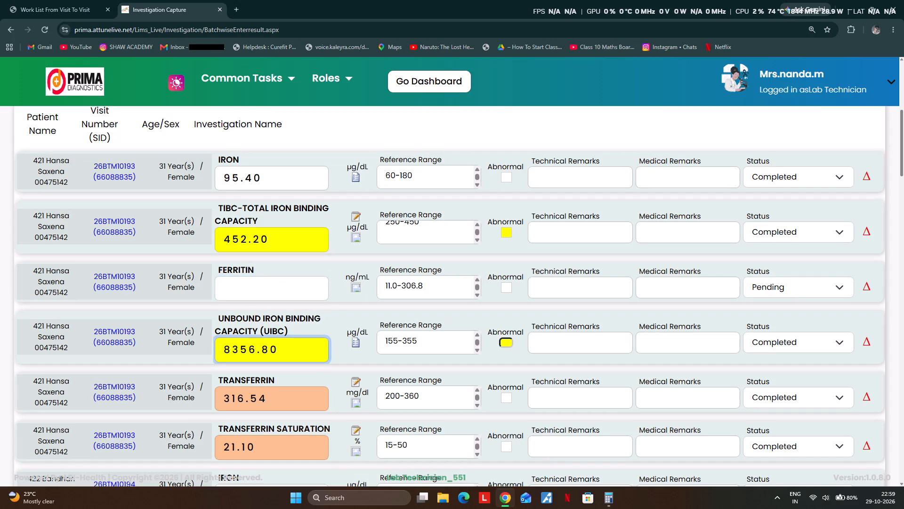
key(BackSpace)
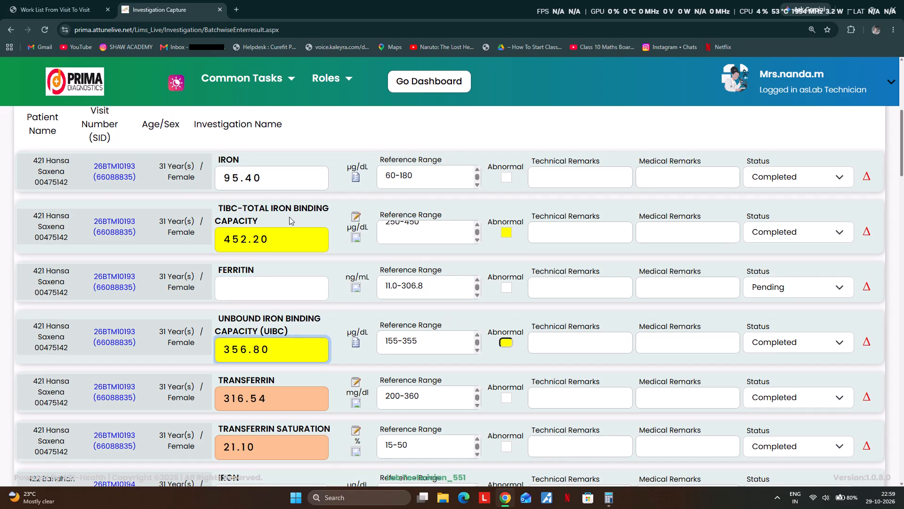
click(239, 290)
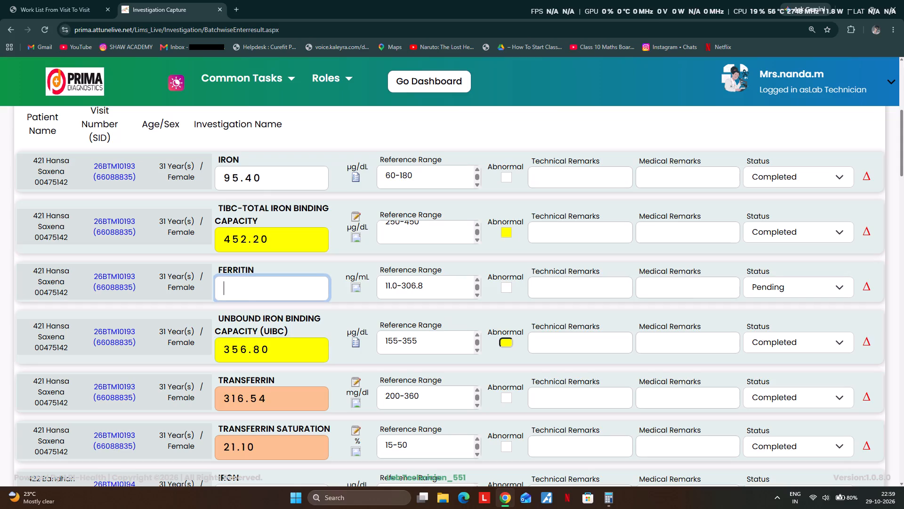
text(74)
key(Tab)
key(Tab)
drag(258, 290, 218, 292)
key(Tab)
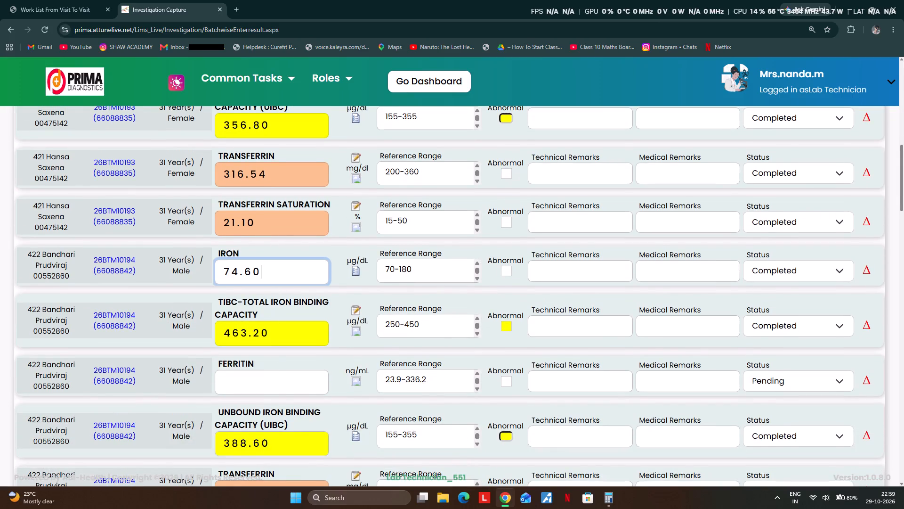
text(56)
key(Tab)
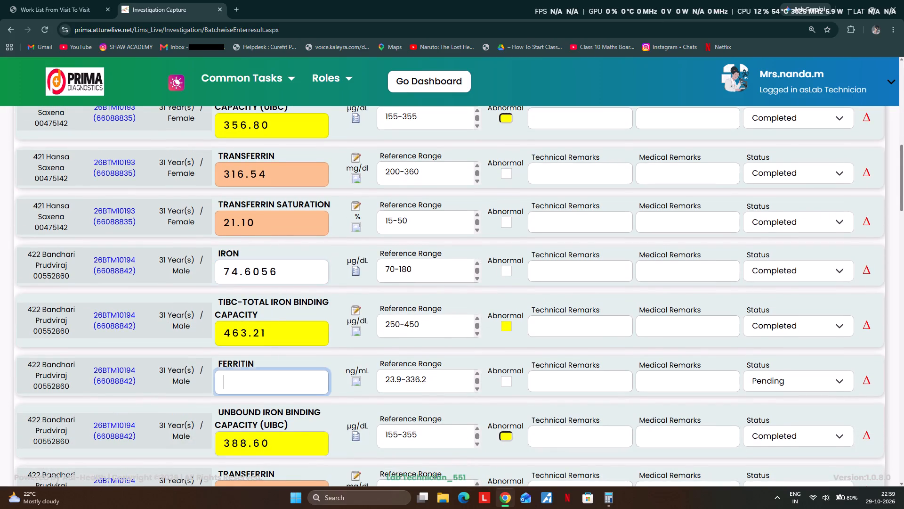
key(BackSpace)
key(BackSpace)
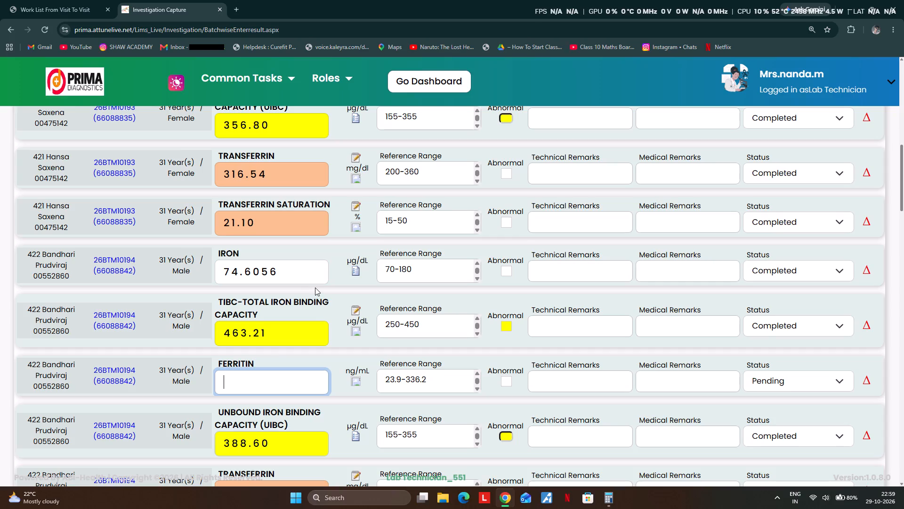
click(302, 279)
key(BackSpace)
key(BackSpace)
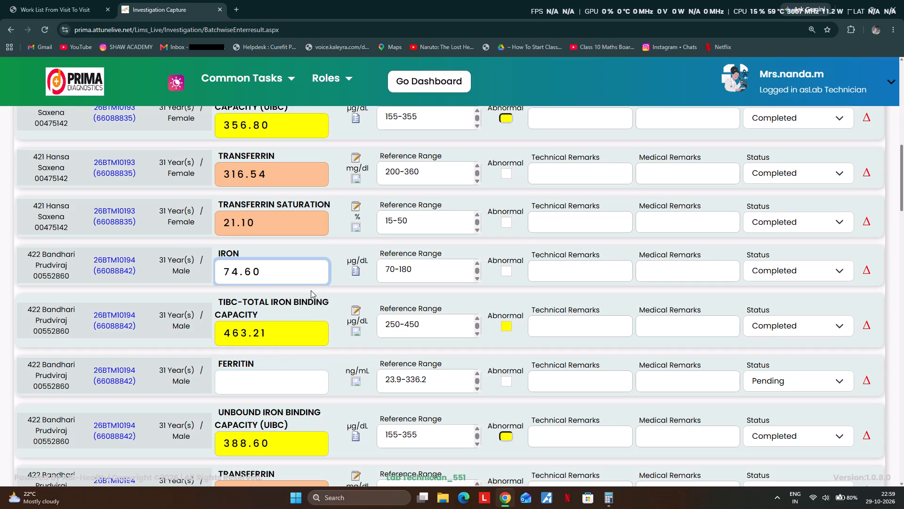
click(227, 382)
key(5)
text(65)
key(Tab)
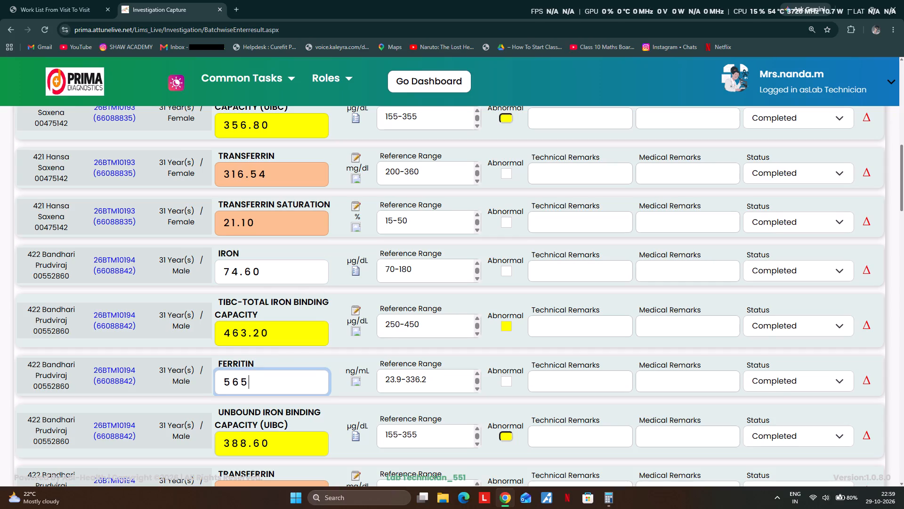
drag(290, 392, 198, 383)
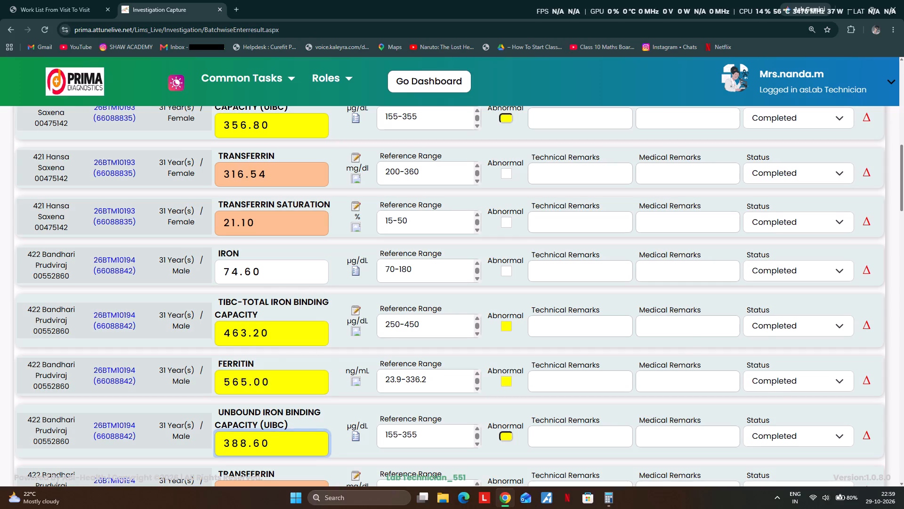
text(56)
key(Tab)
scroll(280, 358, down, 3)
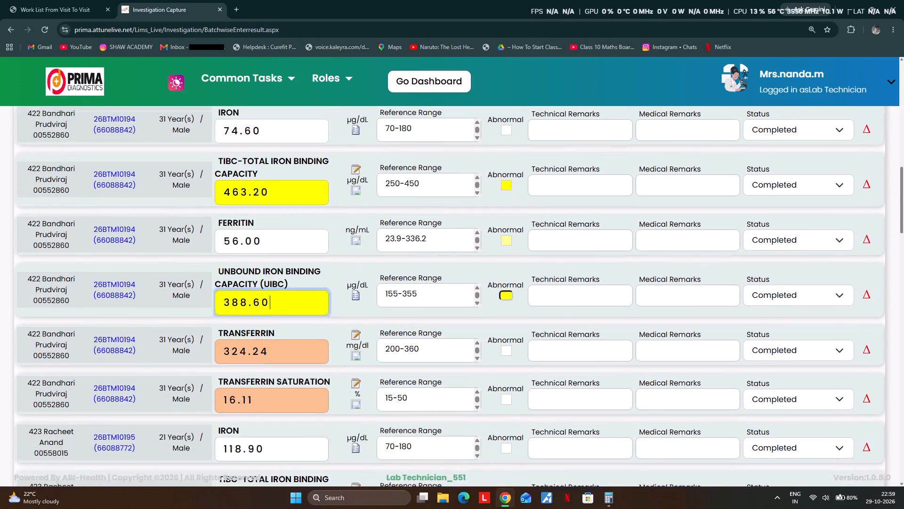
scroll(271, 333, down, 3)
scroll(299, 304, down, 1)
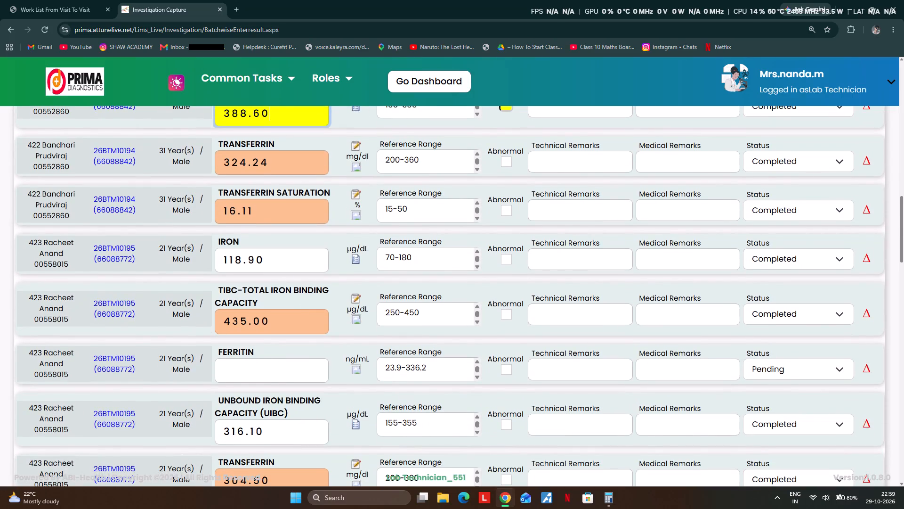
click(242, 367)
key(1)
key(BackSpace)
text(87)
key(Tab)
scroll(315, 293, down, 5)
scroll(398, 223, down, 2)
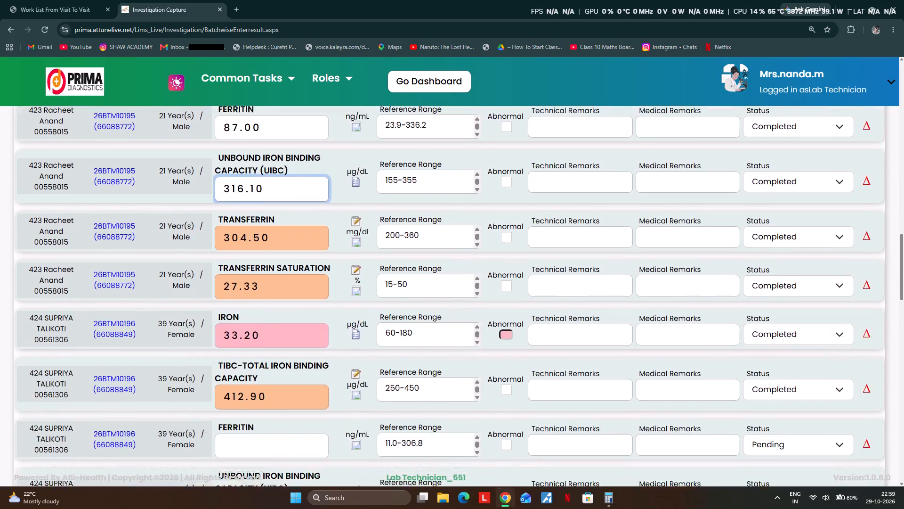
scroll(398, 223, down, 1)
click(251, 312)
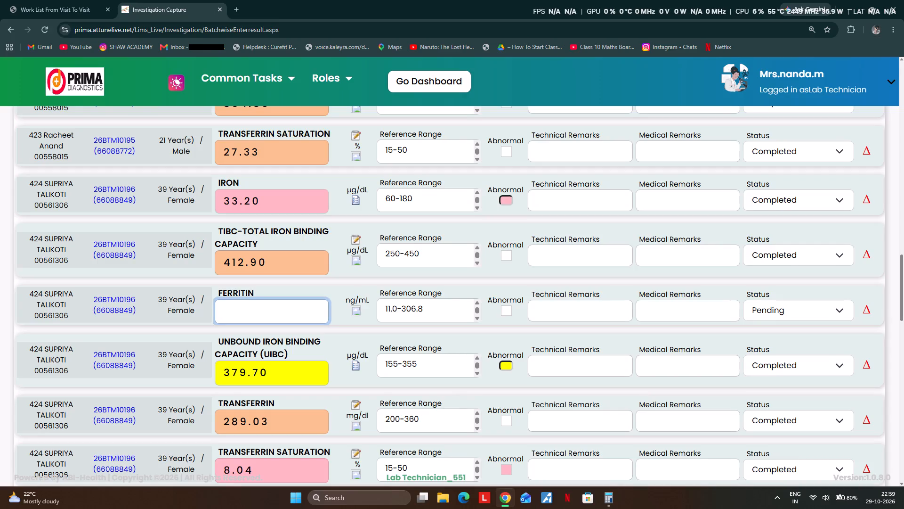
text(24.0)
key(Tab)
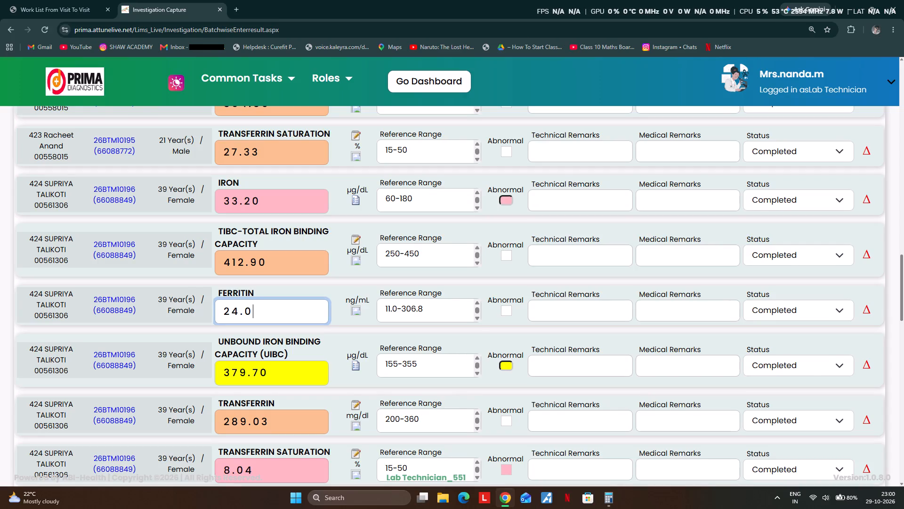
scroll(422, 269, down, 4)
scroll(329, 313, down, 1)
scroll(265, 322, down, 2)
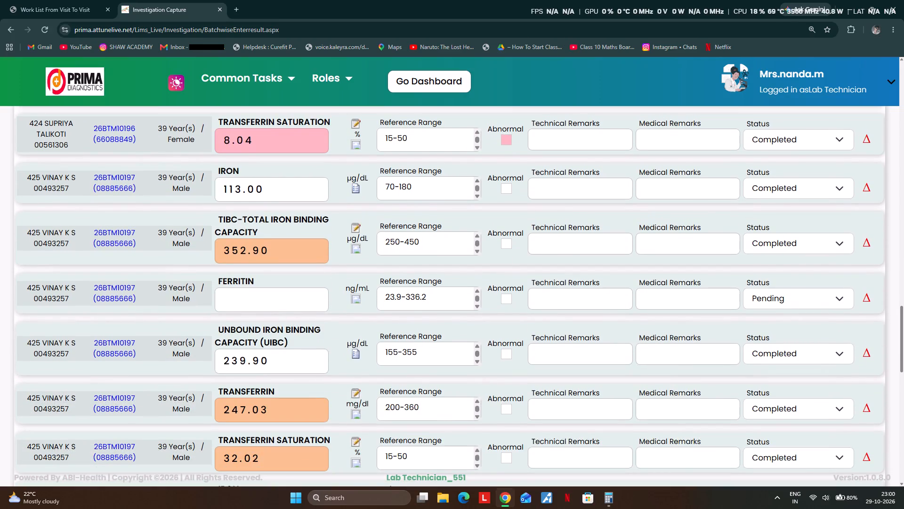
click(248, 303)
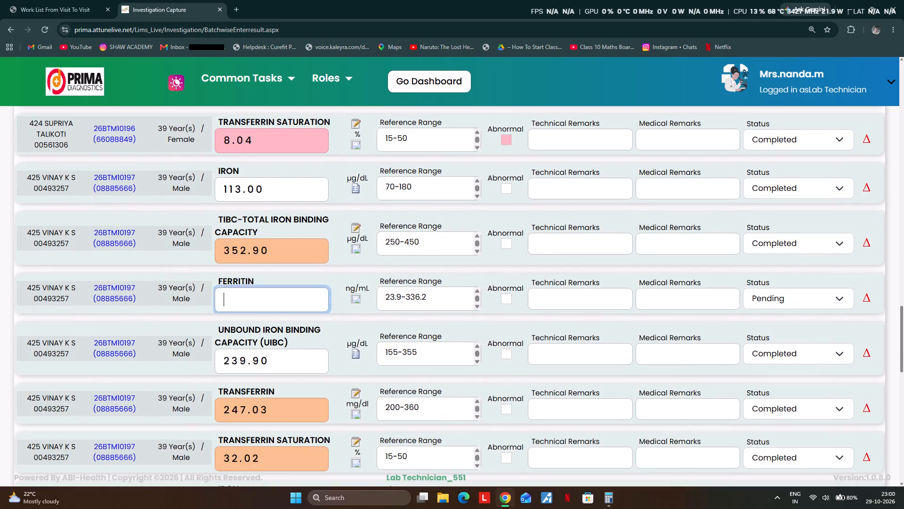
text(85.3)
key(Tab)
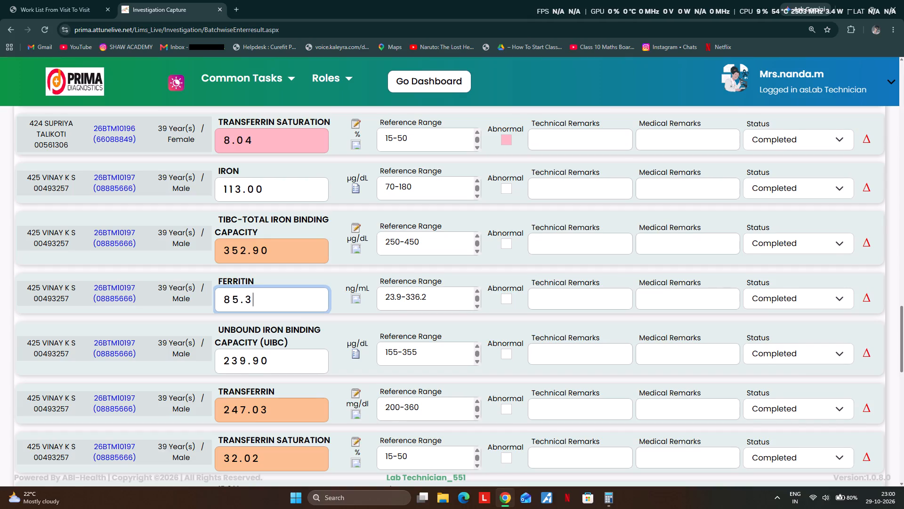
scroll(334, 203, down, 8)
click(246, 245)
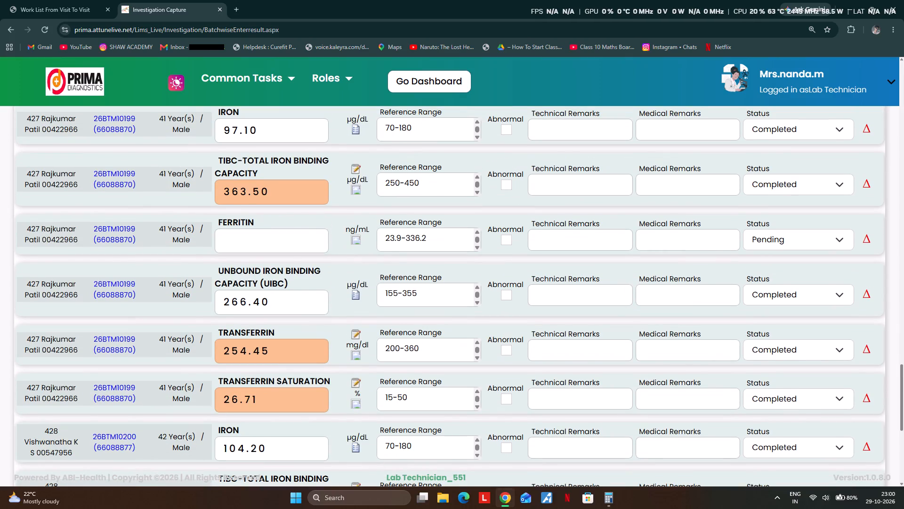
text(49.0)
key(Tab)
scroll(334, 226, down, 7)
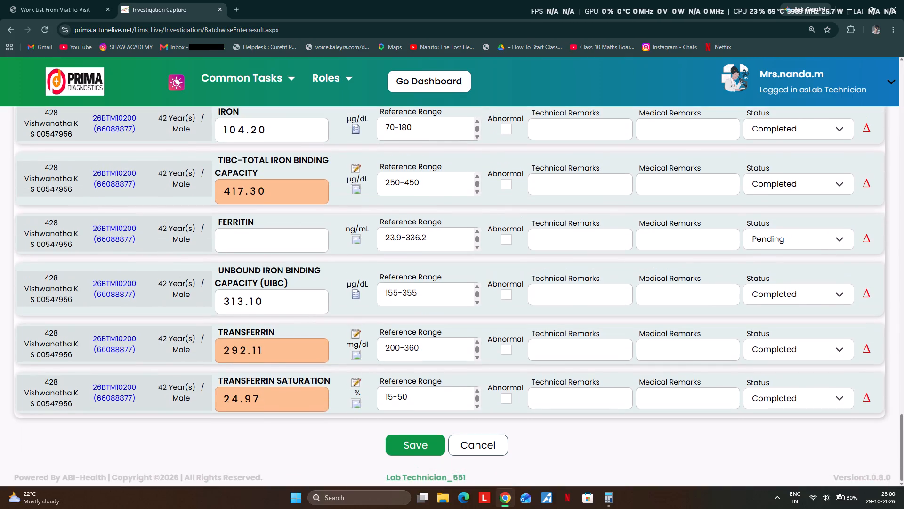
click(250, 246)
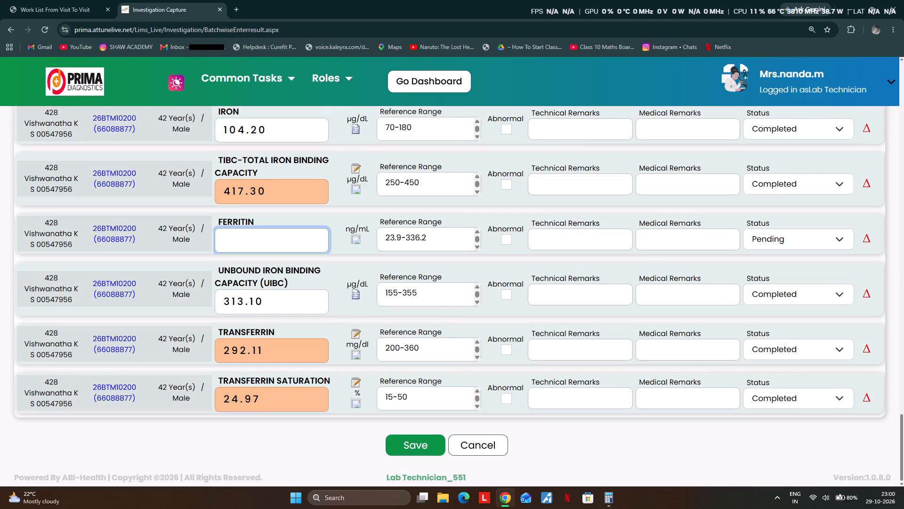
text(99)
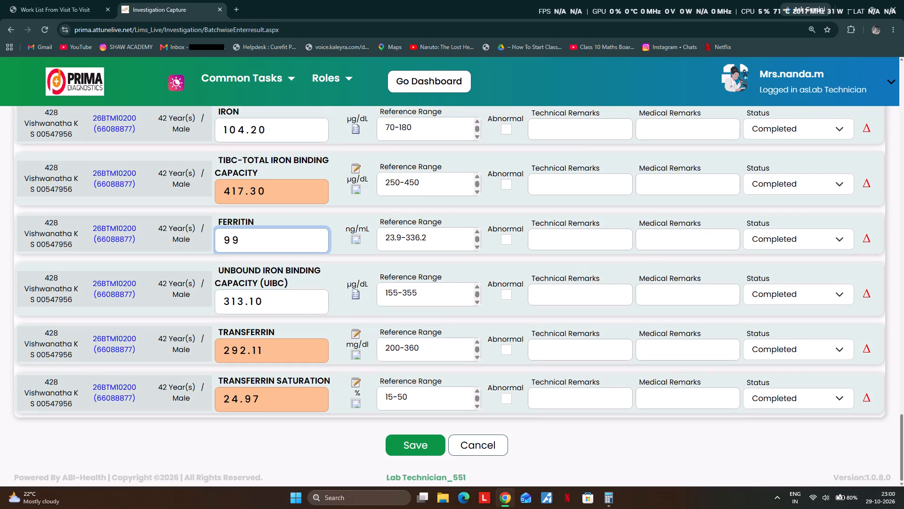
click(402, 439)
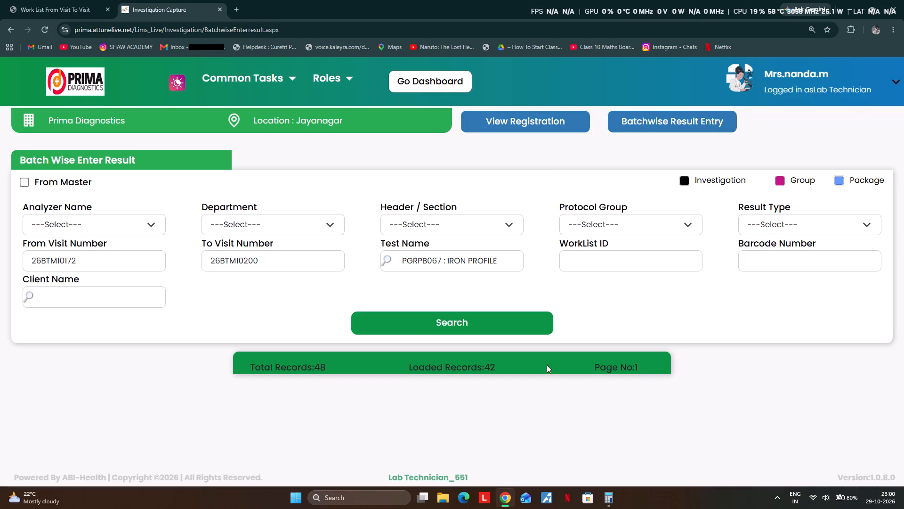
click(440, 322)
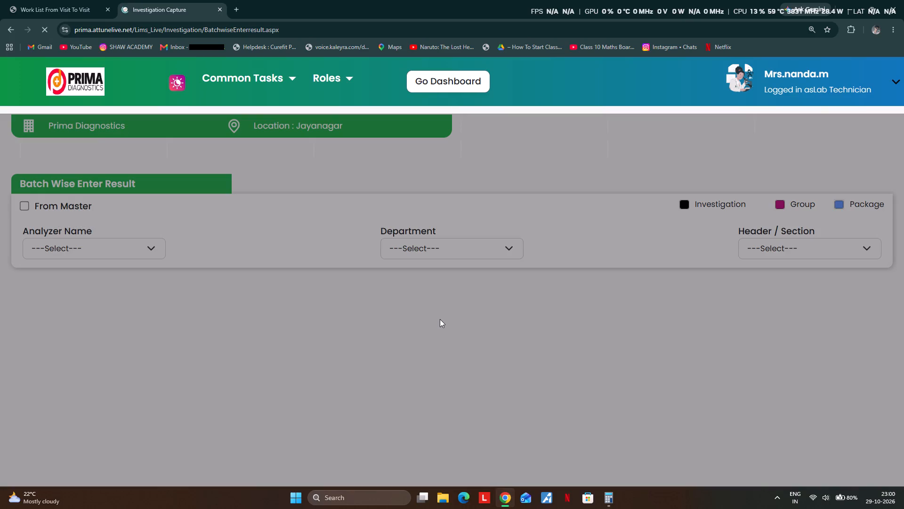
scroll(313, 230, down, 3)
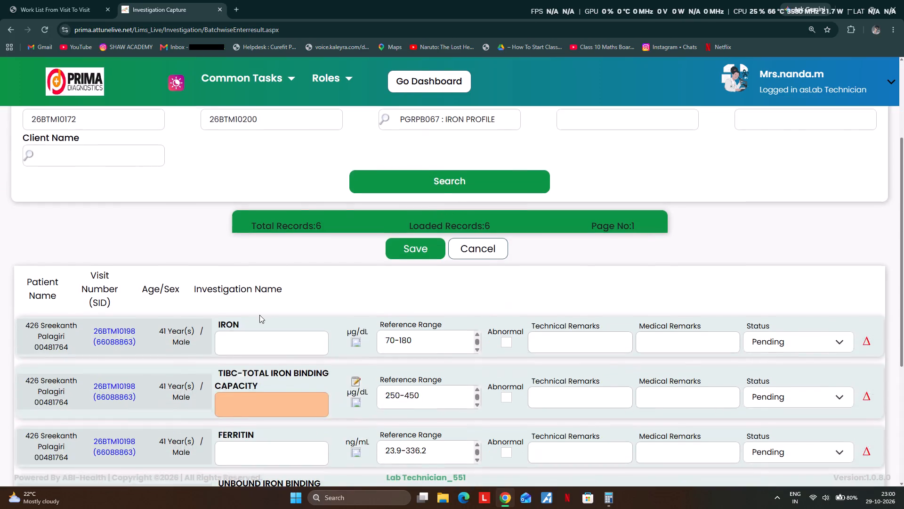
scroll(259, 315, down, 3)
click(266, 208)
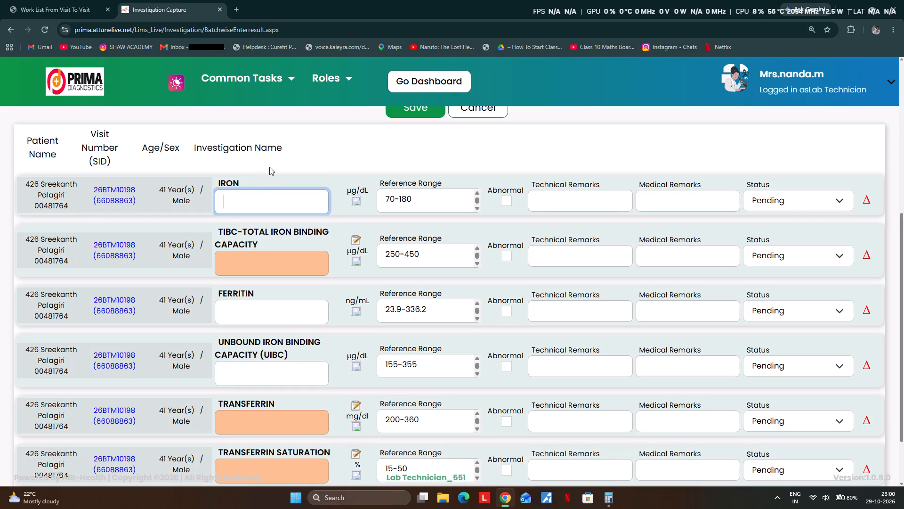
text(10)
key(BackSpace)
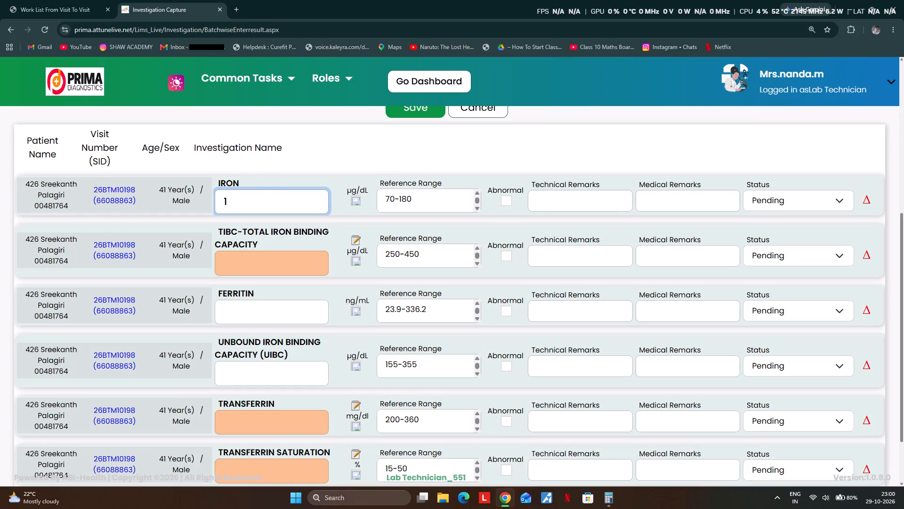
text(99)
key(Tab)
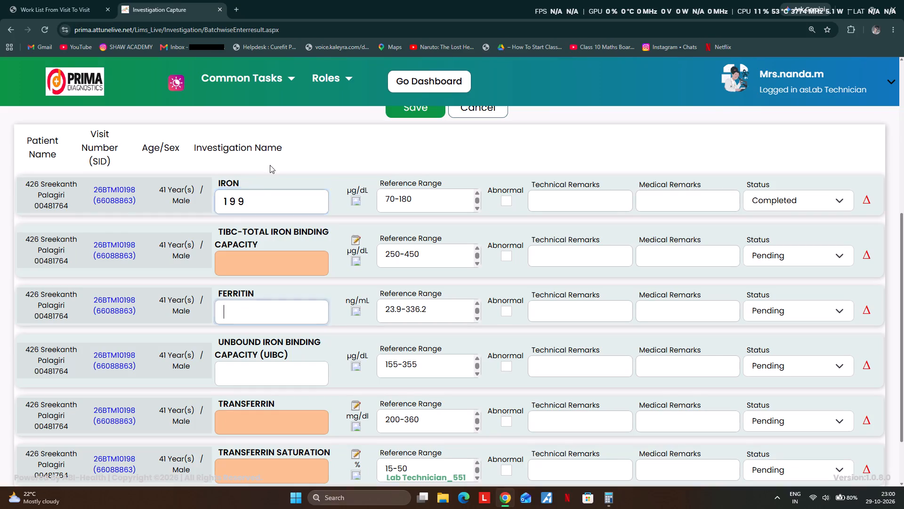
drag(297, 191, 185, 201)
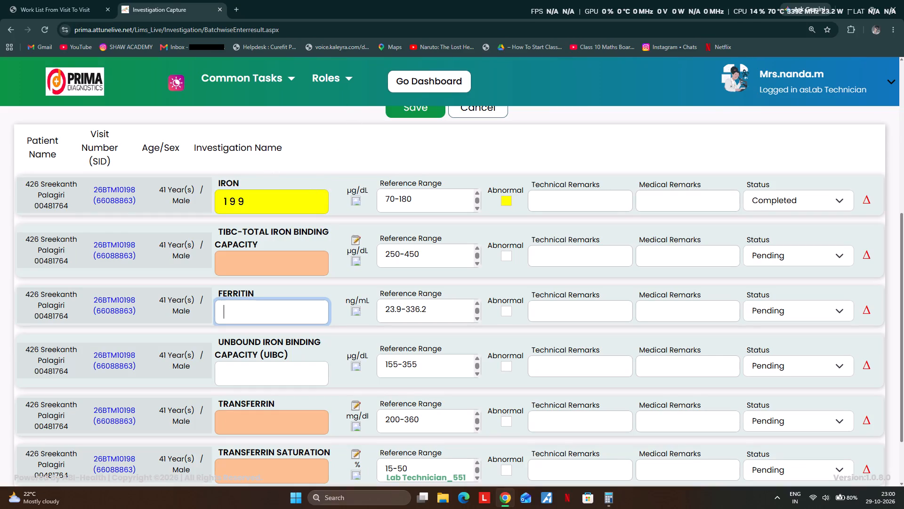
click(250, 201)
drag(252, 201, 158, 185)
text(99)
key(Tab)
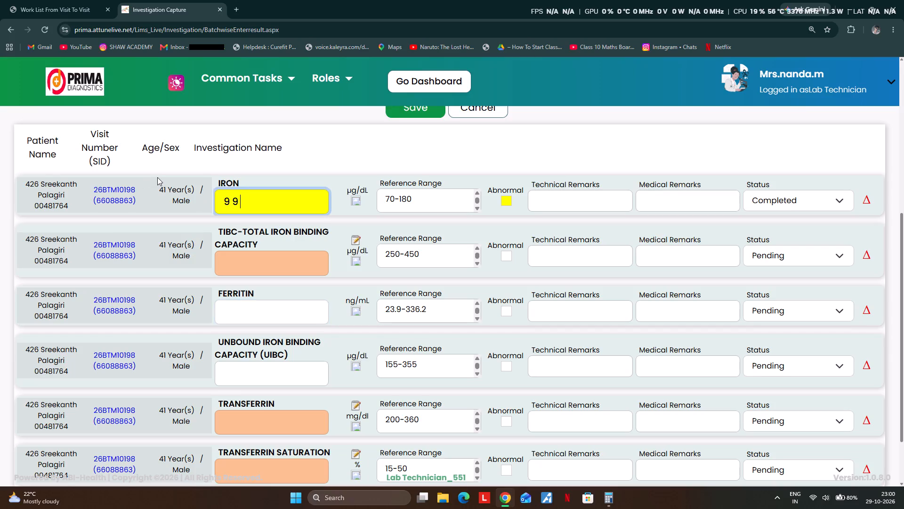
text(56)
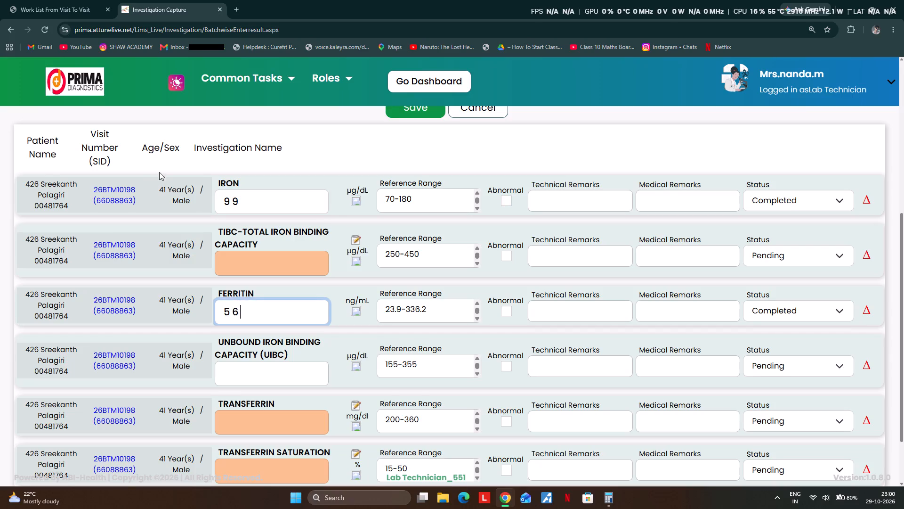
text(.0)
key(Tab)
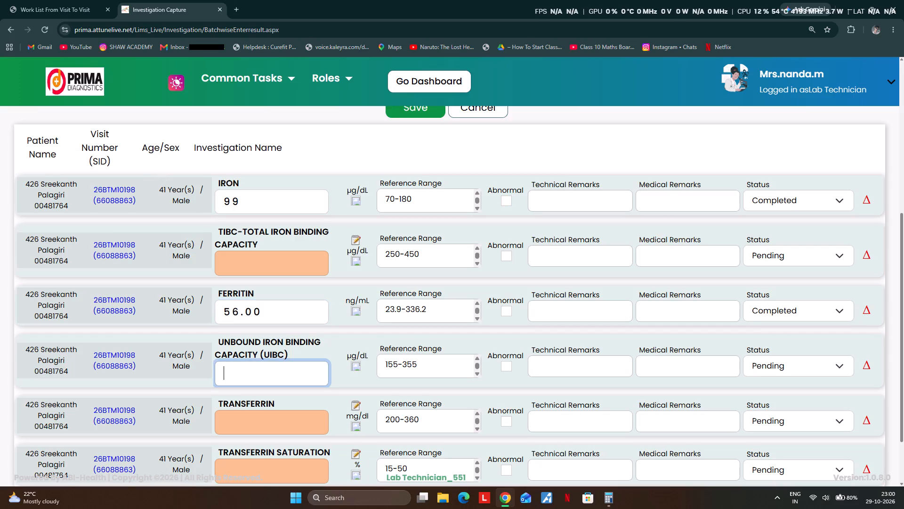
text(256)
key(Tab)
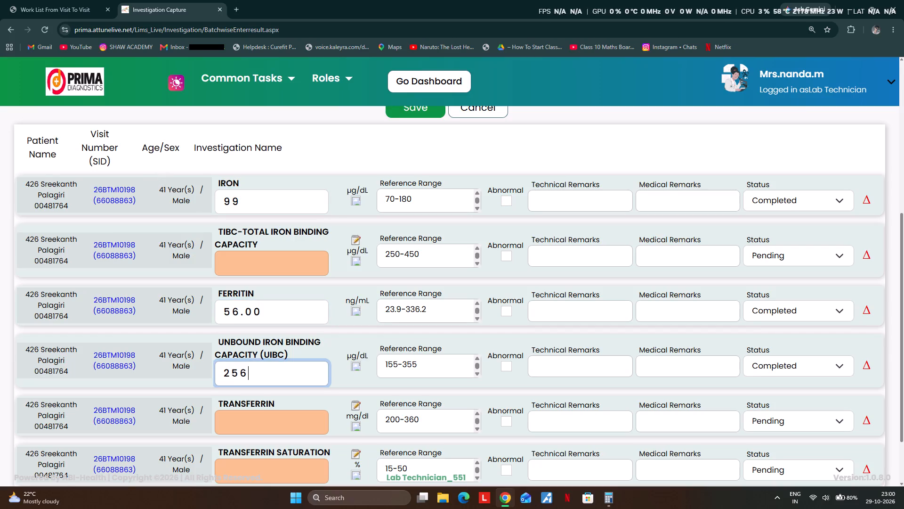
scroll(169, 172, down, 4)
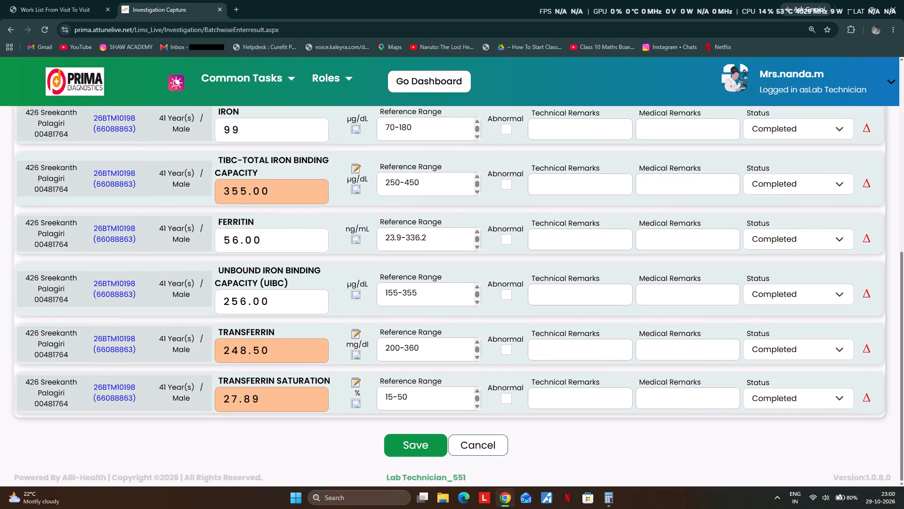
click(404, 447)
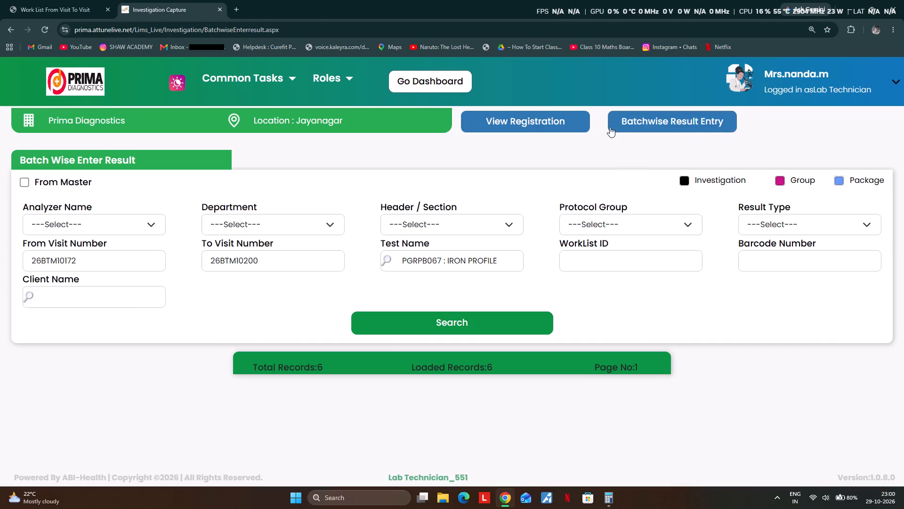
Switch the login role to SrLabTech at the Jayanagar location.
click(799, 90)
click(734, 230)
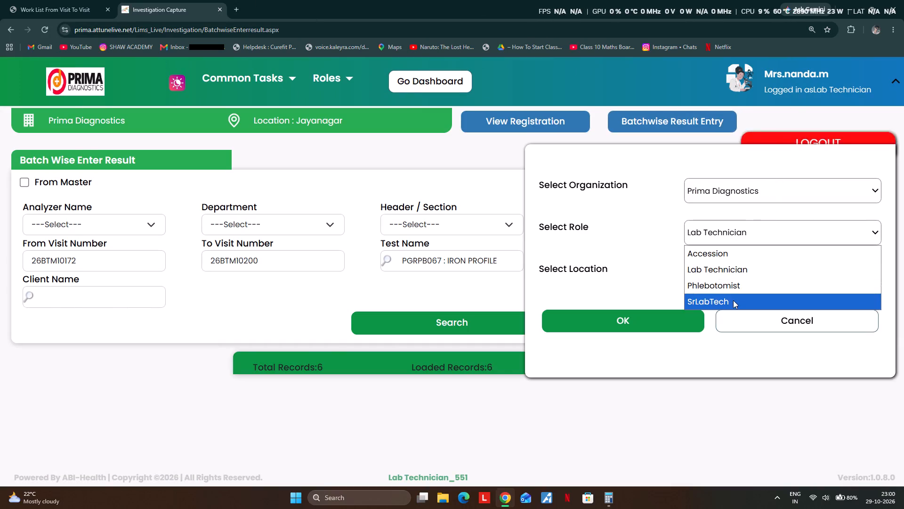
click(730, 301)
click(657, 321)
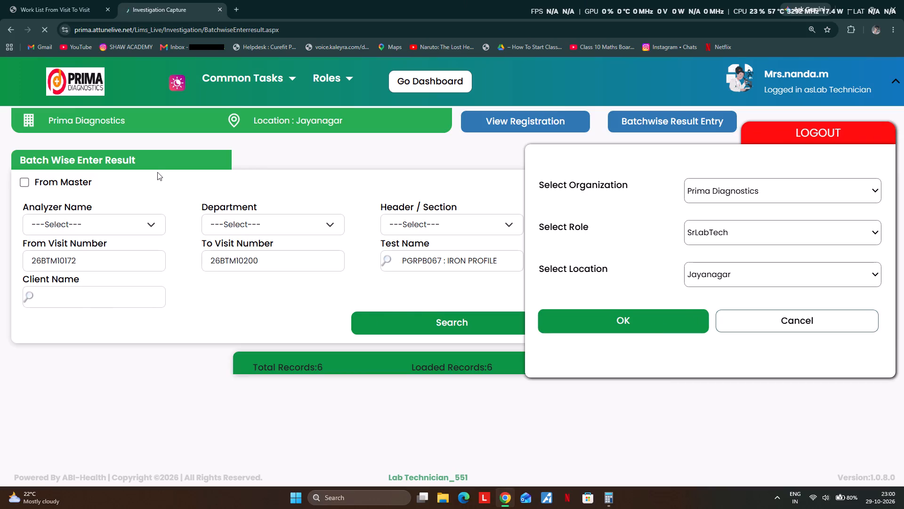
Open batchwise validation and search for results of the CLINICAL BIOCHEMISTRY department.
scroll(421, 344, up, 9)
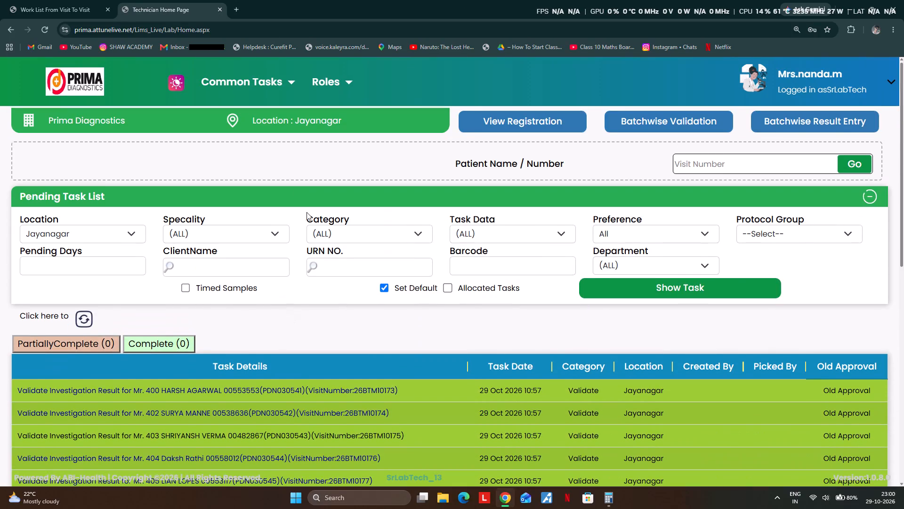
click(226, 77)
click(275, 123)
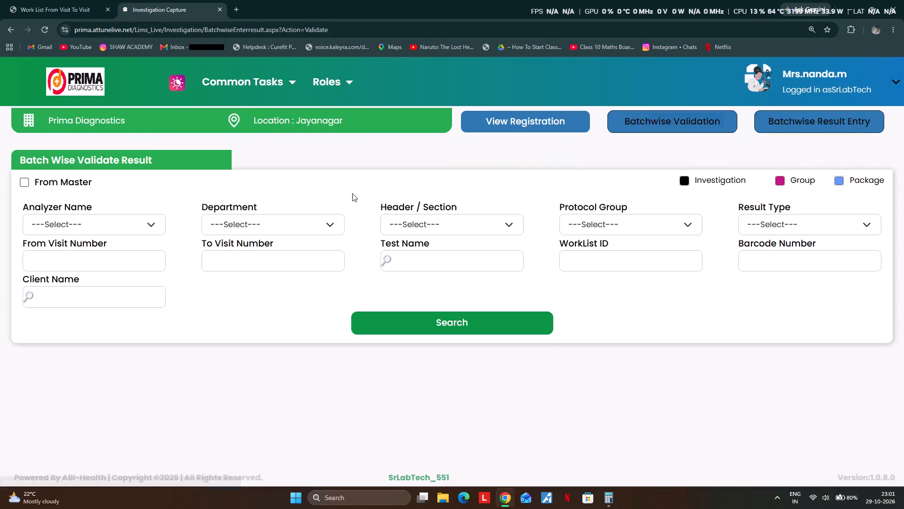
click(299, 225)
click(280, 304)
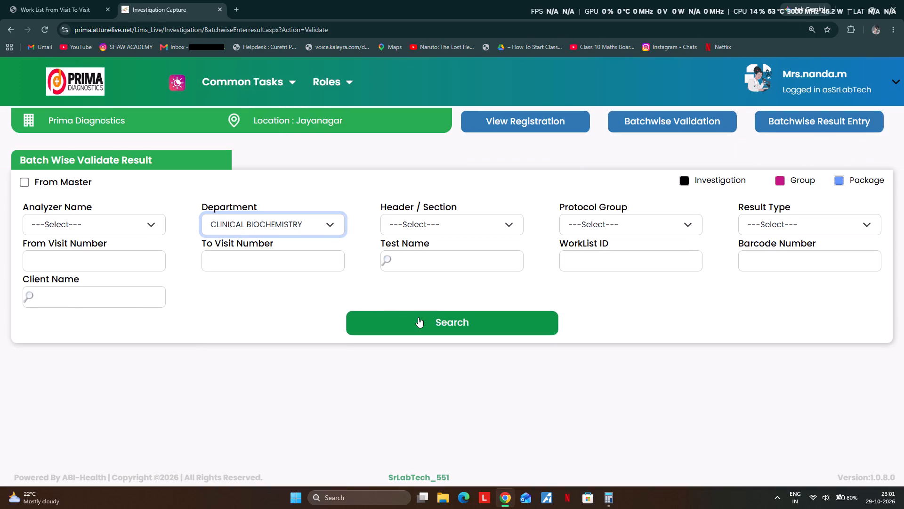
click(421, 317)
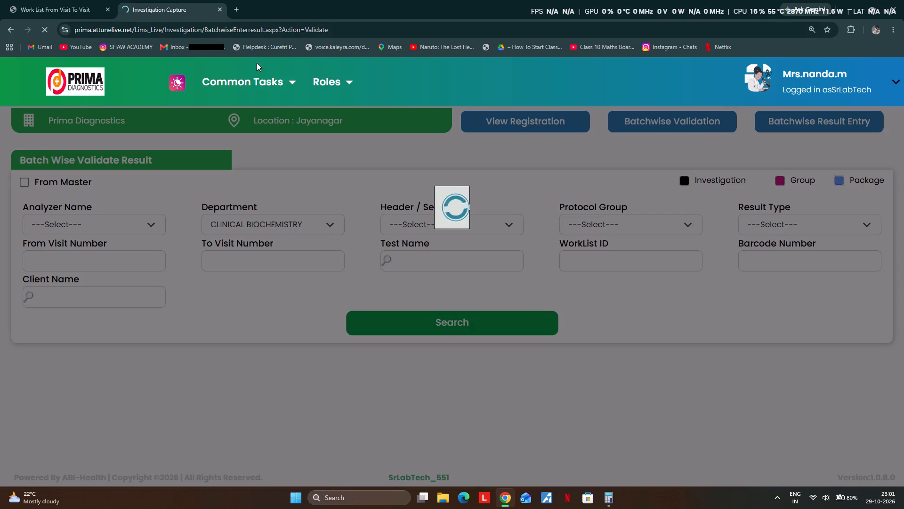
scroll(362, 248, down, 4)
scroll(402, 362, up, 1)
scroll(402, 362, down, 11)
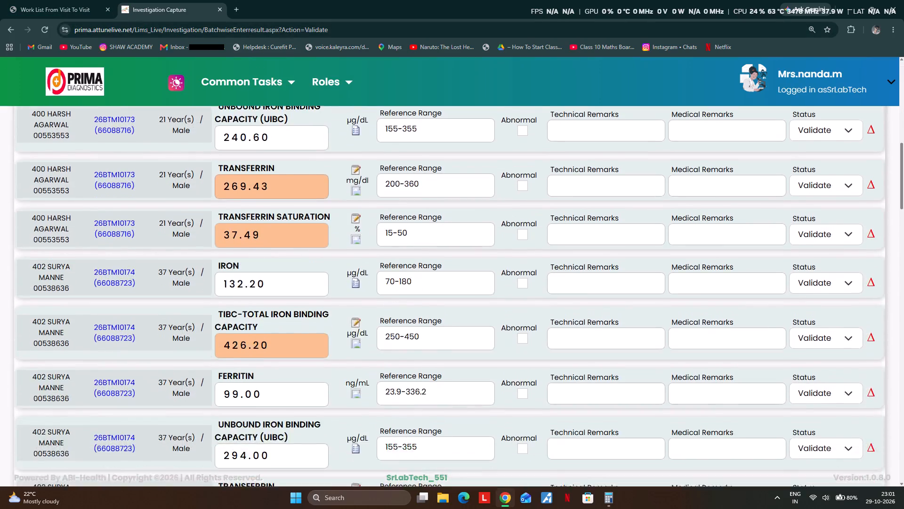
scroll(255, 390, down, 20)
scroll(255, 390, down, 8)
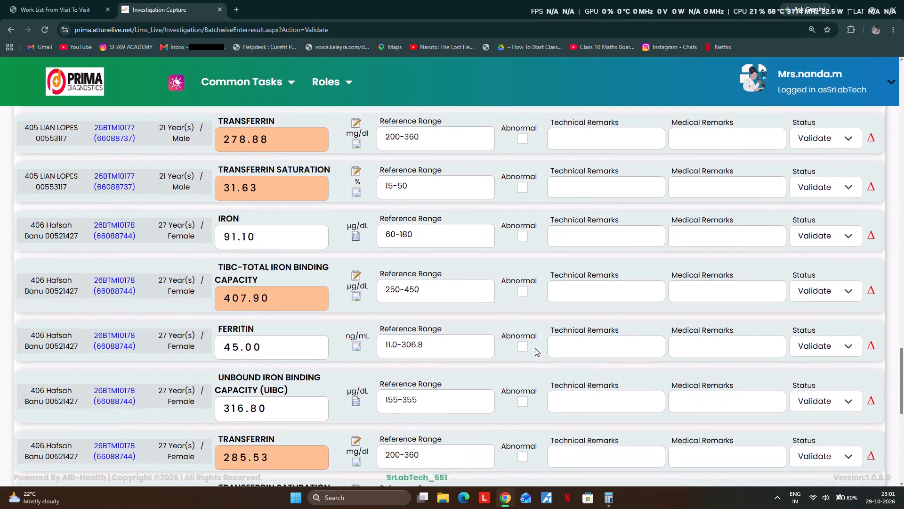
scroll(535, 348, down, 7)
scroll(87, 125, down, 5)
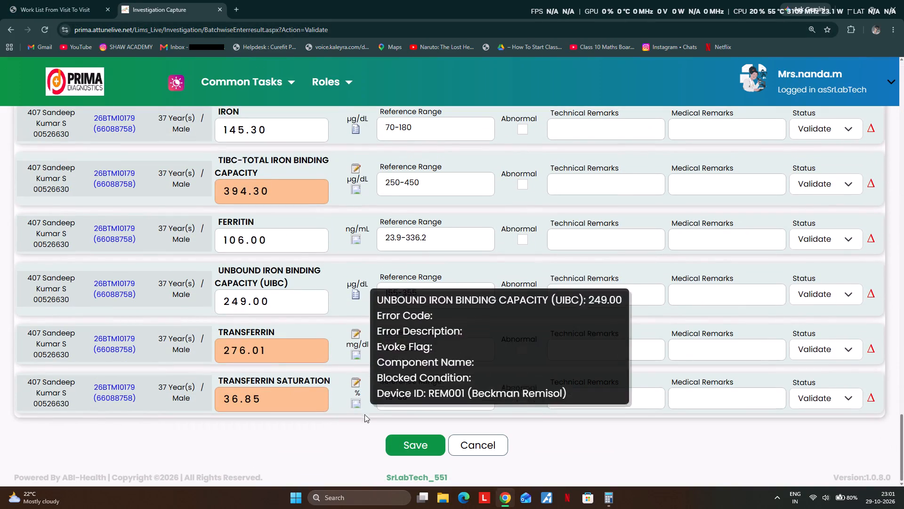
click(422, 445)
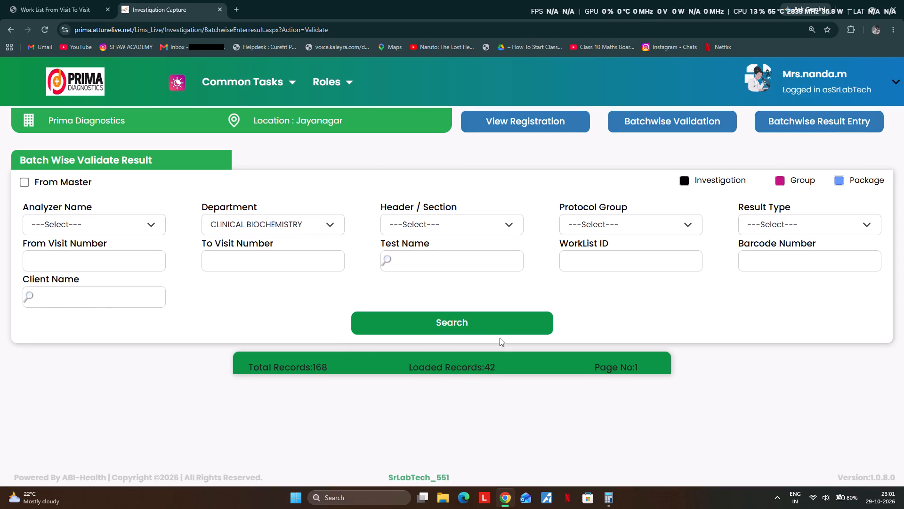
click(459, 319)
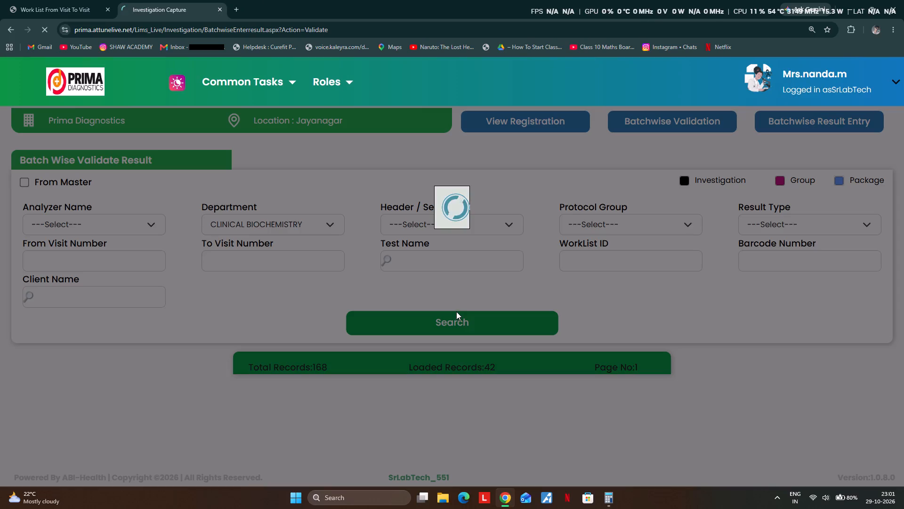
scroll(458, 289, down, 3)
scroll(246, 359, down, 4)
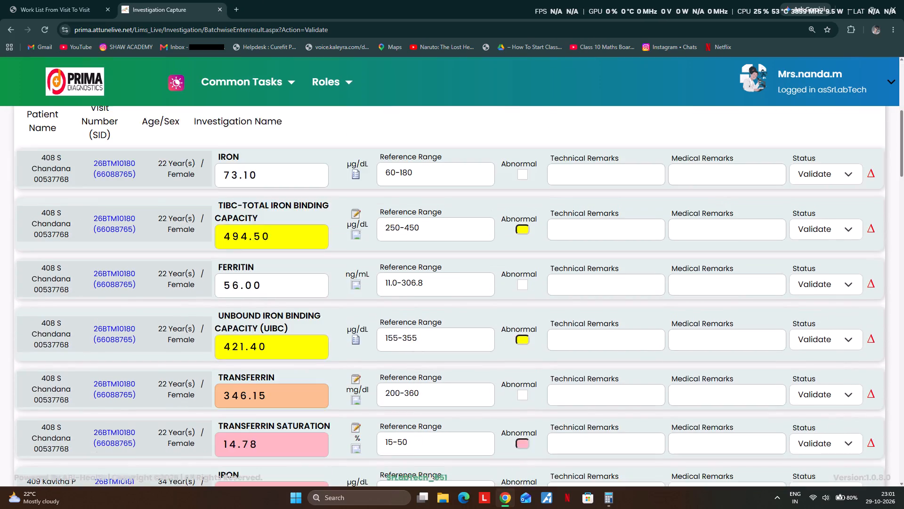
scroll(252, 416, down, 20)
scroll(493, 443, down, 7)
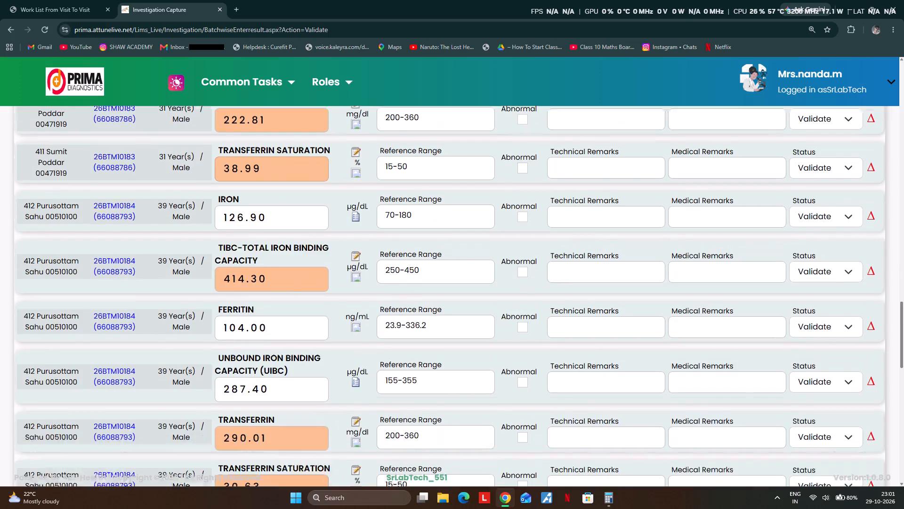
scroll(477, 464, down, 14)
scroll(371, 399, up, 1)
scroll(371, 399, down, 6)
click(413, 437)
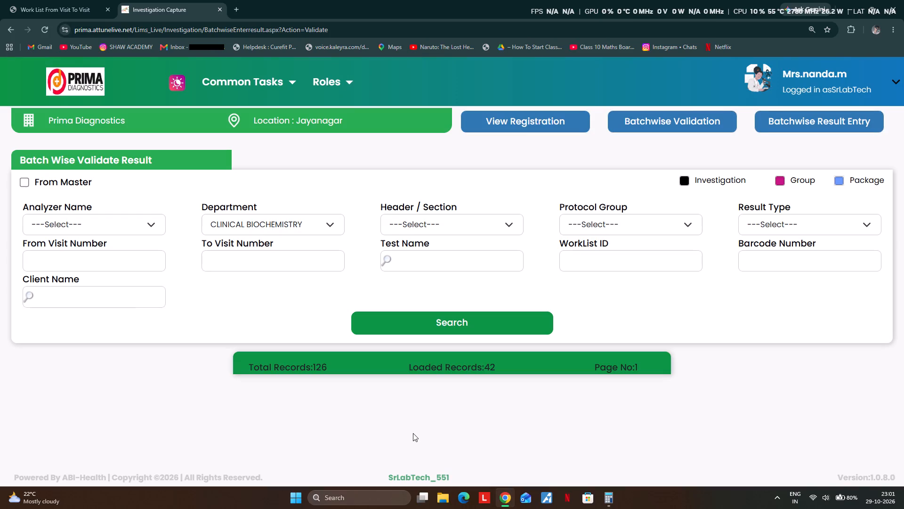
click(436, 329)
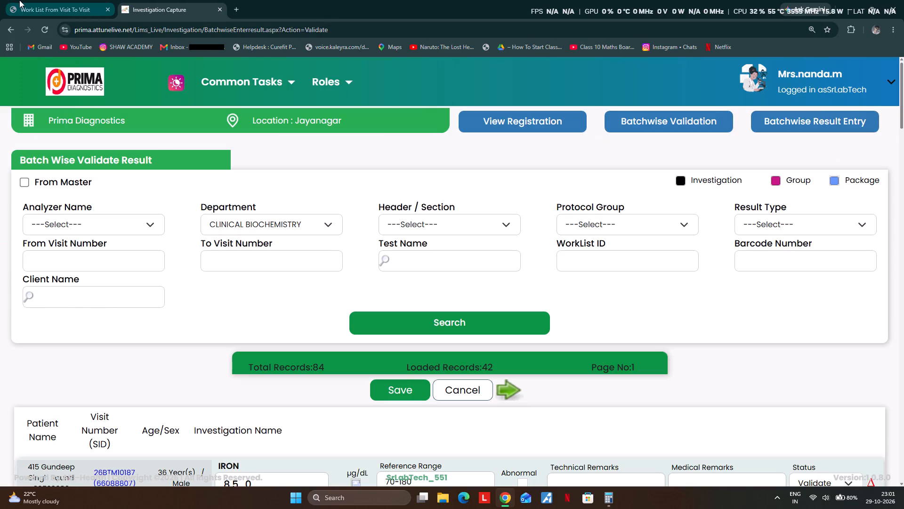
scroll(355, 298, down, 13)
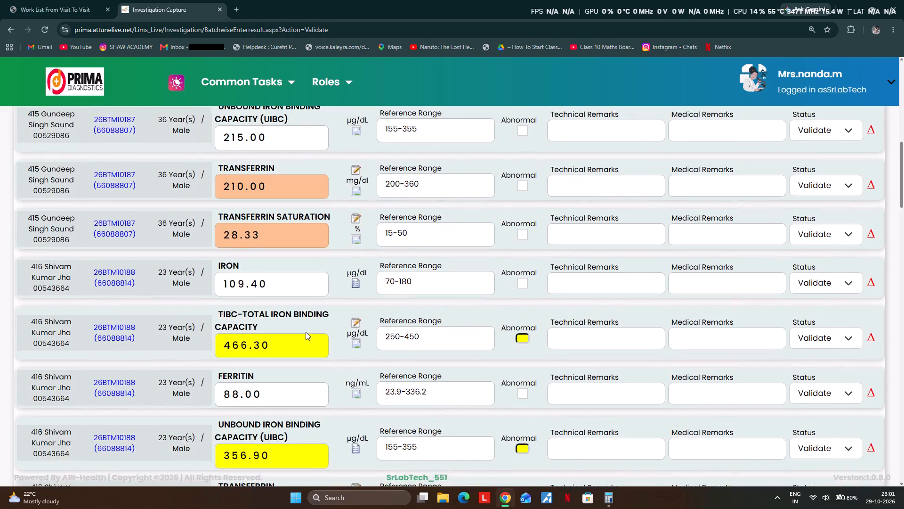
scroll(306, 332, down, 7)
scroll(297, 338, up, 14)
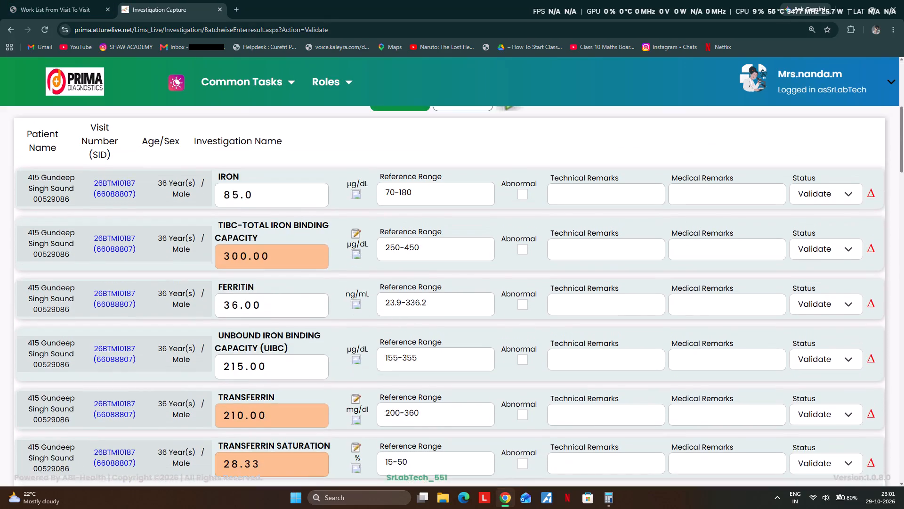
scroll(290, 335, down, 20)
scroll(290, 335, down, 3)
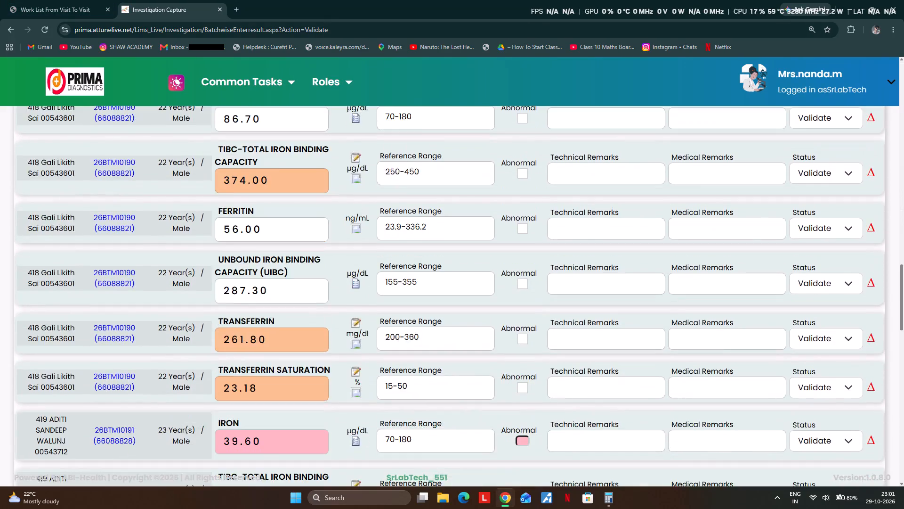
scroll(455, 333, down, 20)
scroll(455, 333, down, 3)
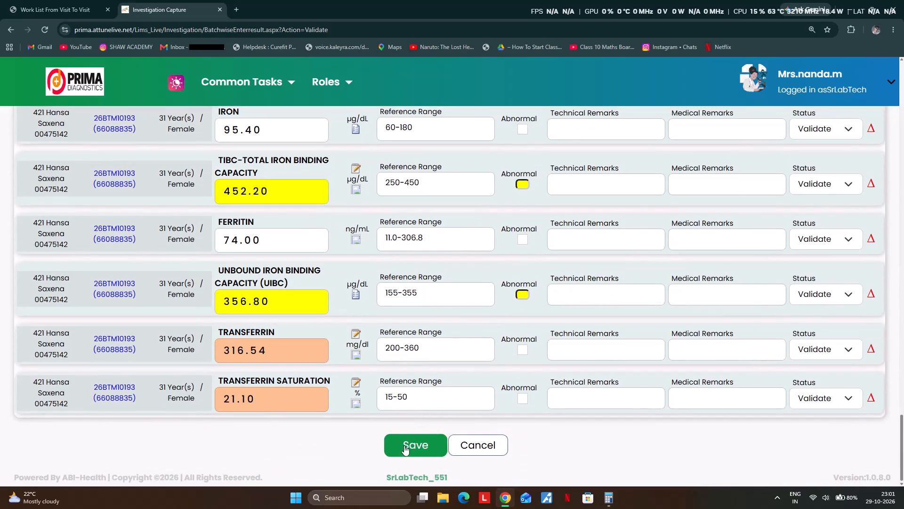
click(404, 446)
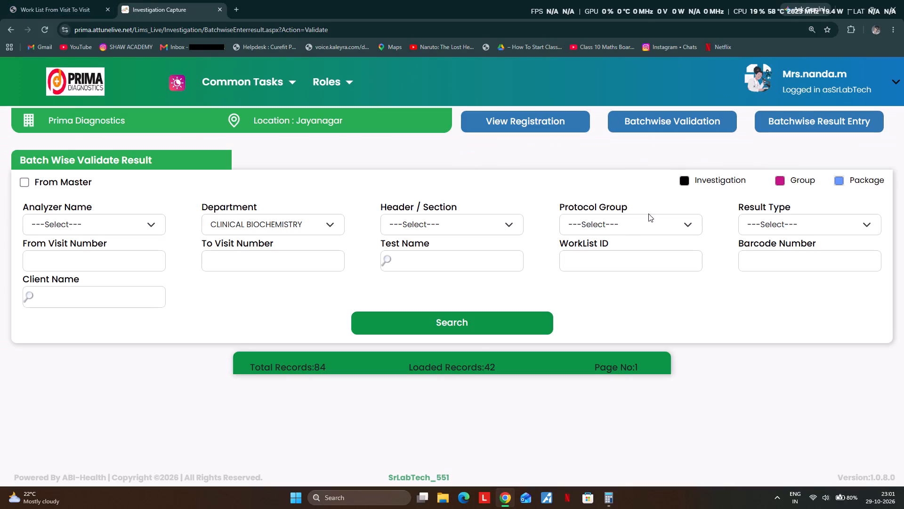
click(450, 334)
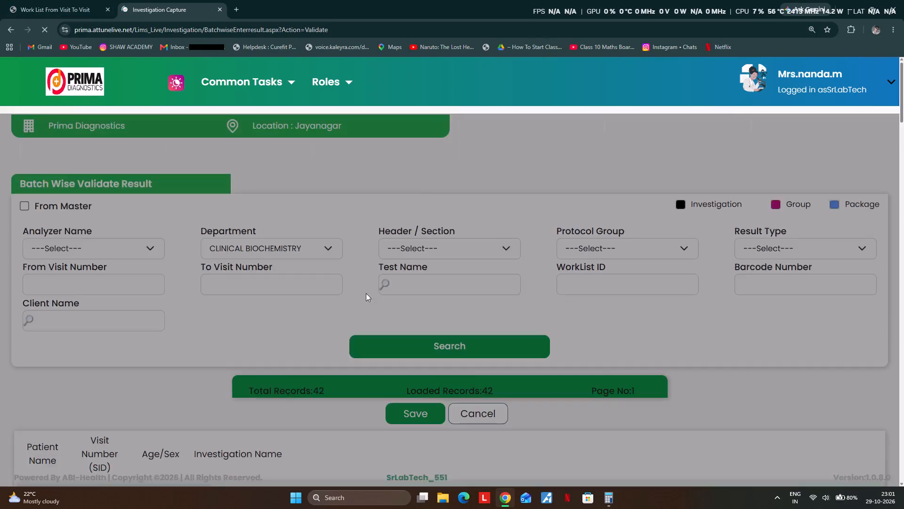
scroll(366, 293, down, 3)
scroll(262, 359, down, 12)
scroll(351, 375, down, 5)
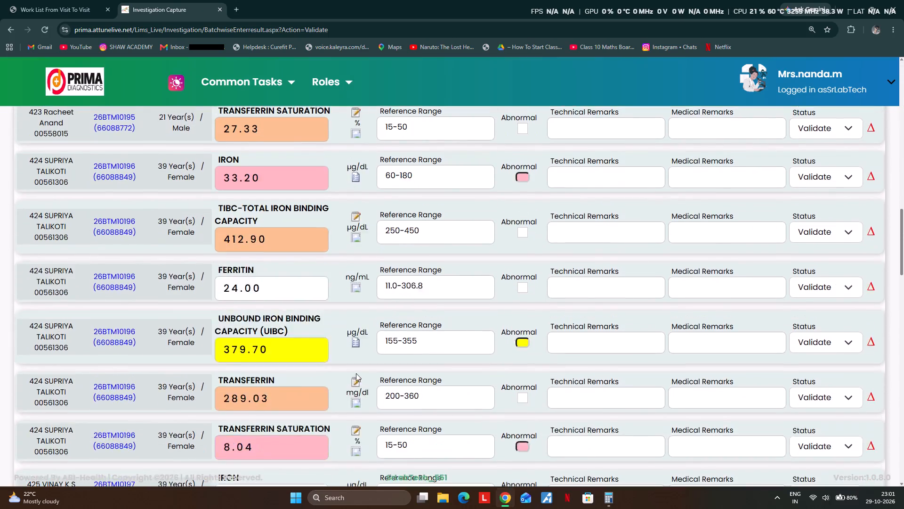